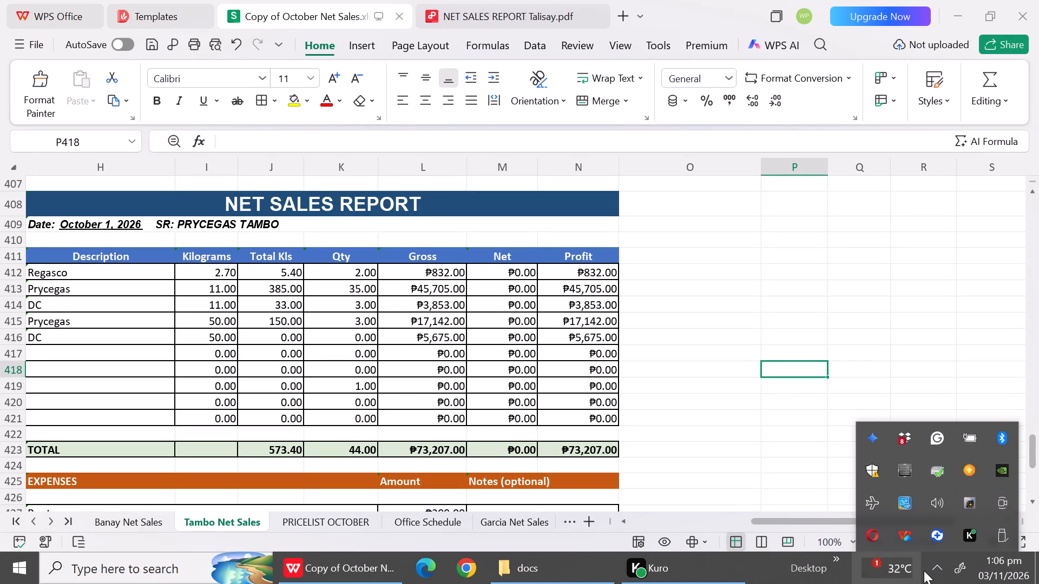
Check the network connection in the Windows Wi-Fi settings and return to the October net sales workbook.
{"action": "left_click", "coordinate": [172, 578]}
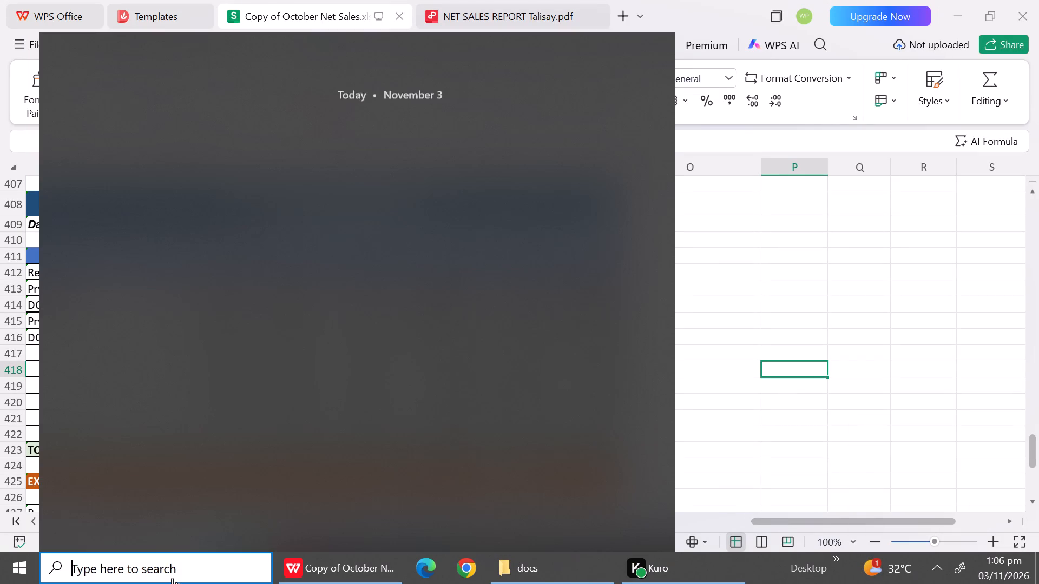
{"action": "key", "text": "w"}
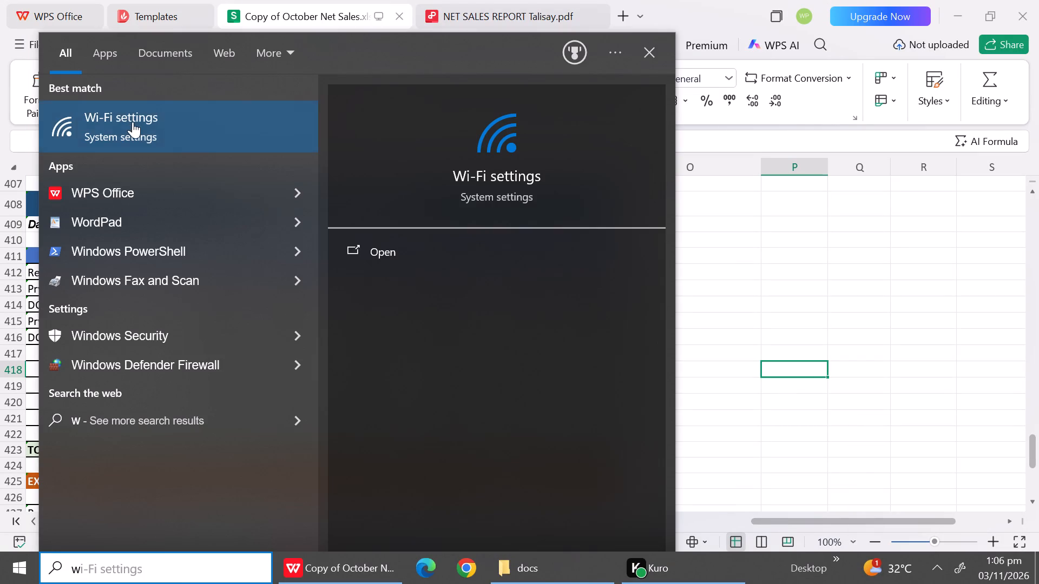
{"action": "double_click", "coordinate": [133, 122]}
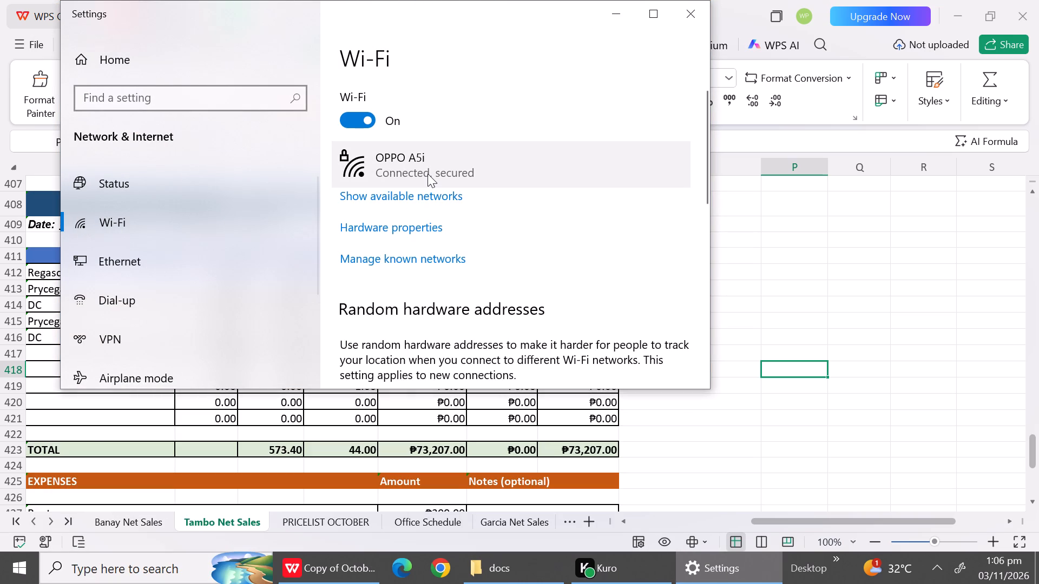
{"action": "left_click", "coordinate": [812, 244]}
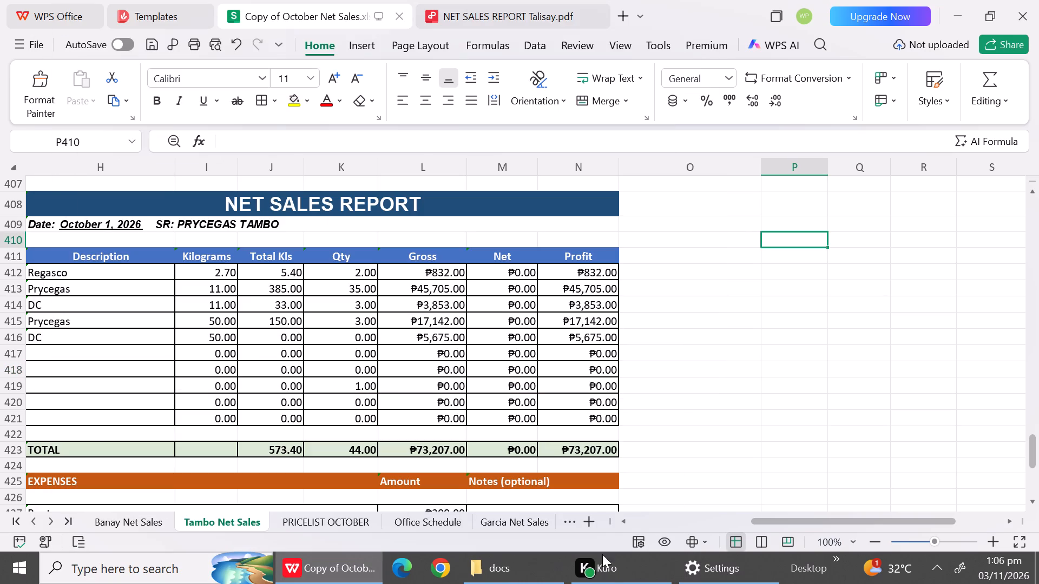
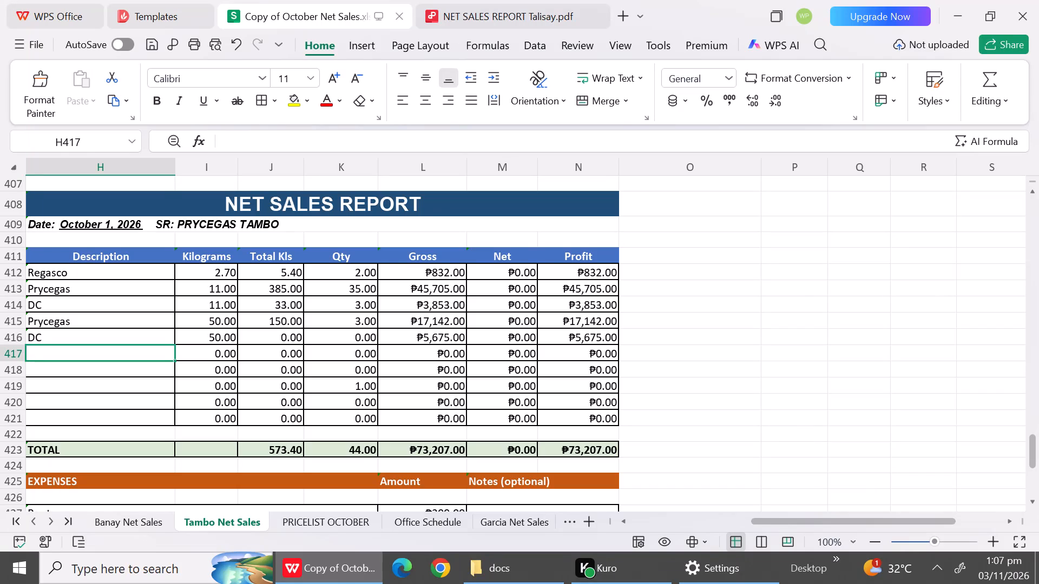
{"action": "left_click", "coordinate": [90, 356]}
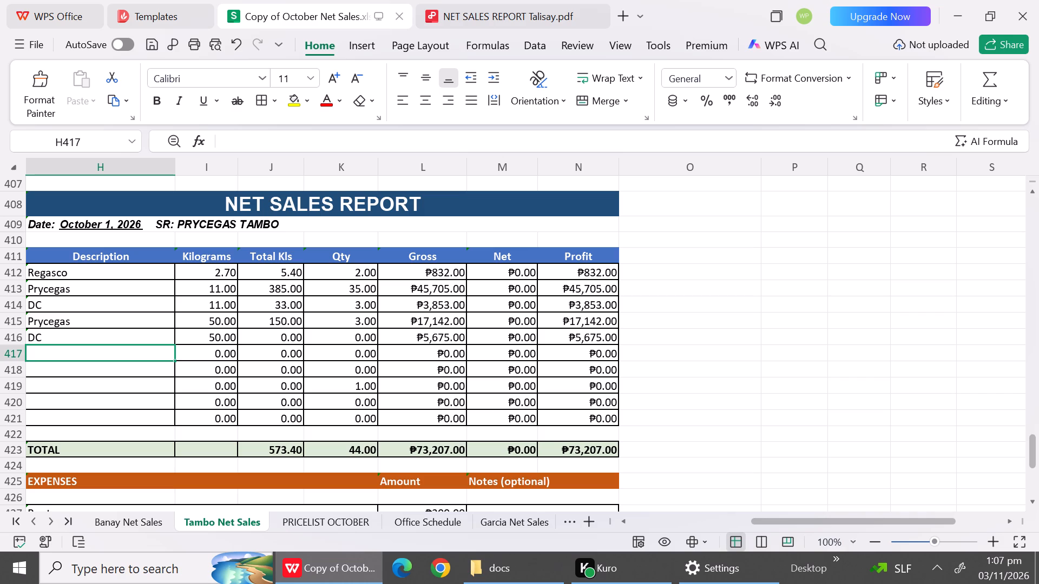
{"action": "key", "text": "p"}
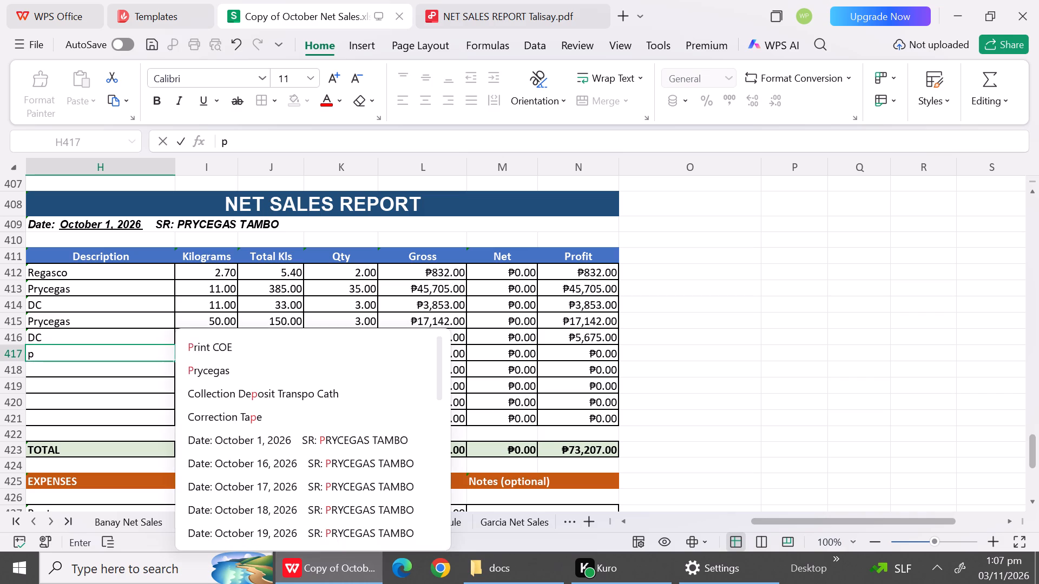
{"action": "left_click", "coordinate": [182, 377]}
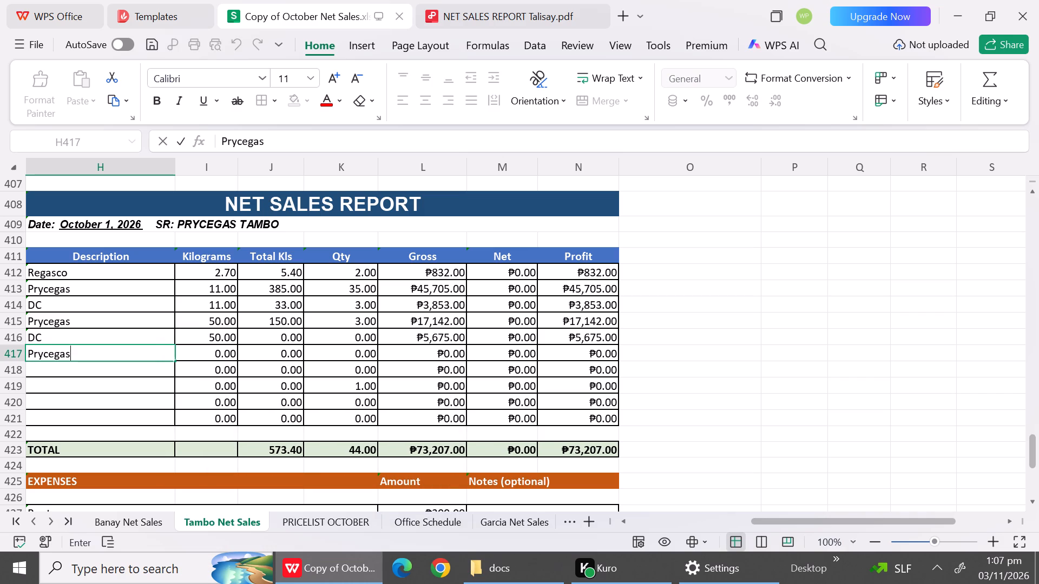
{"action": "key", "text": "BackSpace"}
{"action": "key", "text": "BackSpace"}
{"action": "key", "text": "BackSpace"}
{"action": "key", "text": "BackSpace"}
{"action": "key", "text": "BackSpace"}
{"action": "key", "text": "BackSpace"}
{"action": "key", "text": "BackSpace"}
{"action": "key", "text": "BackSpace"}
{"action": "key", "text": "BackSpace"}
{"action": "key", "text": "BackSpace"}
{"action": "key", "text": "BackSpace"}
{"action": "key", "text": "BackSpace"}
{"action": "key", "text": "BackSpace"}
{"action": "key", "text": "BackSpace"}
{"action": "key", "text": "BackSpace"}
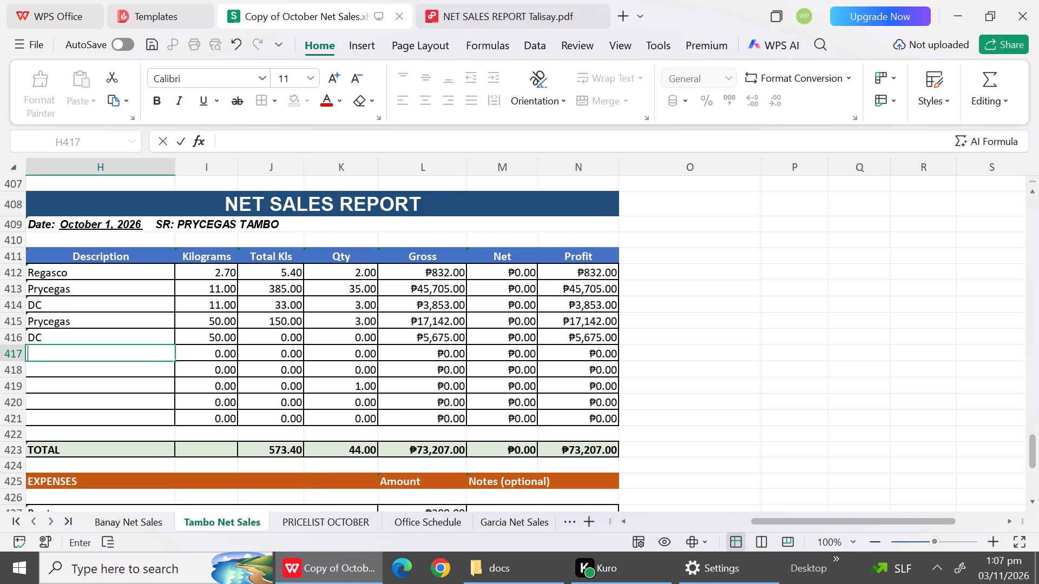
Consult the PRICELIST OCTOBER sheet and set the Net of the 11 kg Prycegas row in the Tambo October 1 report to 38535.
{"action": "left_click", "coordinate": [523, 277]}
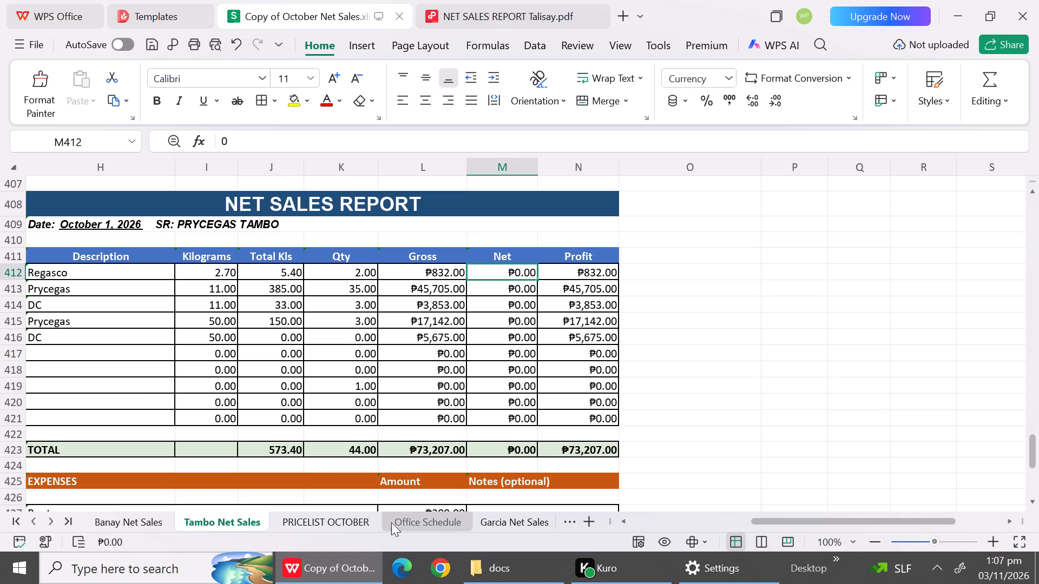
{"action": "left_click", "coordinate": [340, 519]}
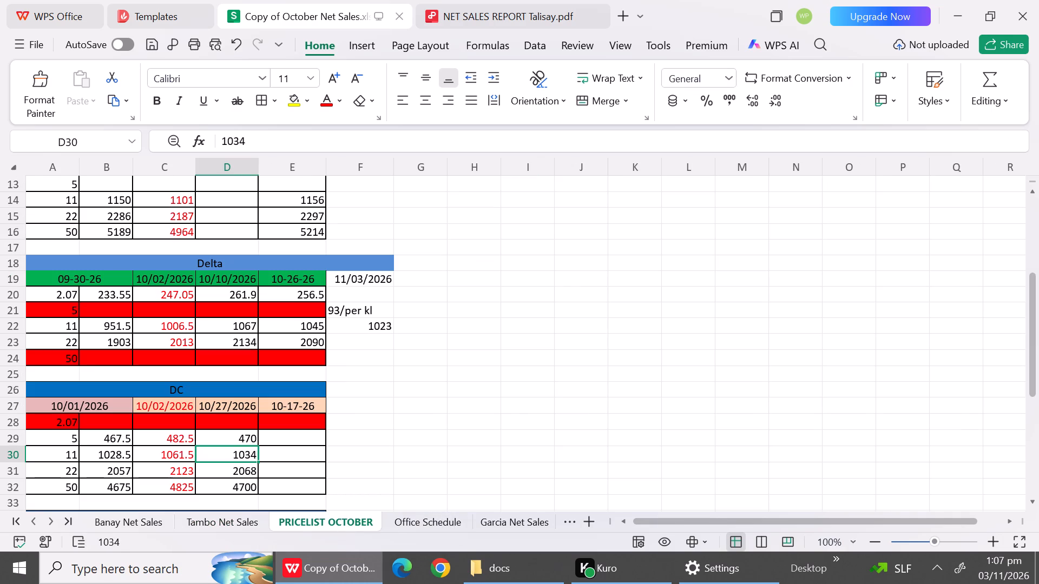
{"action": "double_click", "coordinate": [1036, 223]}
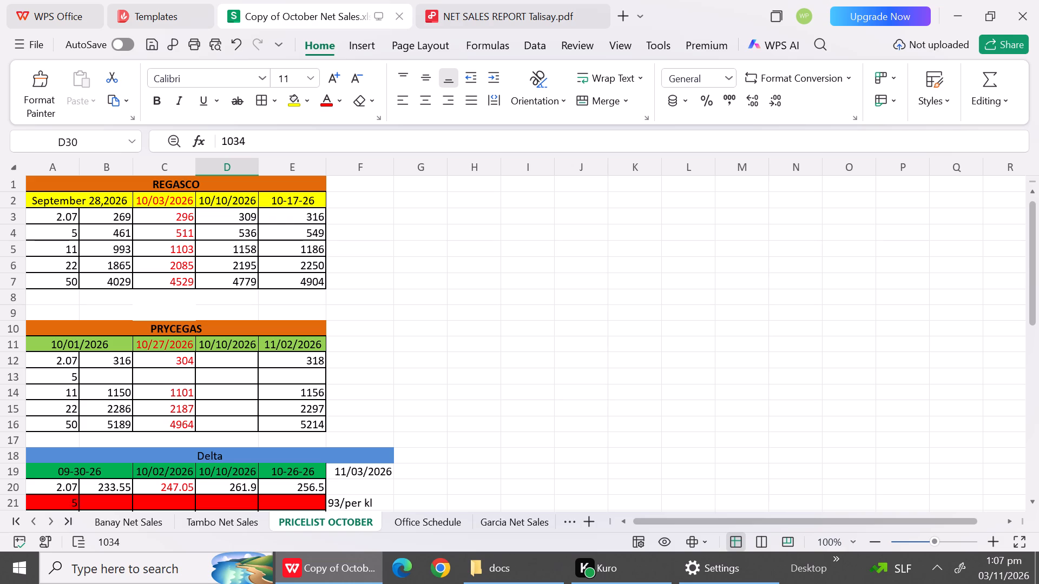
{"action": "left_click", "coordinate": [205, 519]}
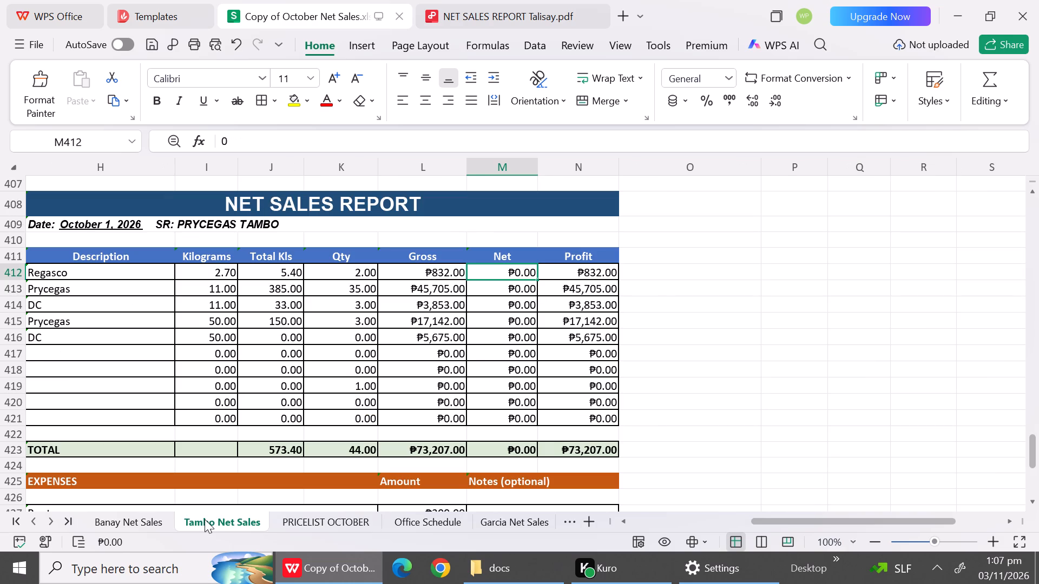
{"action": "left_click", "coordinate": [518, 278]}
{"action": "left_click", "coordinate": [516, 293]}
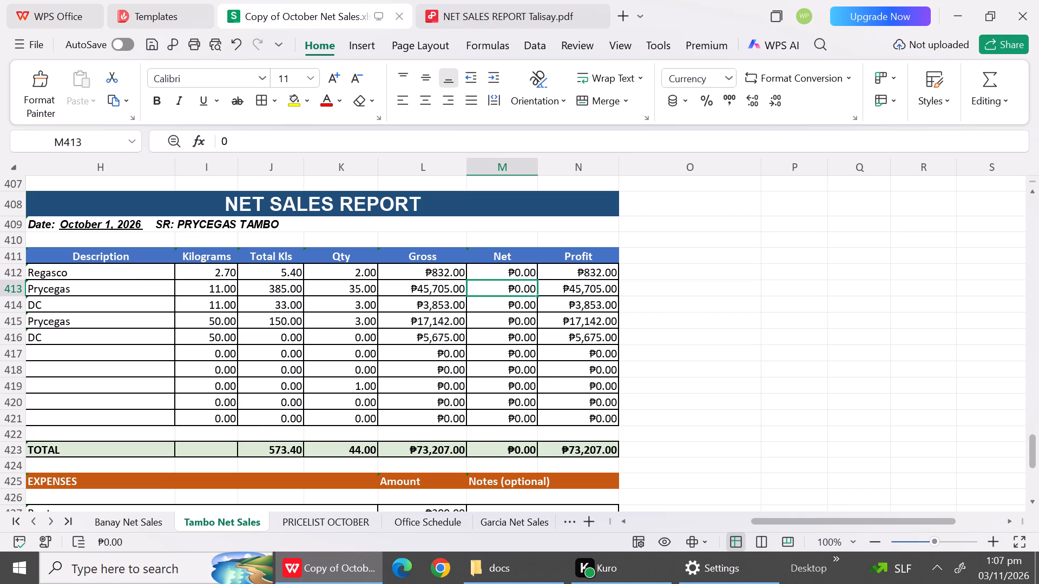
{"action": "key", "text": "3"}
{"action": "type", "text": "853"}
{"action": "key", "text": "5"}
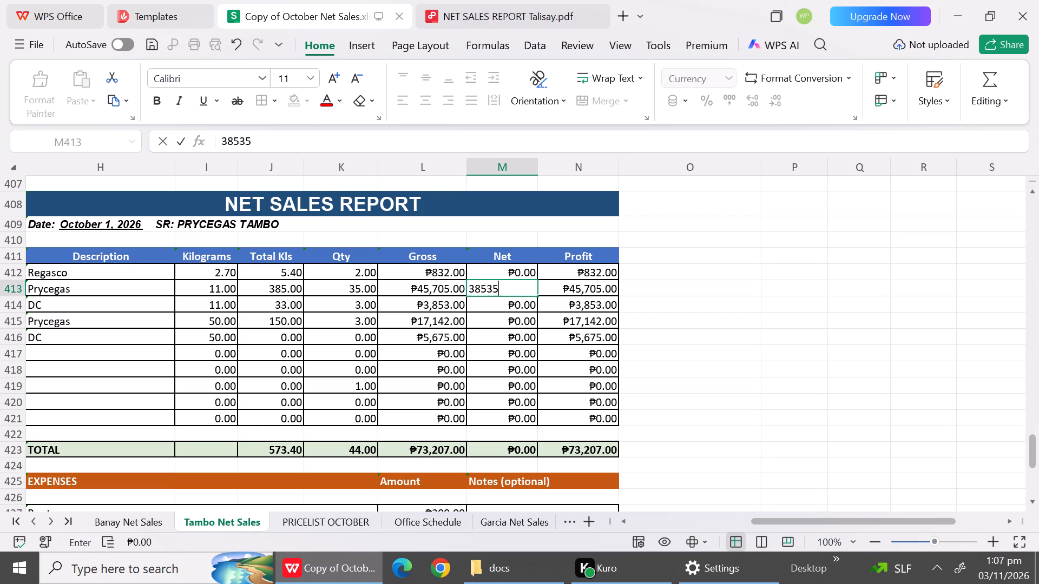
{"action": "left_click", "coordinate": [525, 307]}
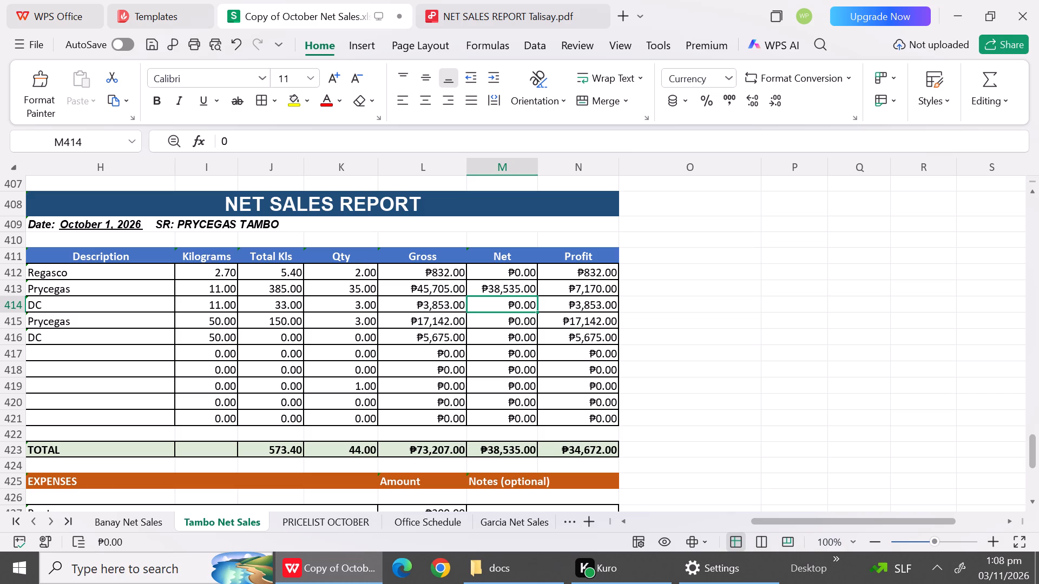
Consult the Regasco prices on the PRICELIST OCTOBER sheet and set the Regasco row's Net in the Tambo report to 618.
{"action": "left_click", "coordinate": [298, 526]}
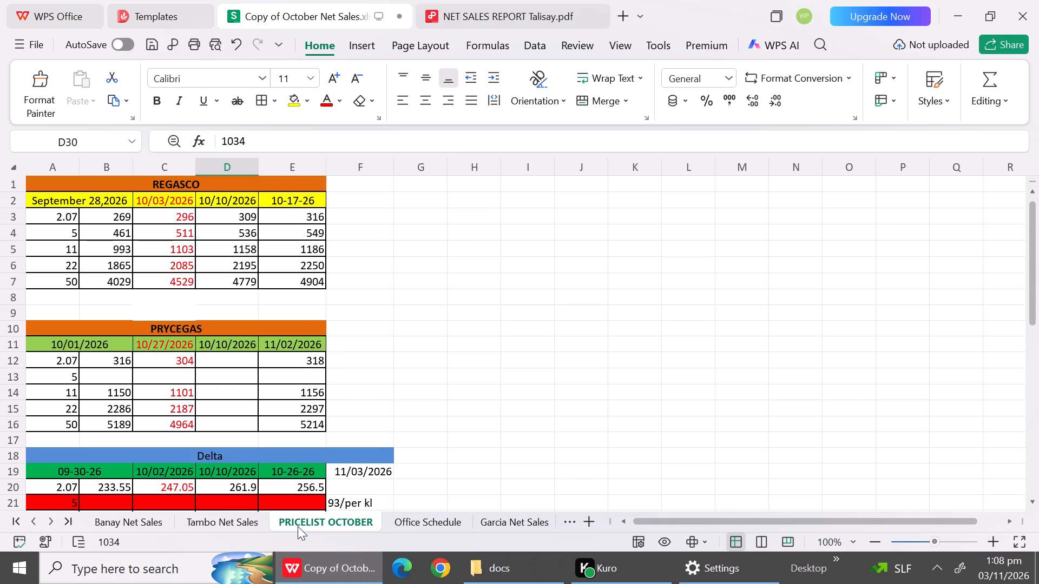
{"action": "left_click", "coordinate": [298, 526]}
{"action": "left_click", "coordinate": [239, 520]}
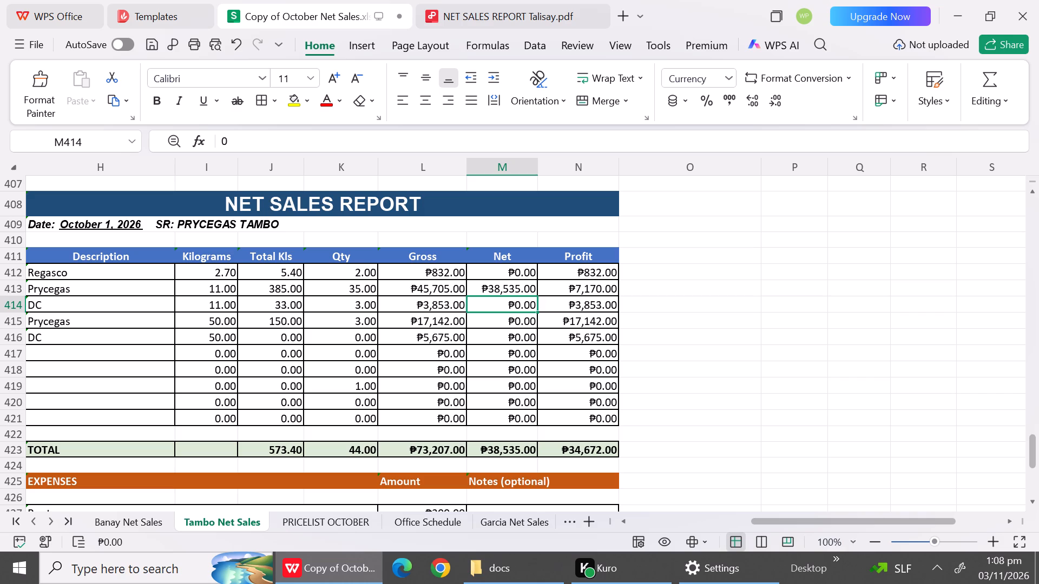
{"action": "left_click", "coordinate": [527, 267]}
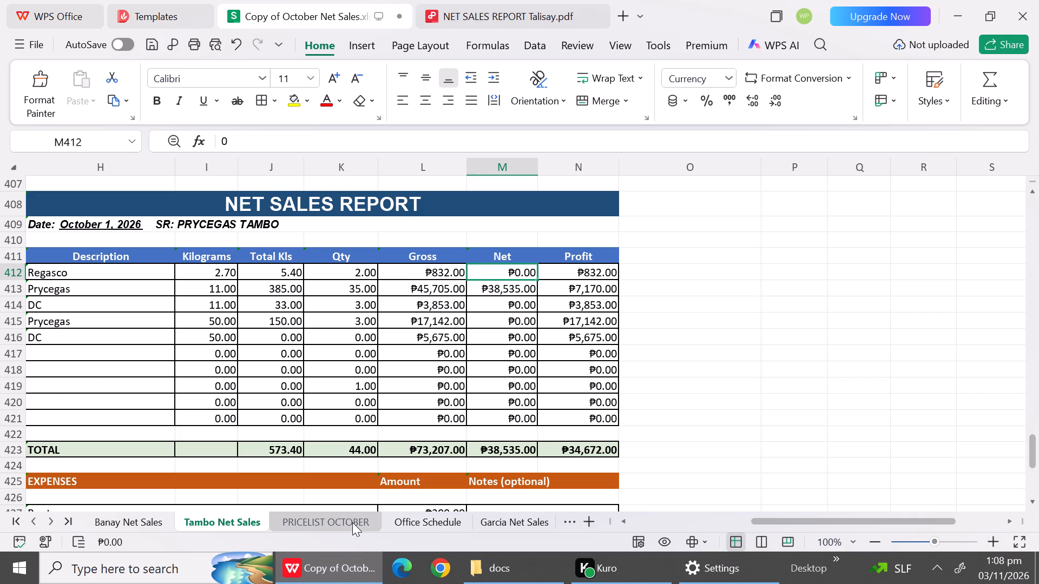
{"action": "left_click", "coordinate": [350, 522]}
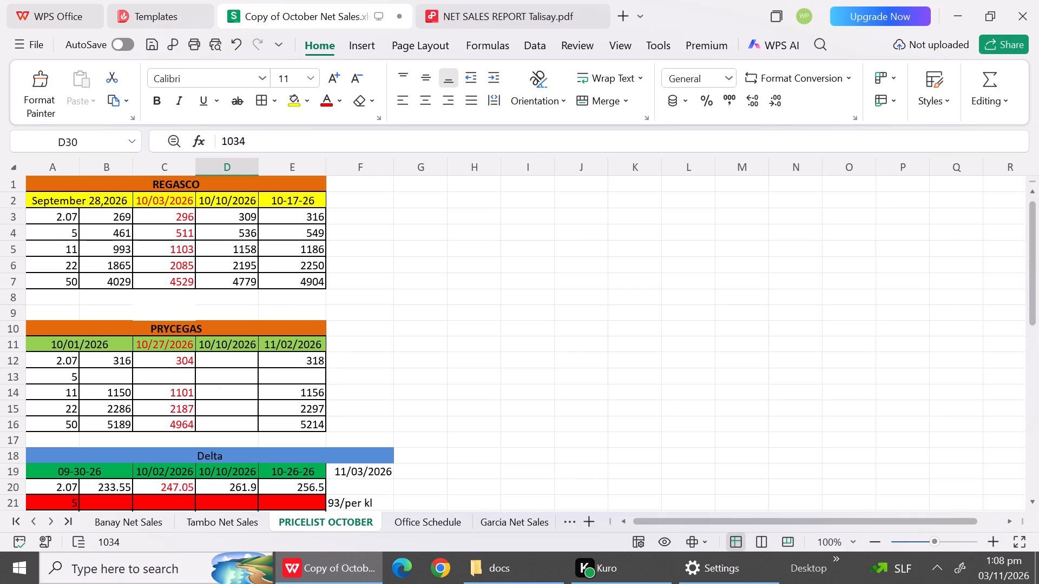
{"action": "left_click", "coordinate": [218, 524]}
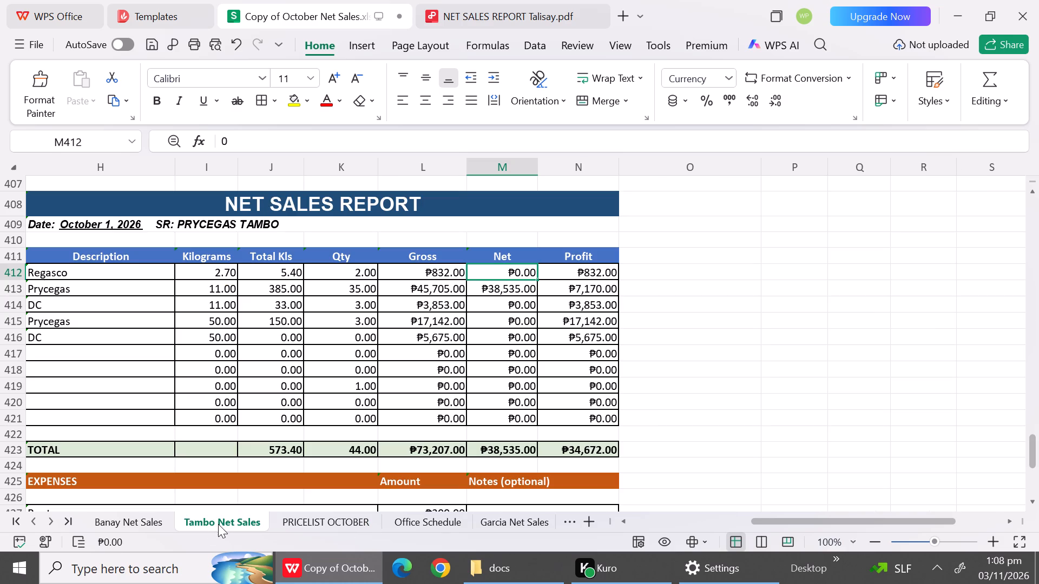
{"action": "left_click", "coordinate": [516, 275]}
{"action": "type", "text": "618"}
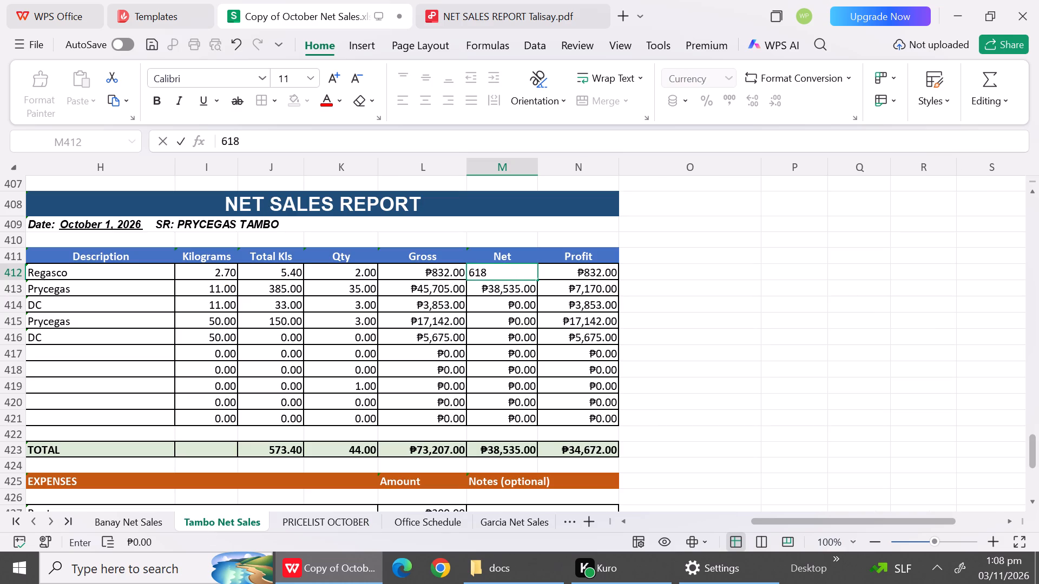
{"action": "left_click", "coordinate": [515, 305]}
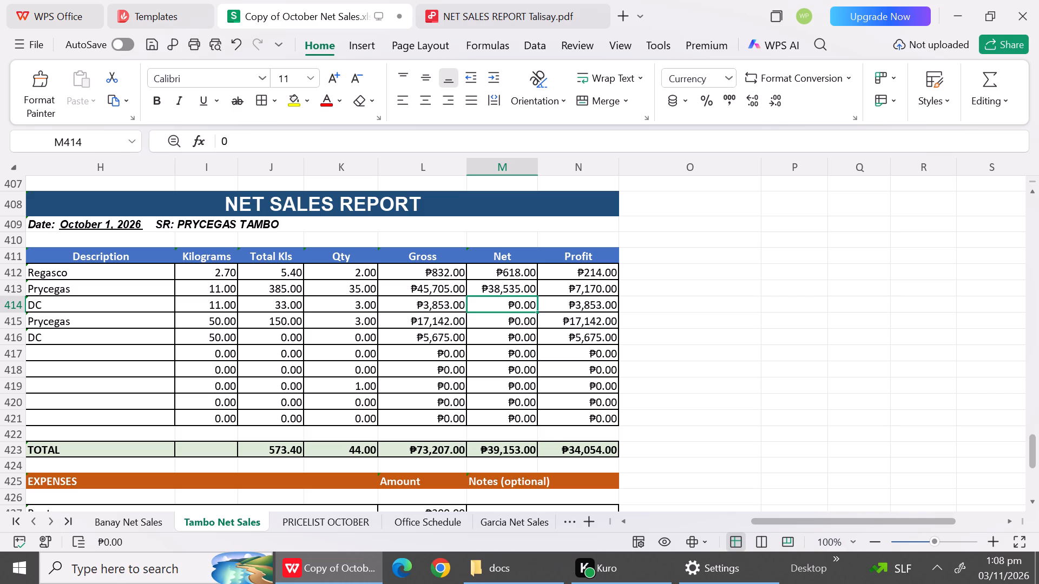
Look up the DC prices on the PRICELIST OCTOBER sheet and set the Net of the 11 kg DC row in the Tambo report to 3102.
{"action": "left_click", "coordinate": [328, 522]}
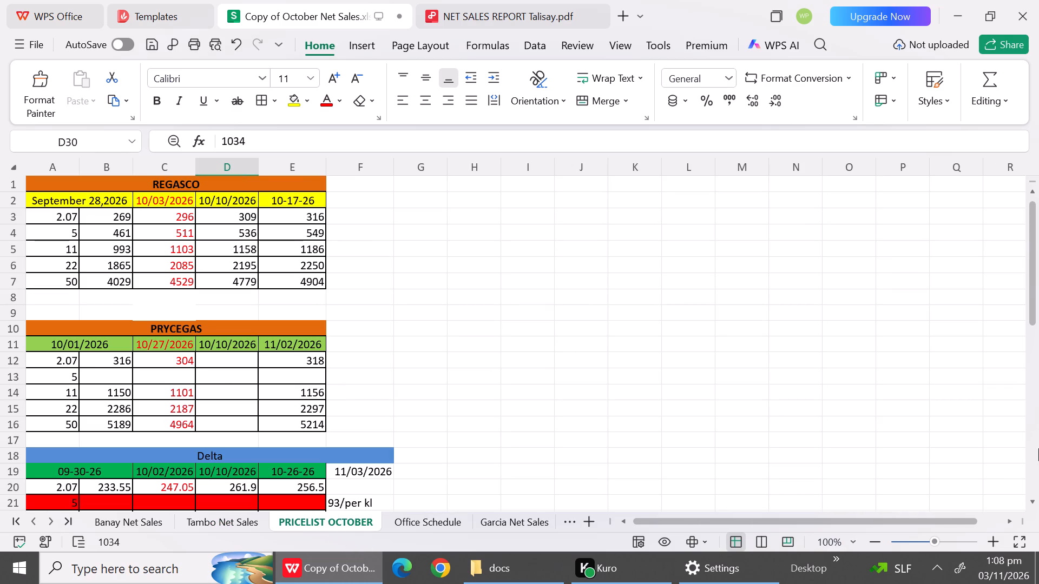
{"action": "left_click", "coordinate": [1033, 464]}
{"action": "left_click", "coordinate": [1033, 464]}
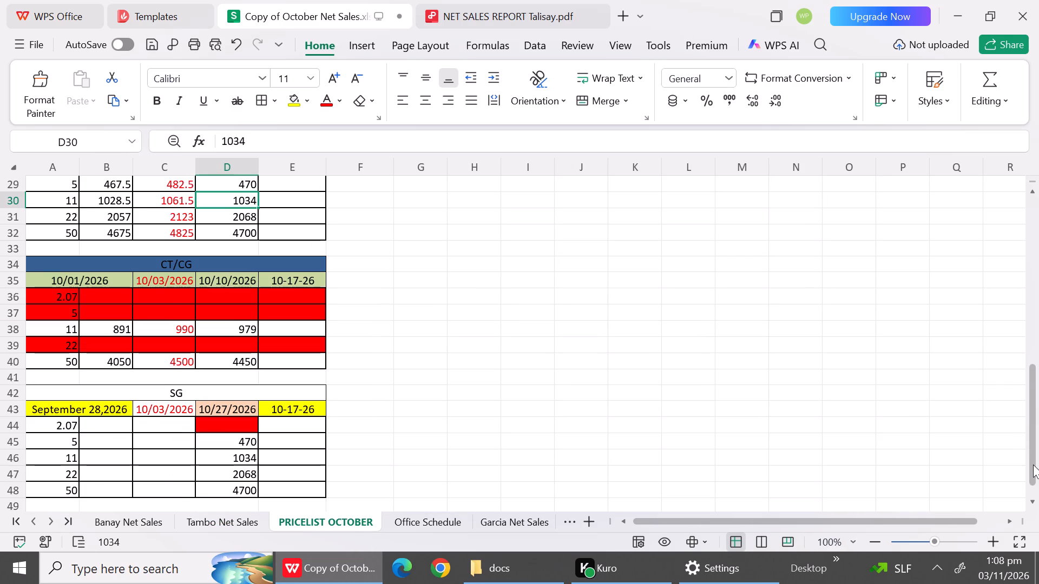
{"action": "left_click", "coordinate": [1033, 464]}
{"action": "left_click", "coordinate": [1033, 487]}
{"action": "left_click", "coordinate": [1035, 318]}
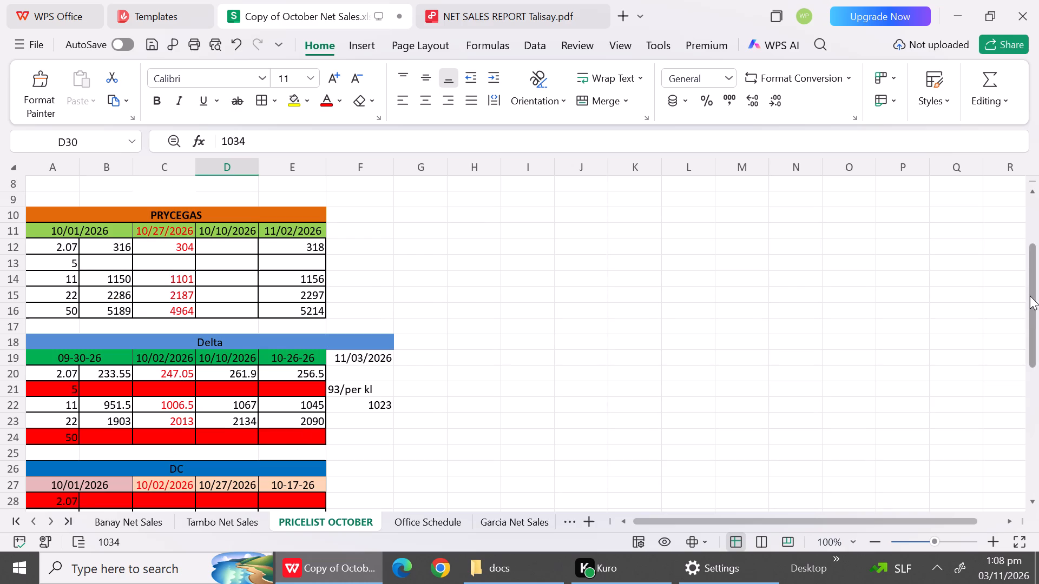
{"action": "triple_click", "coordinate": [1034, 503]}
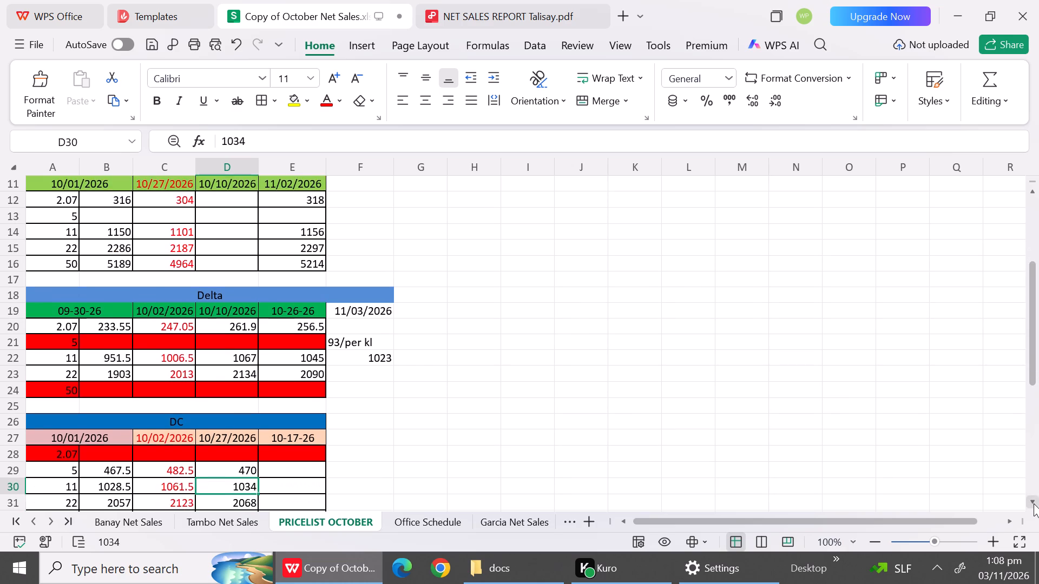
{"action": "left_click", "coordinate": [1034, 503]}
{"action": "left_click", "coordinate": [1034, 503]}
{"action": "left_click", "coordinate": [1034, 503]}
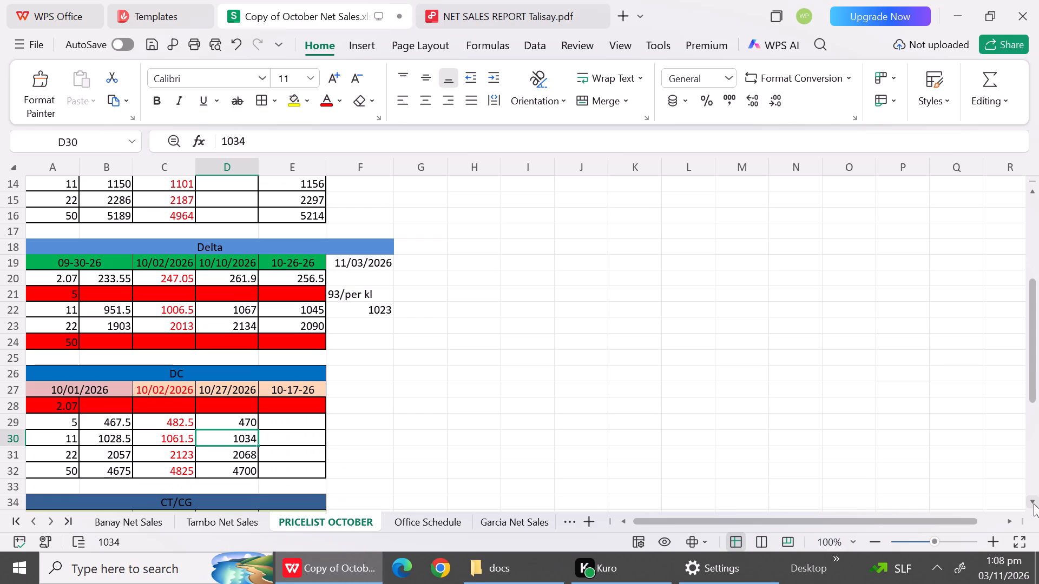
{"action": "left_click", "coordinate": [245, 520]}
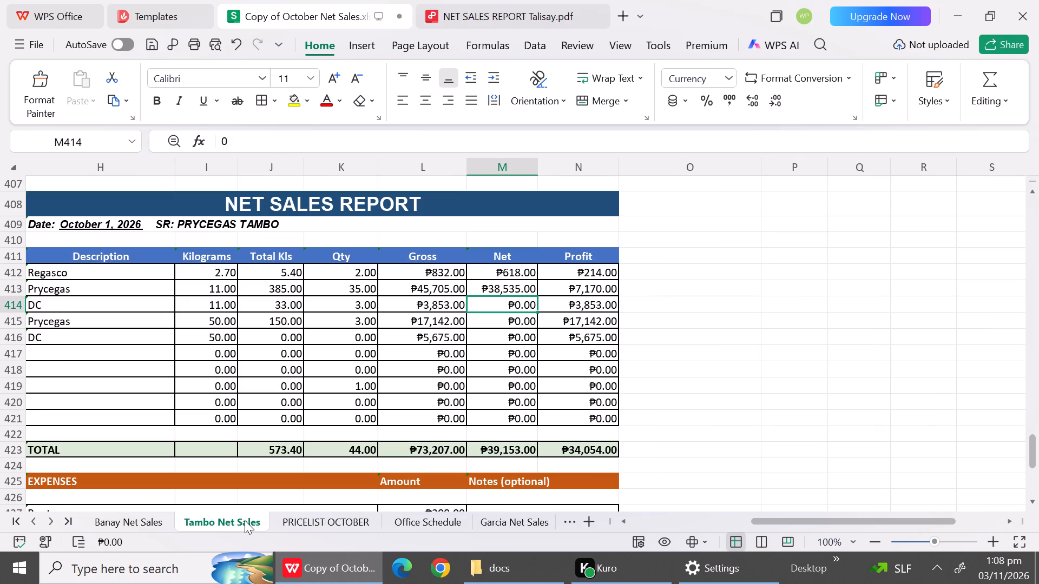
{"action": "type", "text": "3102"}
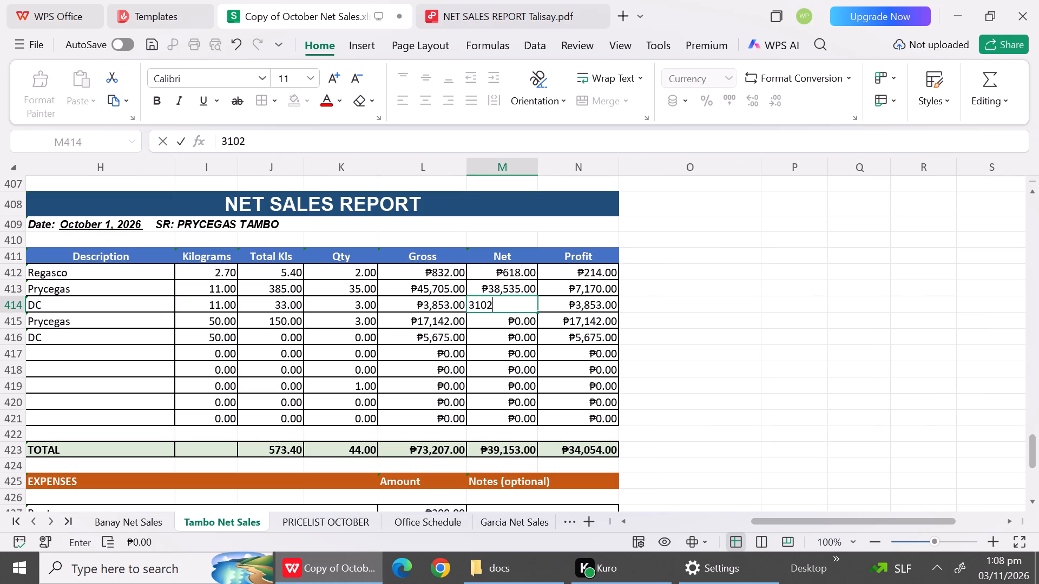
{"action": "left_click", "coordinate": [500, 320]}
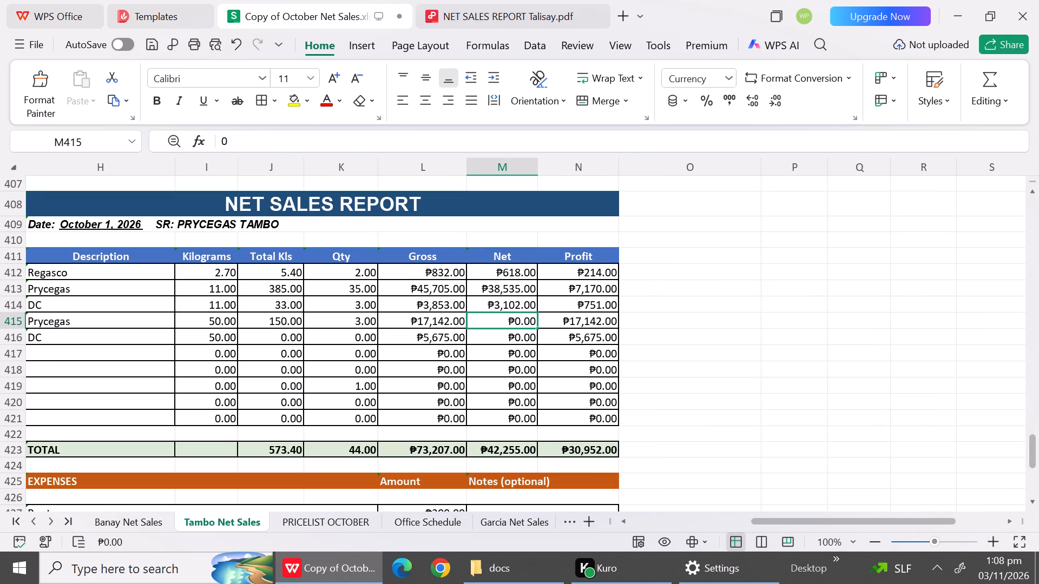
Look up the Prycegas prices on the PRICELIST OCTOBER sheet and set the Net of the 50 kg Prycegas row in the Tambo report to 14892.
{"action": "left_click", "coordinate": [318, 519]}
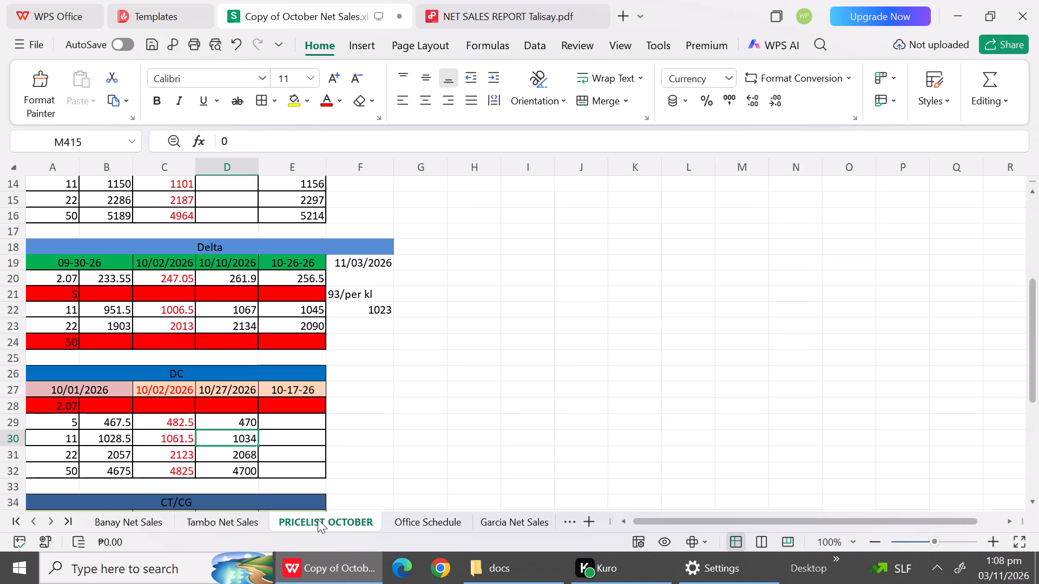
{"action": "left_click", "coordinate": [1037, 223]}
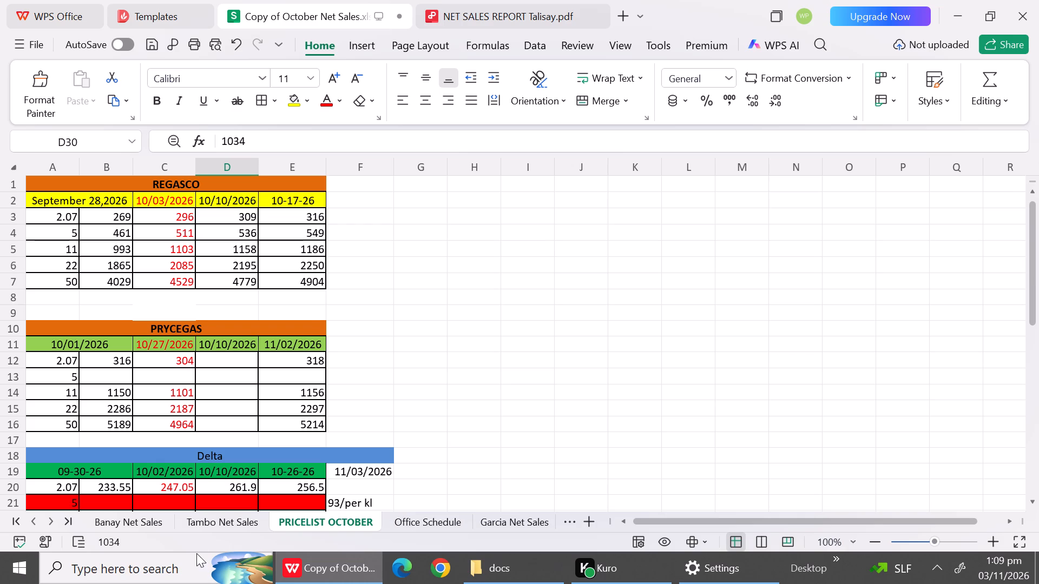
{"action": "left_click", "coordinate": [213, 526]}
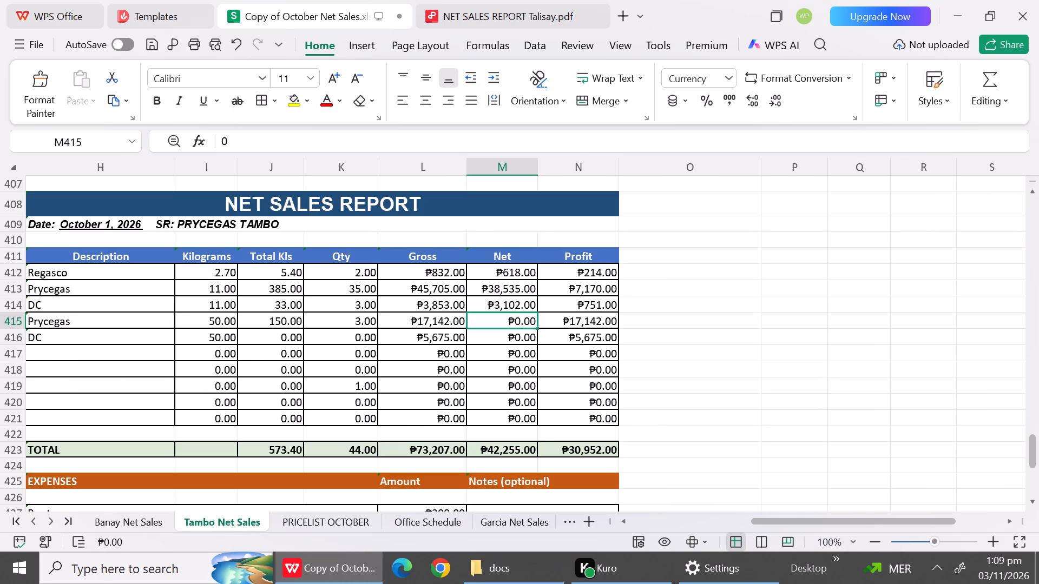
{"action": "key", "text": "1"}
{"action": "key", "text": "4"}
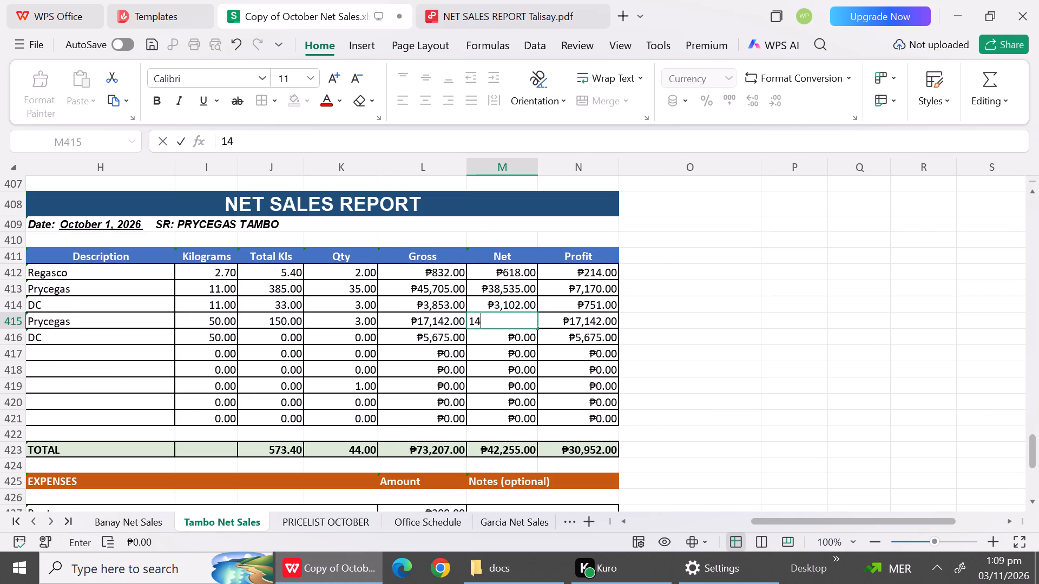
{"action": "type", "text": "892"}
{"action": "left_click", "coordinate": [502, 368]}
{"action": "left_click", "coordinate": [486, 337]}
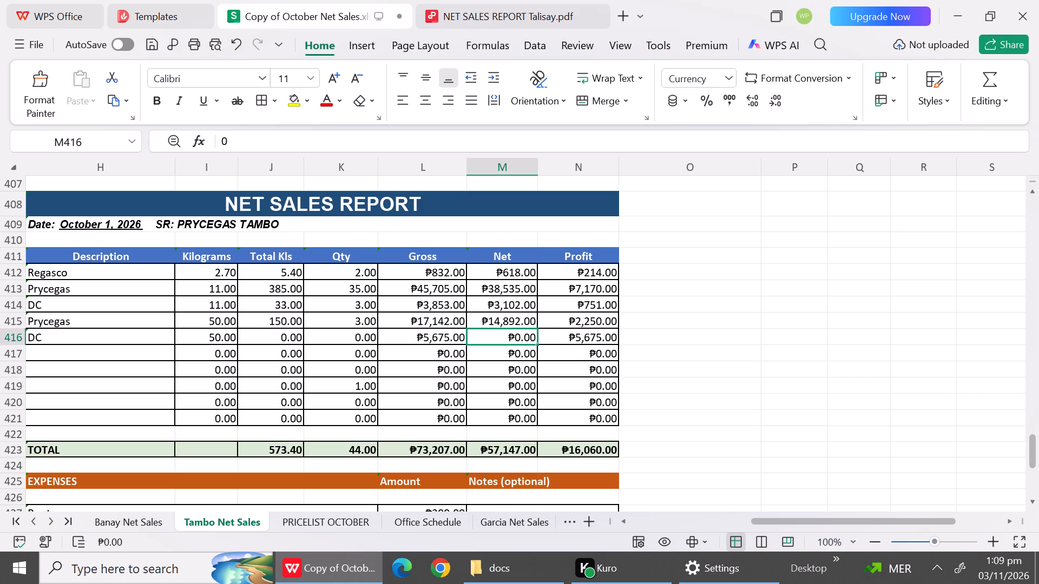
Set the Qty of the 50 kg DC row in the Tambo October 1 report to 1.
{"action": "left_click", "coordinate": [365, 333]}
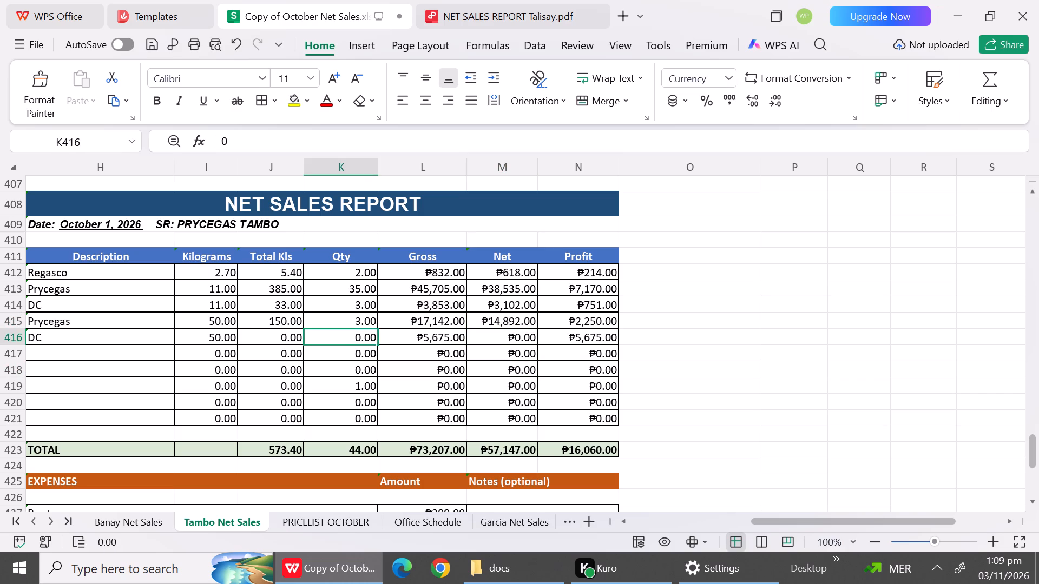
{"action": "key", "text": "1"}
{"action": "left_click", "coordinate": [428, 384]}
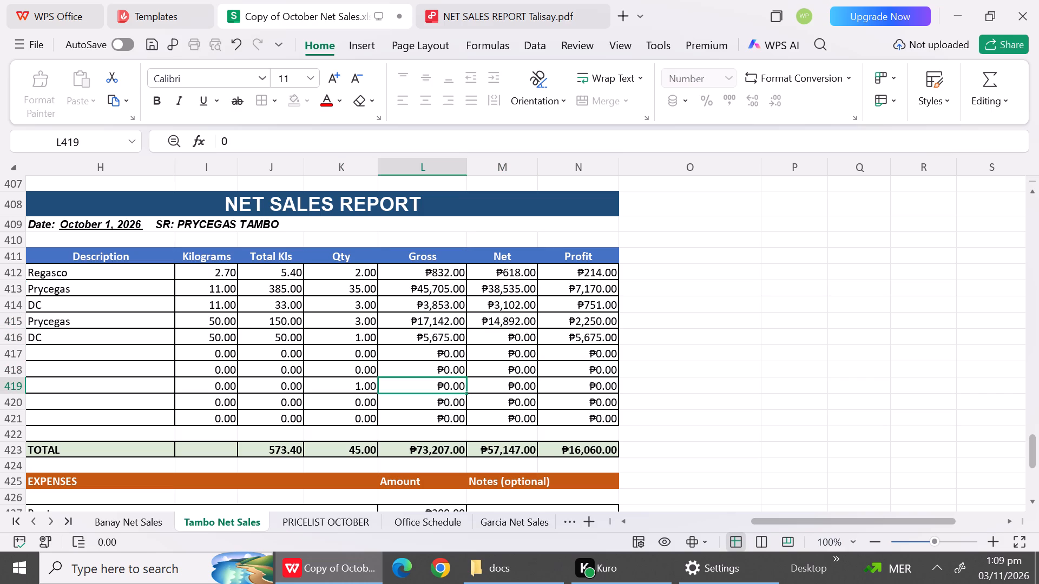
Look up the DC prices on the PRICELIST OCTOBER sheet and set the Net of the 50 kg DC row in the Tambo report to 4700.
{"action": "left_click", "coordinate": [496, 338]}
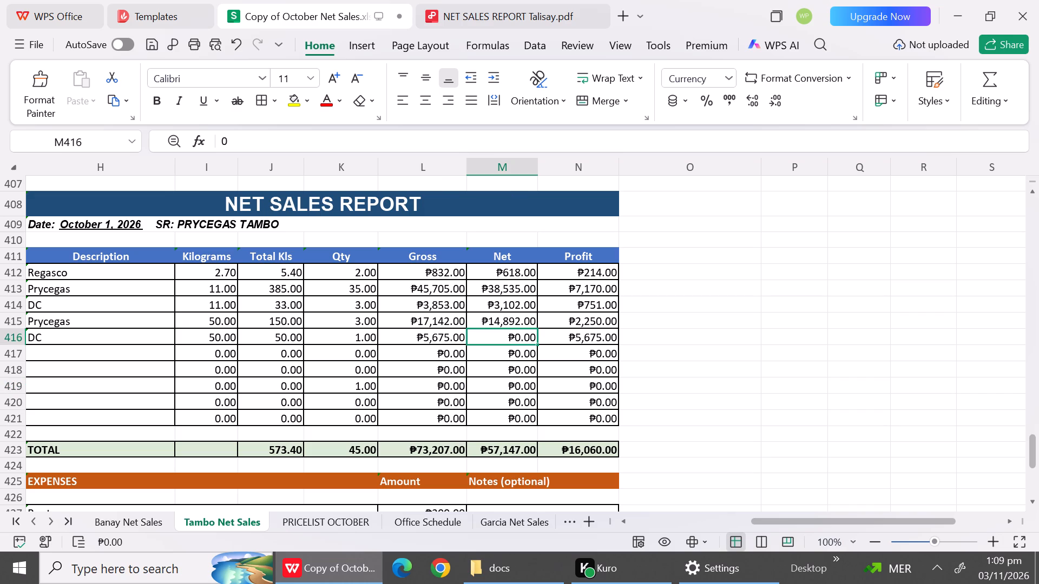
{"action": "left_click", "coordinate": [321, 524]}
{"action": "left_click", "coordinate": [1035, 449]}
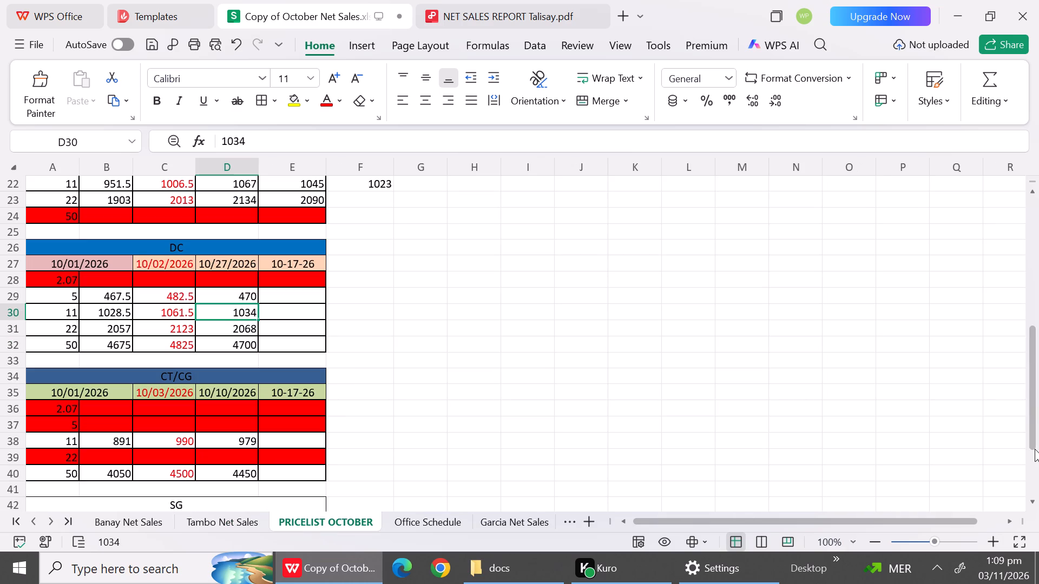
{"action": "left_click", "coordinate": [1035, 449]}
{"action": "left_click", "coordinate": [215, 526]}
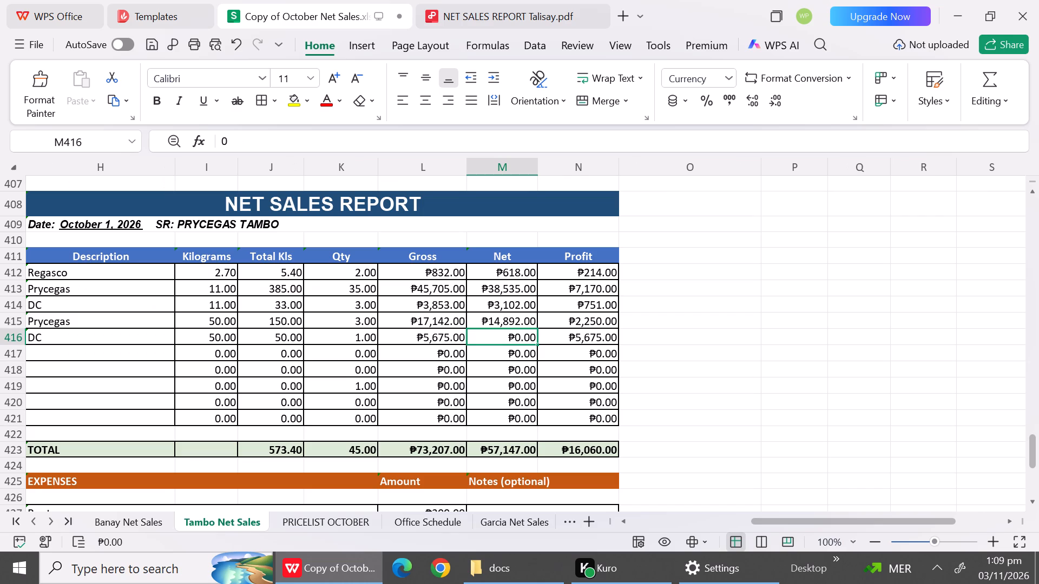
{"action": "type", "text": "4700"}
{"action": "left_click", "coordinate": [479, 389]}
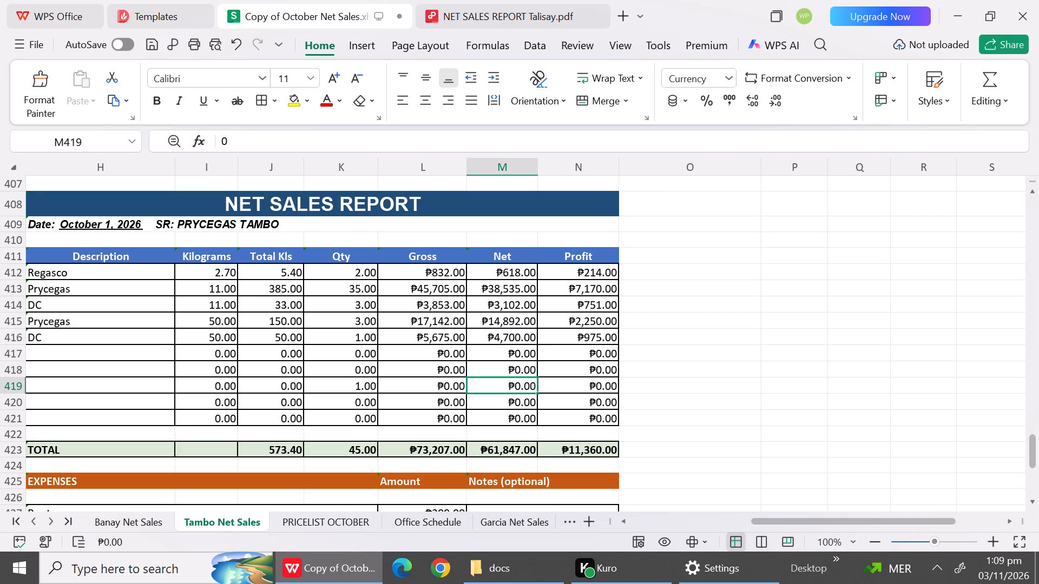
Rewrite the TOTAL formula for Total Kls in J423 as =J412+J413+J414+J415+J416+J417+J418.
{"action": "double_click", "coordinate": [287, 449]}
{"action": "left_click", "coordinate": [446, 457]}
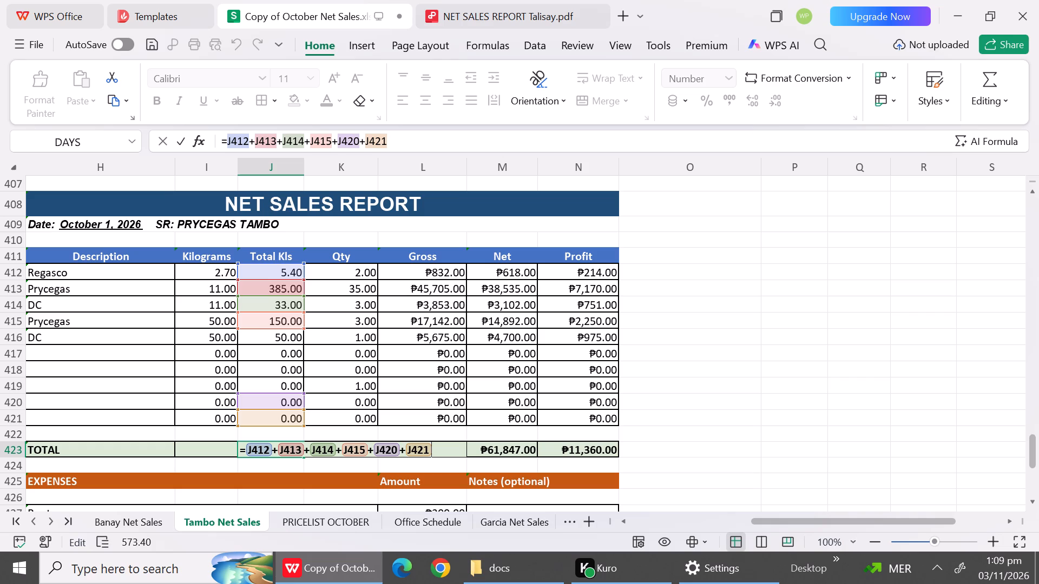
{"action": "key", "text": "BackSpace"}
{"action": "key", "text": "BackSpace"}
{"action": "key", "text": "BackSpace"}
{"action": "key", "text": "BackSpace"}
{"action": "key", "text": "BackSpace"}
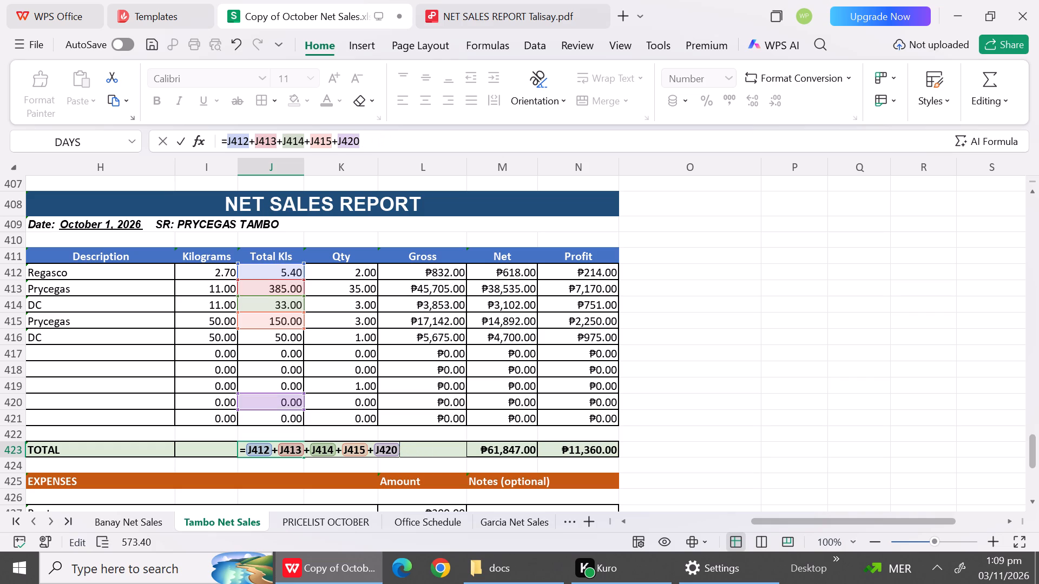
{"action": "key", "text": "BackSpace"}
{"action": "key", "text": "BackSpace"}
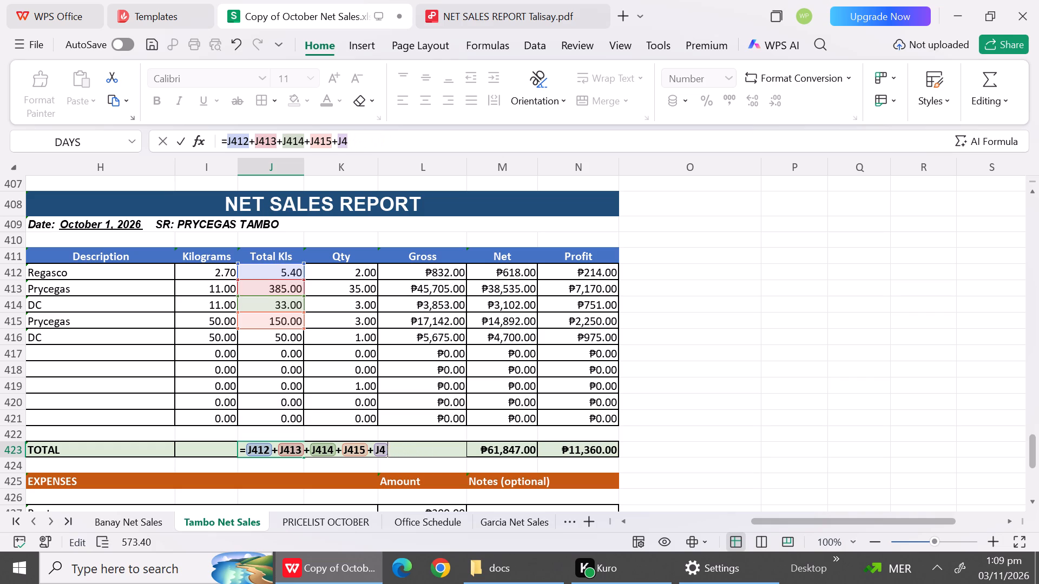
{"action": "key", "text": "BackSpace"}
{"action": "key", "text": "BackSpace"}
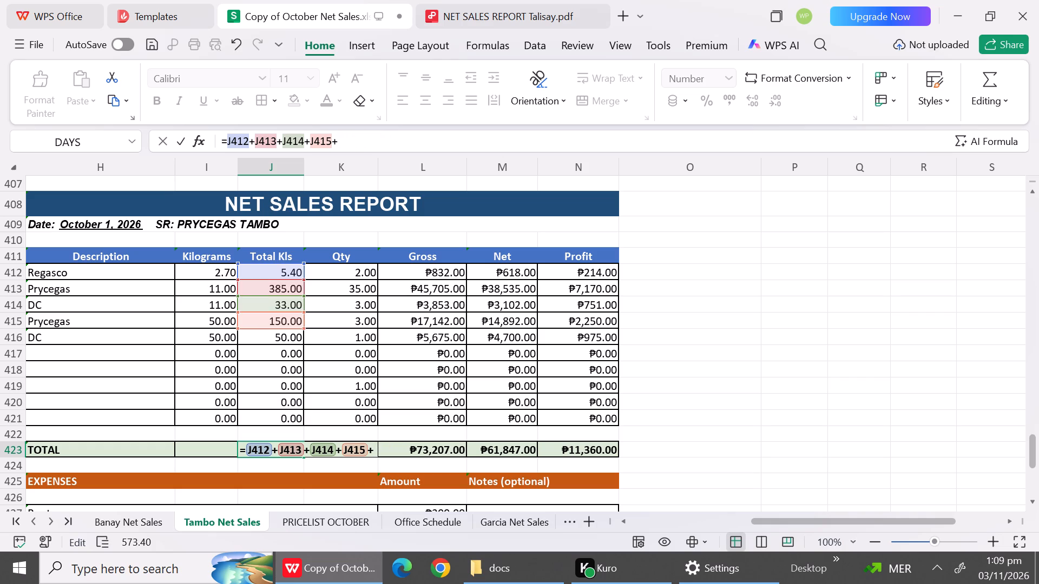
{"action": "left_click", "coordinate": [279, 343]}
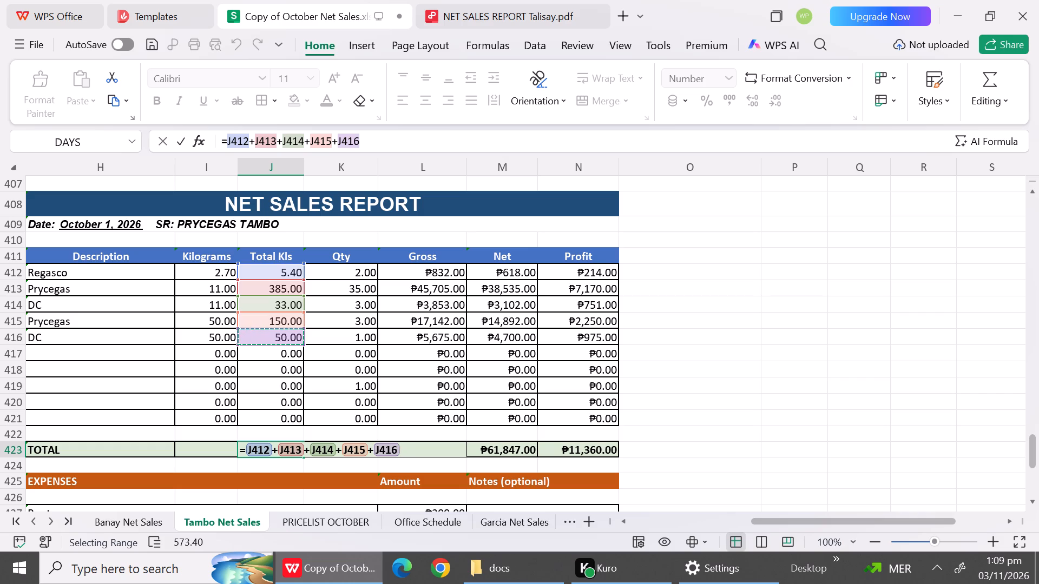
{"action": "key", "text": "shift+plus"}
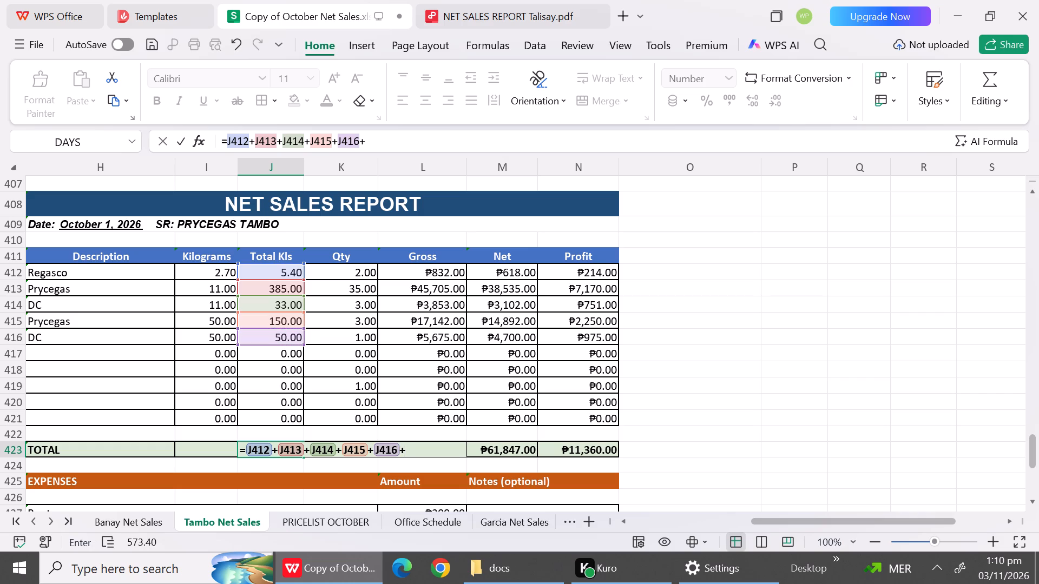
{"action": "left_click", "coordinate": [278, 353]}
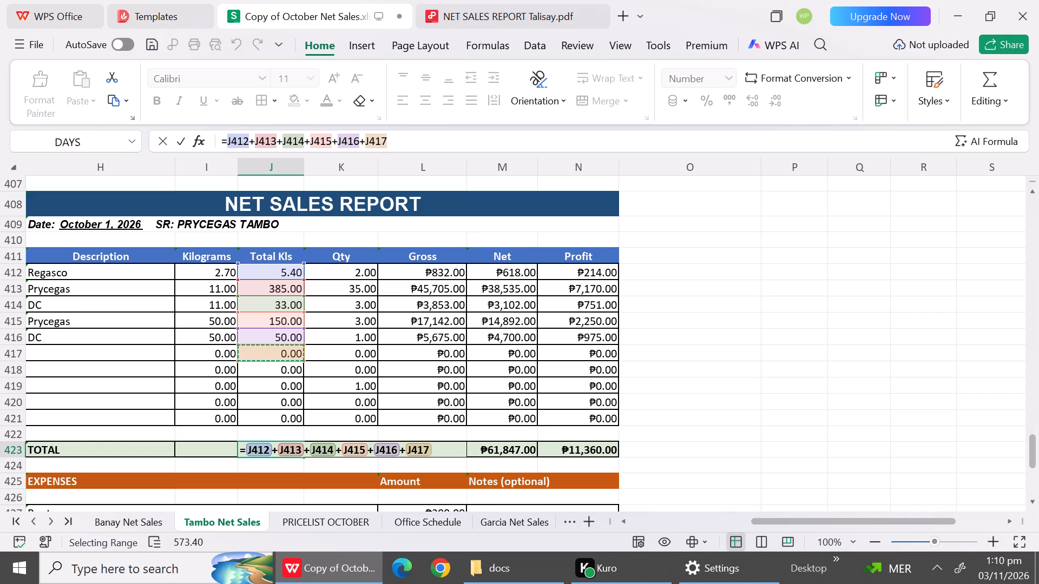
{"action": "key", "text": "shift+plus"}
{"action": "left_click", "coordinate": [278, 374]}
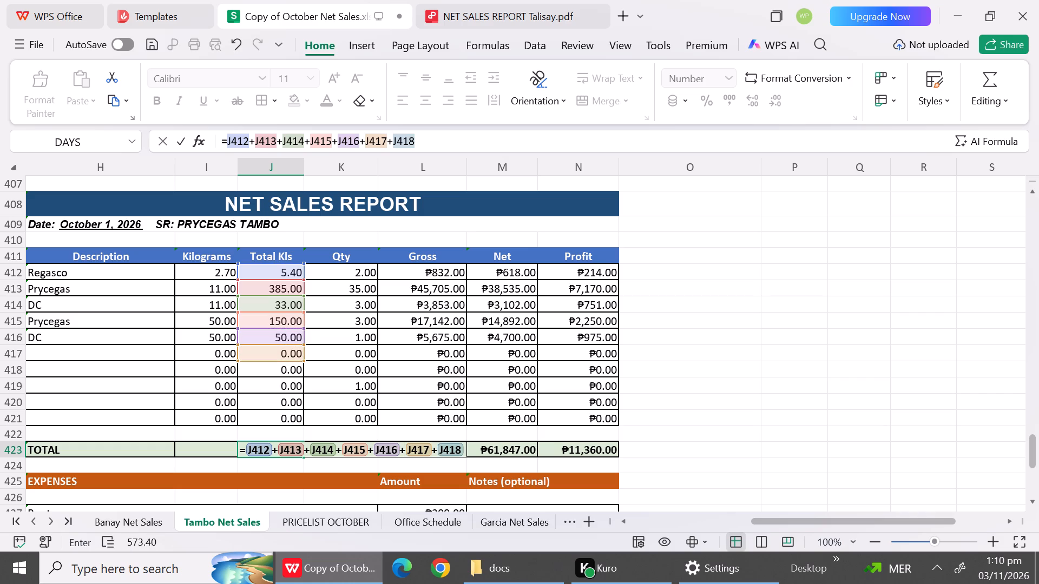
{"action": "key", "text": "Return"}
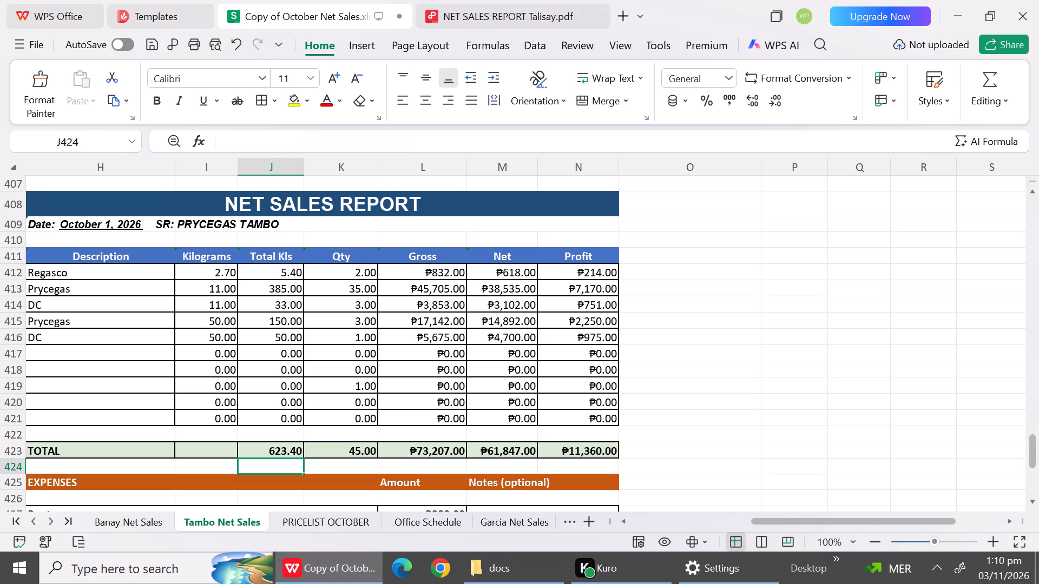
Set the Qty in the blank product row 419 to 0.
{"action": "left_click", "coordinate": [365, 386]}
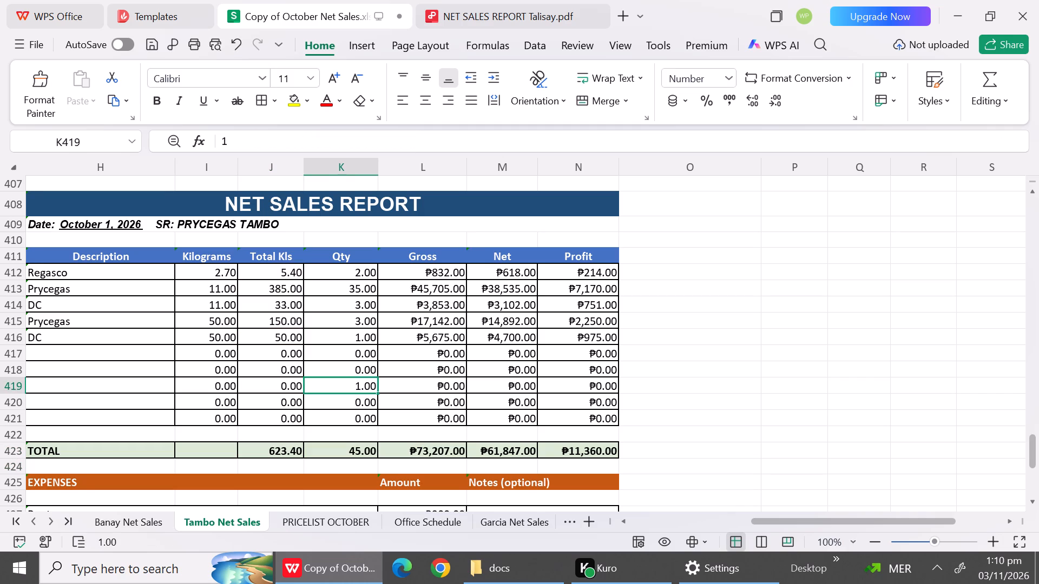
{"action": "key", "text": "0"}
{"action": "left_click", "coordinate": [397, 419]}
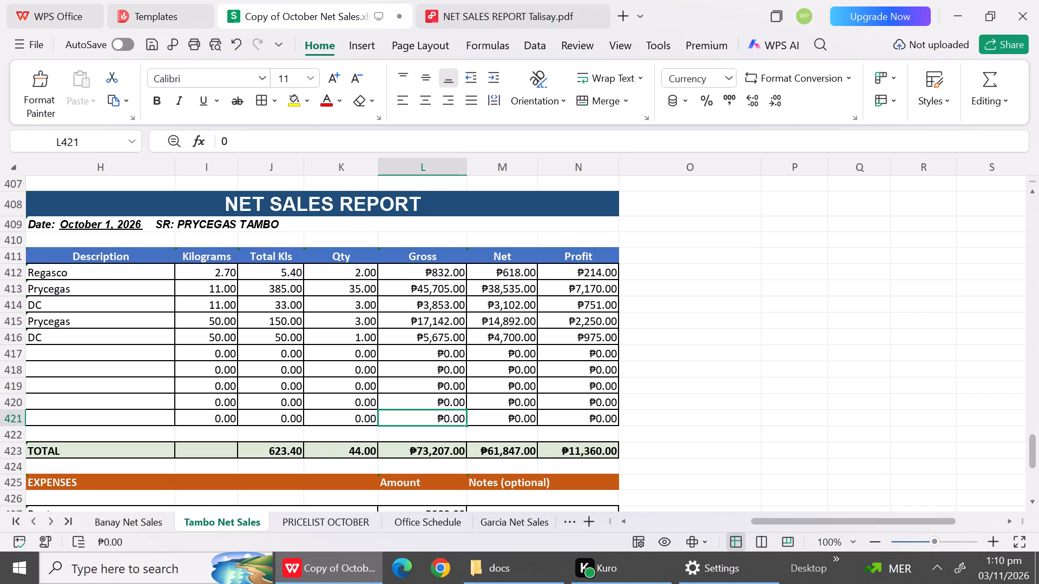
In the report's EXPENSES section, set the Rent amount to 167 and the Utilities amount to 17.
{"action": "triple_click", "coordinate": [1036, 502]}
{"action": "triple_click", "coordinate": [1036, 502]}
{"action": "left_click", "coordinate": [1036, 502]}
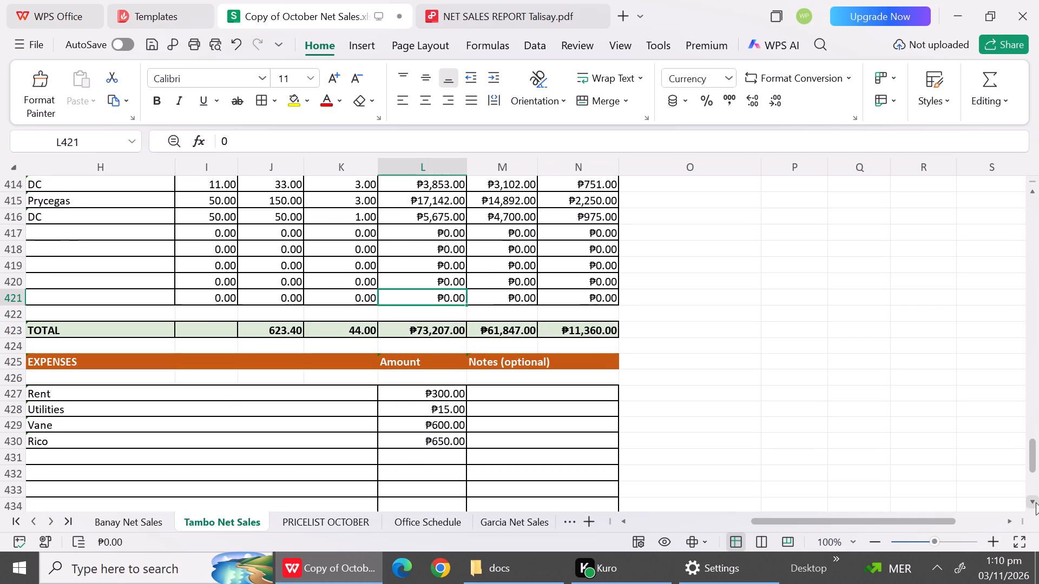
{"action": "left_click", "coordinate": [448, 396]}
{"action": "type", "text": "17="}
{"action": "key", "text": "BackSpace"}
{"action": "key", "text": "BackSpace"}
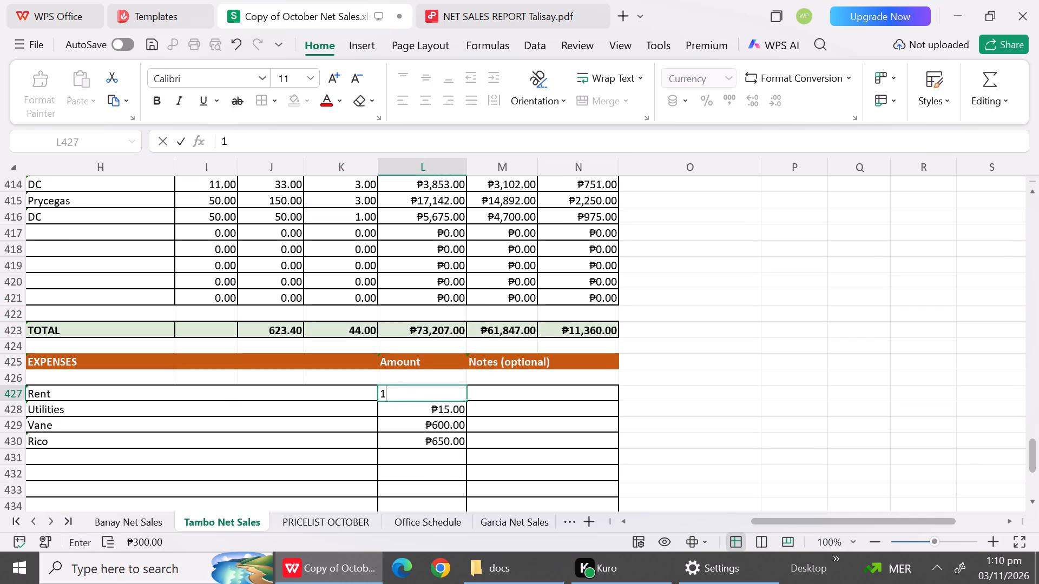
{"action": "type", "text": "67"}
{"action": "left_click", "coordinate": [449, 414]}
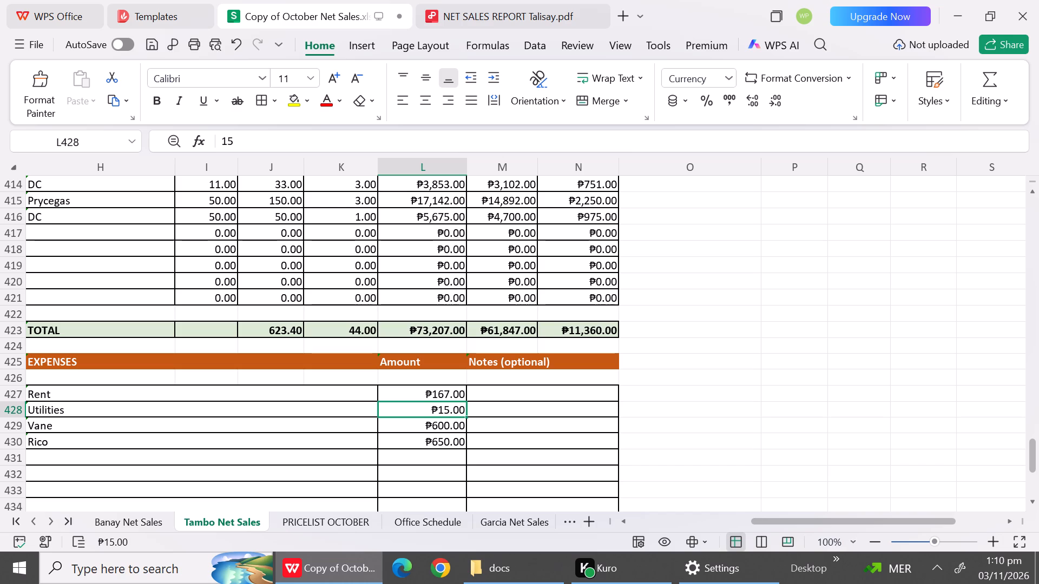
{"action": "type", "text": "17"}
{"action": "left_click", "coordinate": [441, 453]}
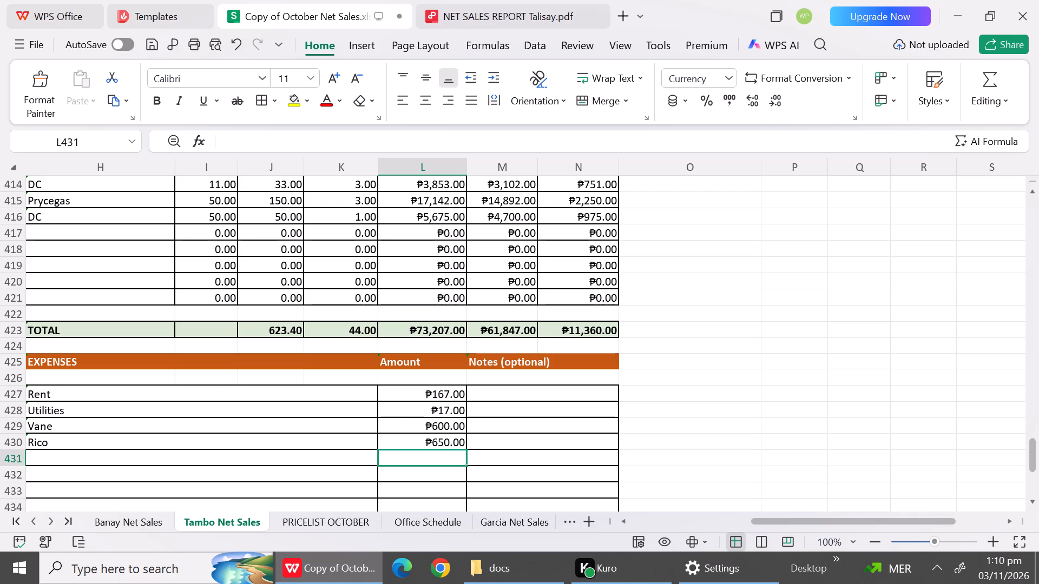
Replace the expense description below Utilities with Mae Ann and set its amount to 700.
{"action": "left_click", "coordinate": [254, 427]}
{"action": "type", "text": "Ma"}
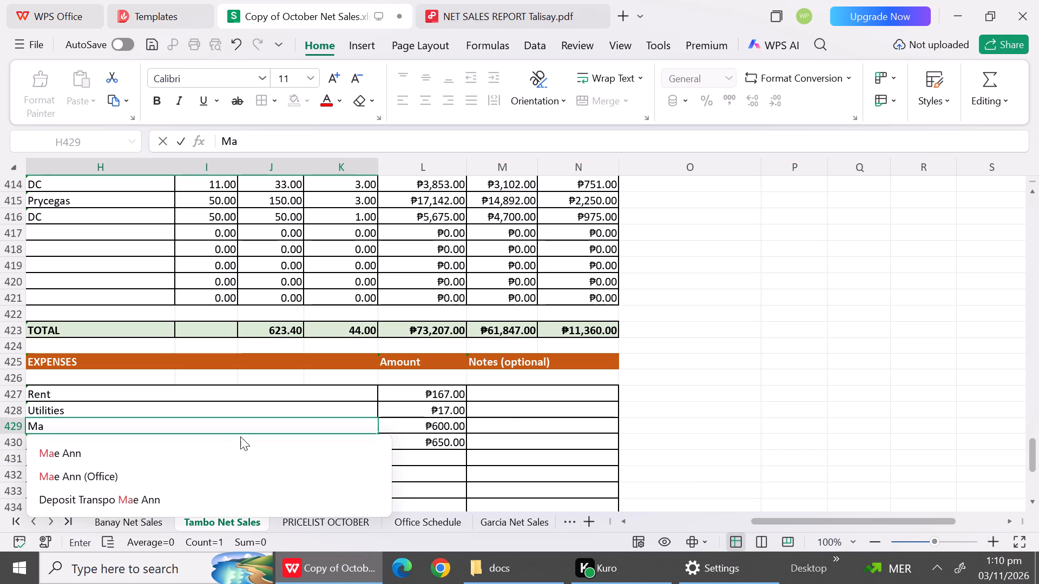
{"action": "left_click", "coordinate": [229, 451]}
{"action": "left_click", "coordinate": [427, 429]}
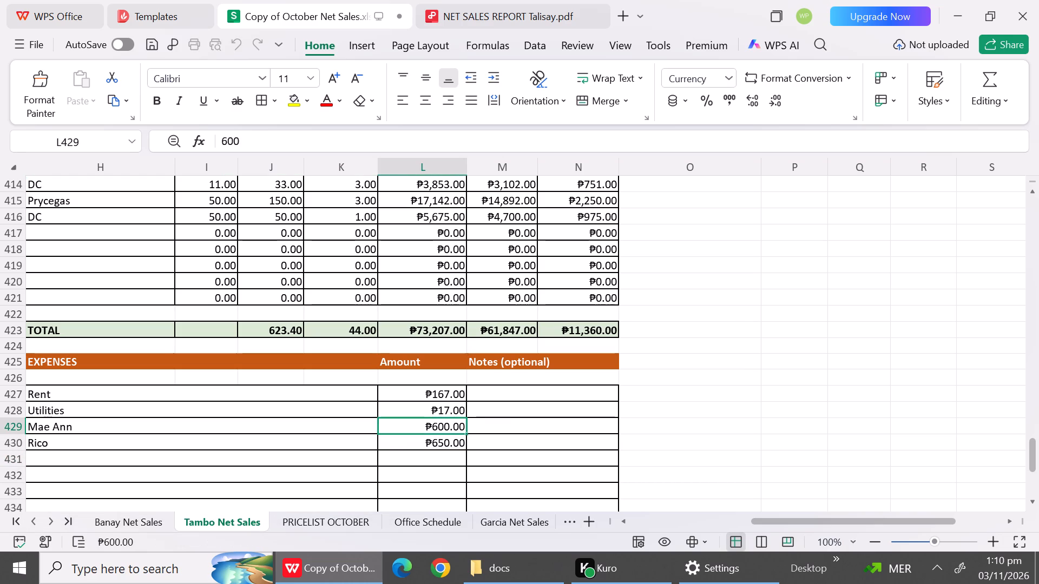
{"action": "type", "text": "700"}
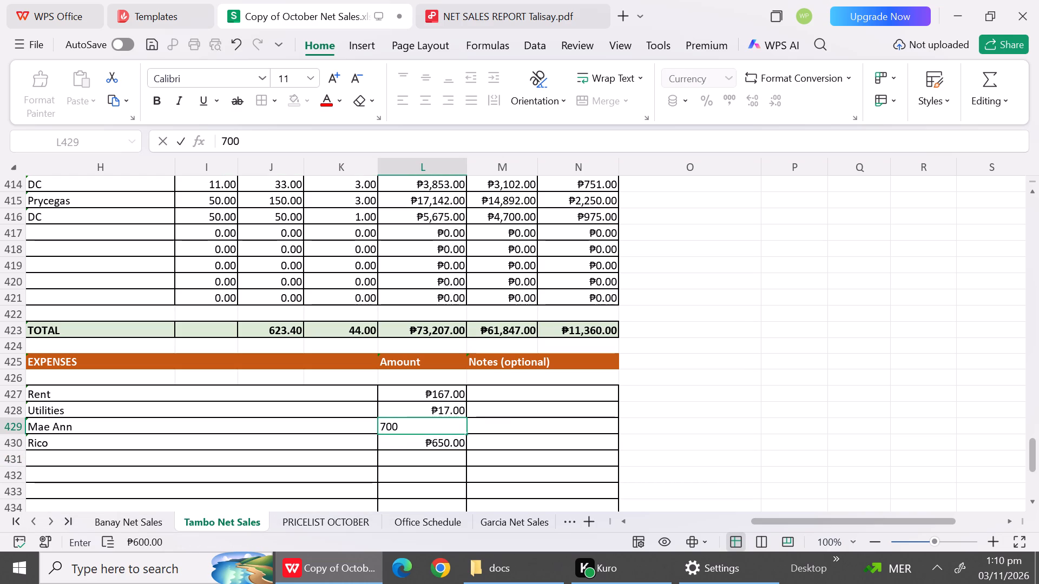
Replace the expense description below Mae Ann with Jansen and set its amount to 600.
{"action": "left_click", "coordinate": [356, 443]}
{"action": "type", "text": "Ja"}
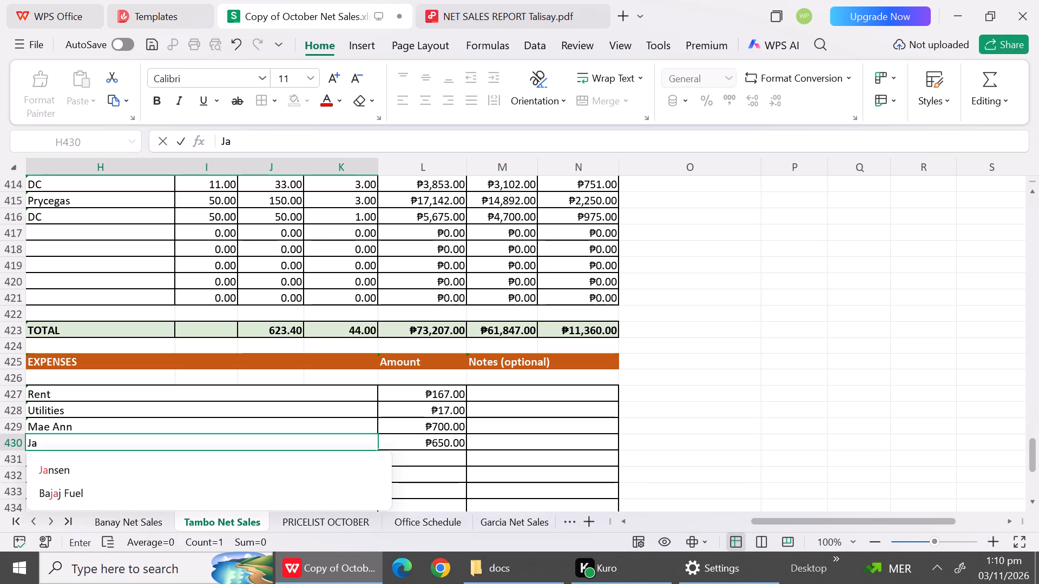
{"action": "left_click", "coordinate": [227, 468]}
{"action": "left_click", "coordinate": [449, 448]}
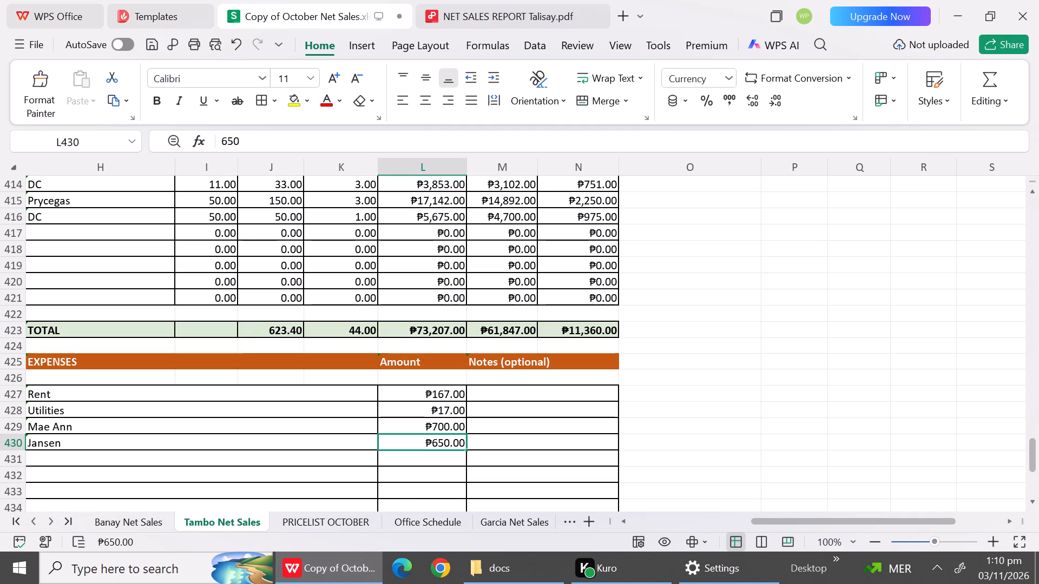
{"action": "type", "text": "600"}
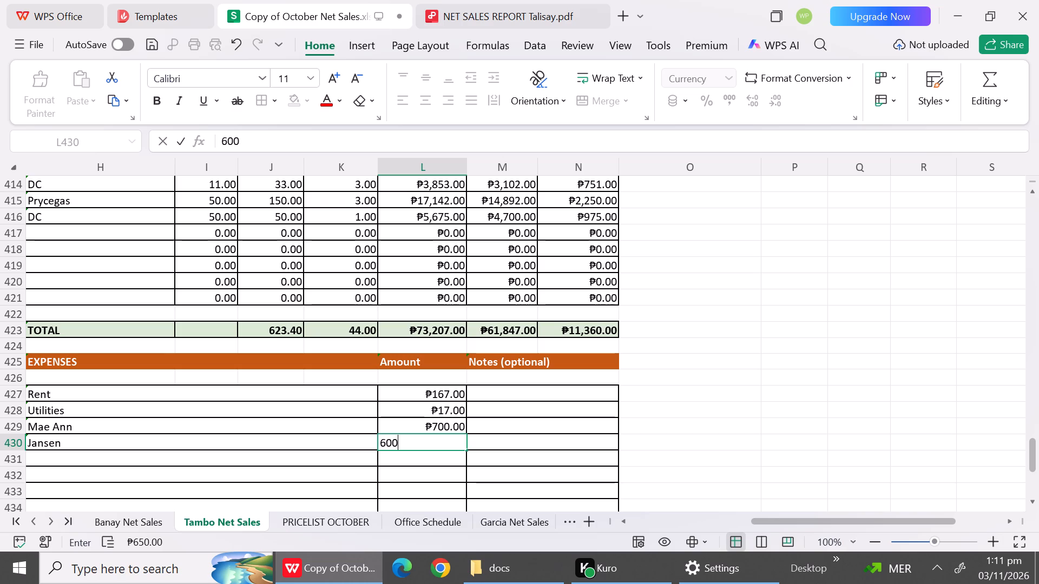
Add a new expense entry described as Sidewheel vulcanize in the row below Jansen.
{"action": "left_click", "coordinate": [117, 458]}
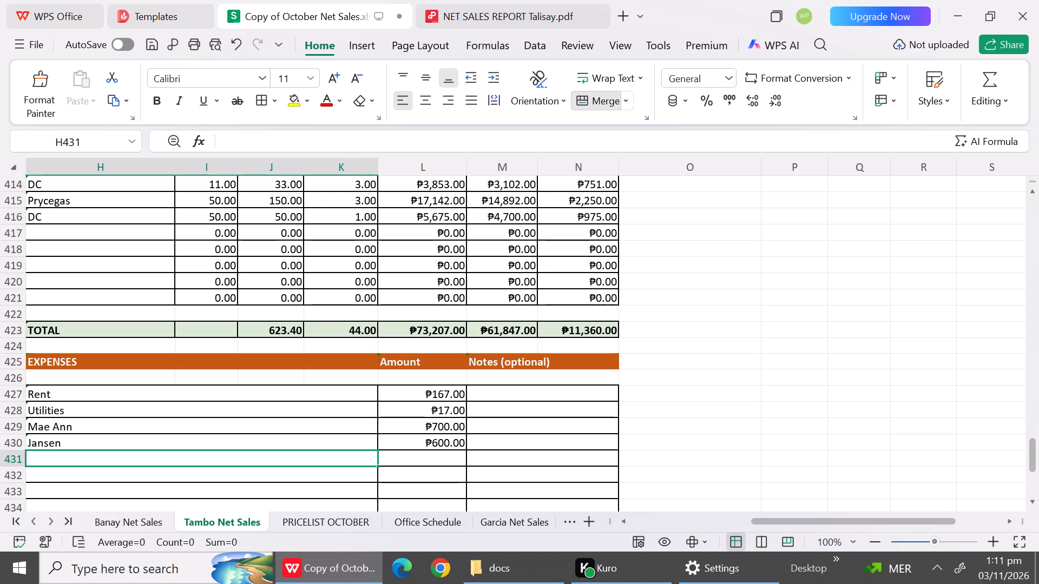
{"action": "type", "text": "Suid"}
{"action": "key", "text": "BackSpace"}
{"action": "key", "text": "BackSpace"}
{"action": "key", "text": "BackSpace"}
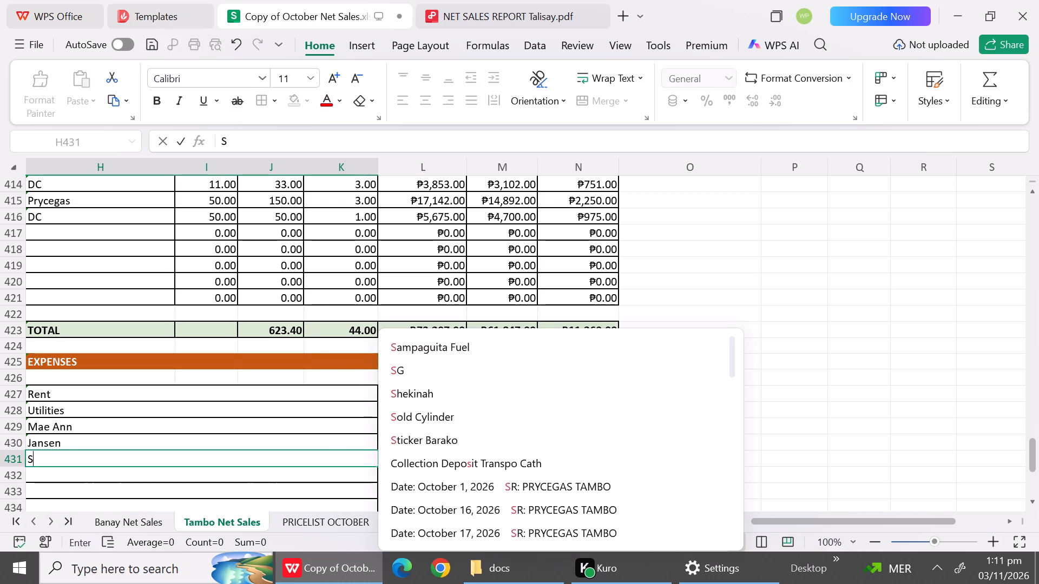
{"action": "type", "text": "idee="}
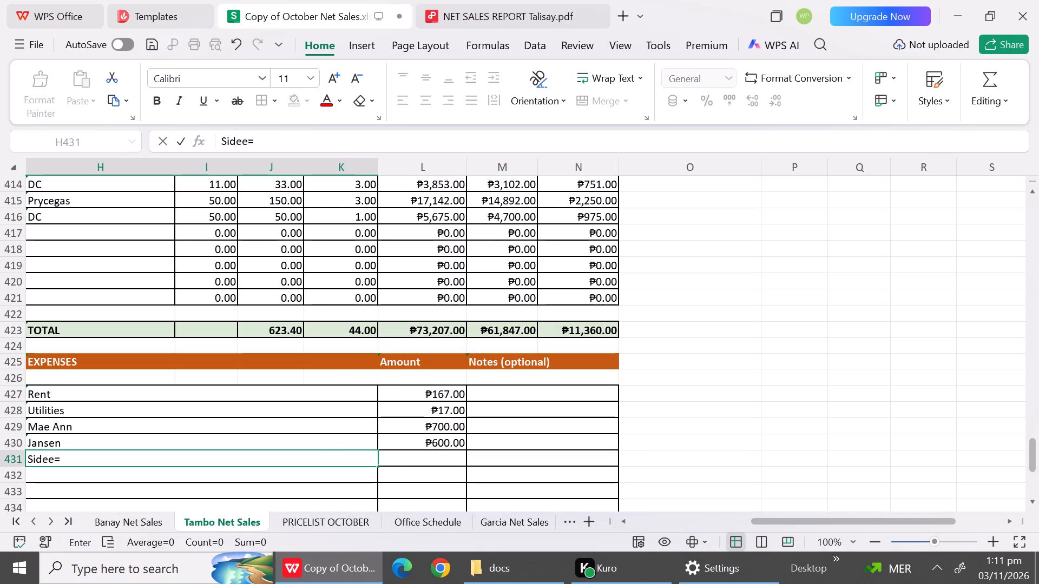
{"action": "key", "text": "BackSpace"}
{"action": "key", "text": "BackSpace"}
{"action": "key", "text": "w"}
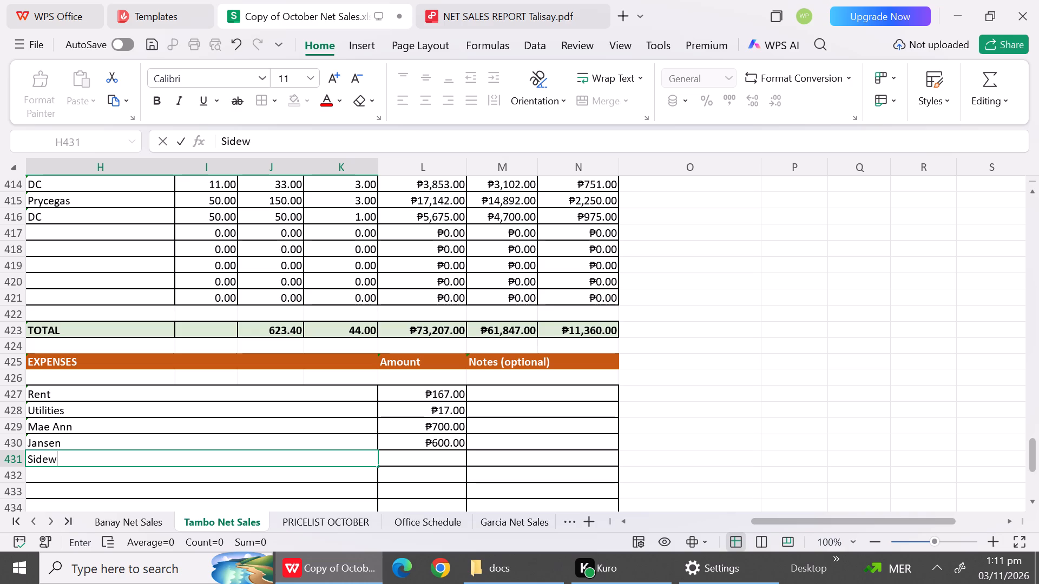
{"action": "type", "text": "heel"}
{"action": "key", "text": "space"}
{"action": "type", "text": "vulcanui"}
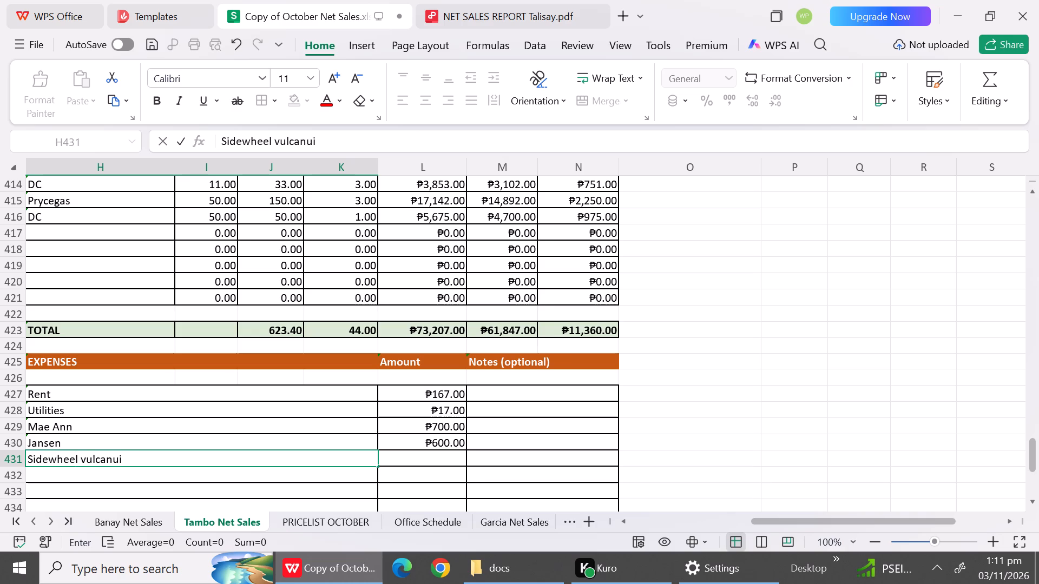
{"action": "key", "text": "BackSpace"}
{"action": "key", "text": "BackSpace"}
{"action": "type", "text": "ize"}
{"action": "left_click", "coordinate": [417, 459]}
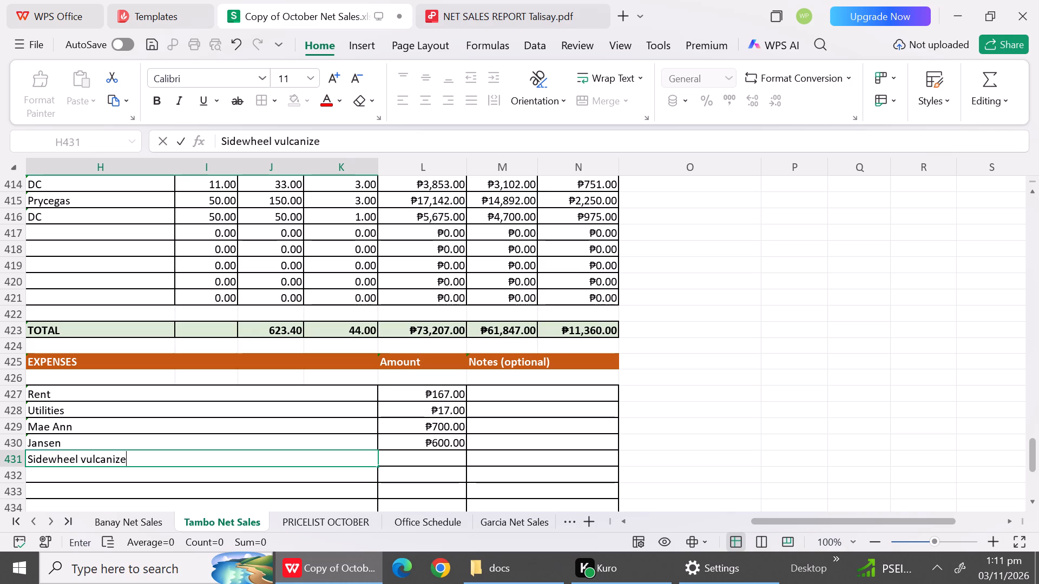
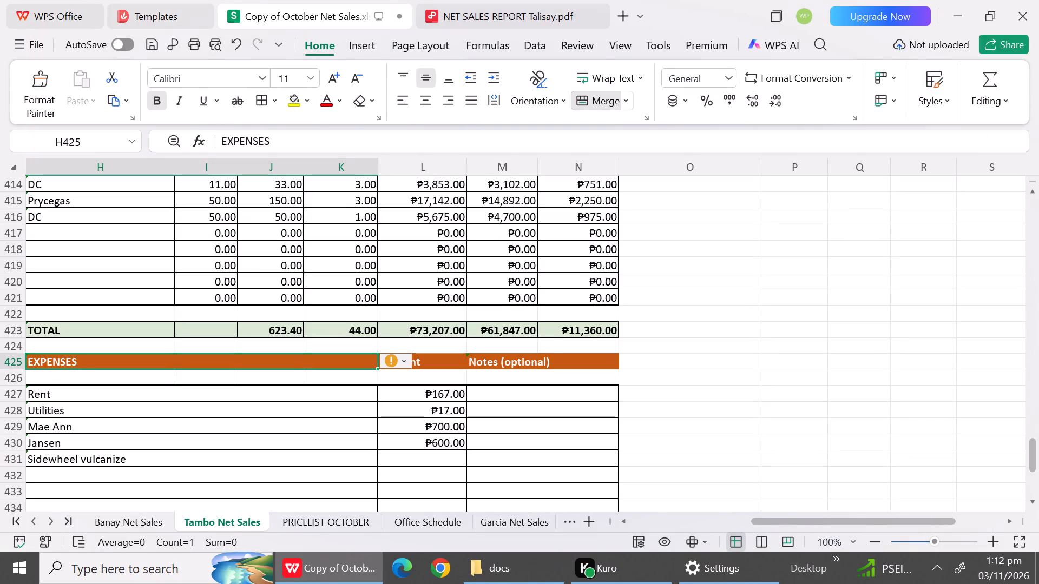
Check the October 29 duty entry in the Office Schedule and add Hanna (Office) as the expense below Sidewheel vulcanize.
{"action": "left_click", "coordinate": [260, 478]}
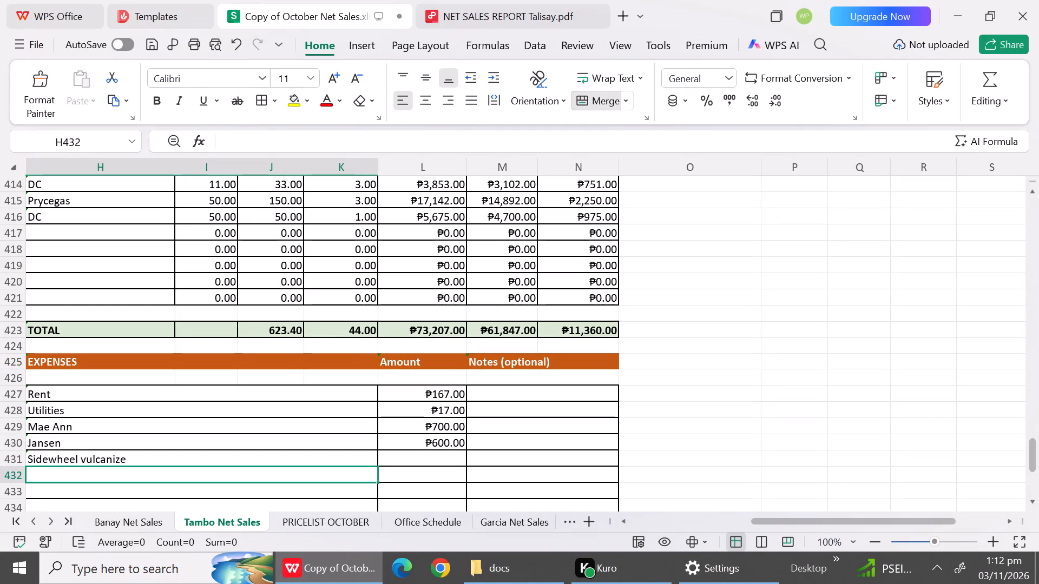
{"action": "left_click", "coordinate": [406, 522]}
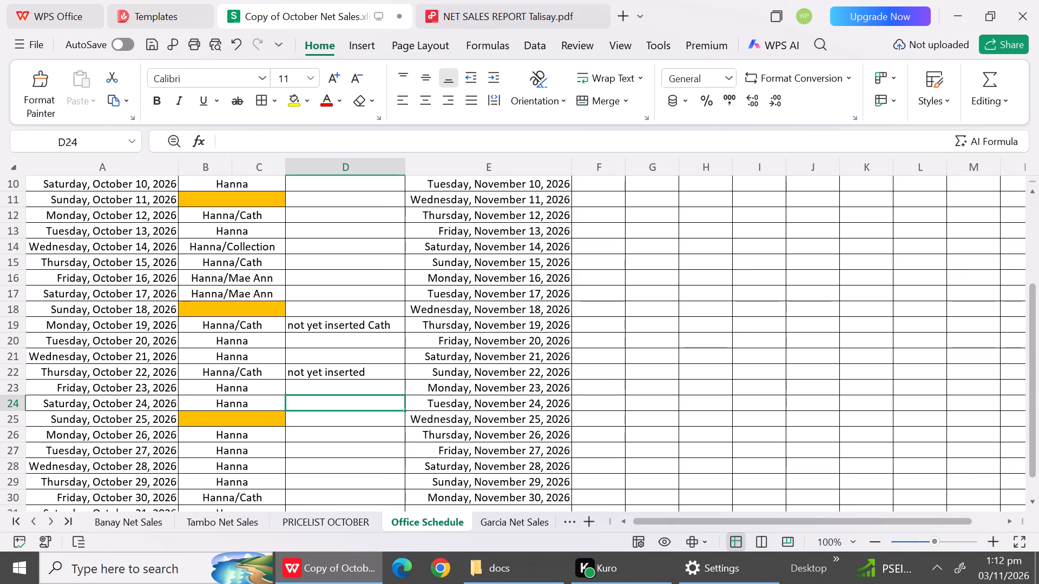
{"action": "left_click", "coordinate": [224, 480]}
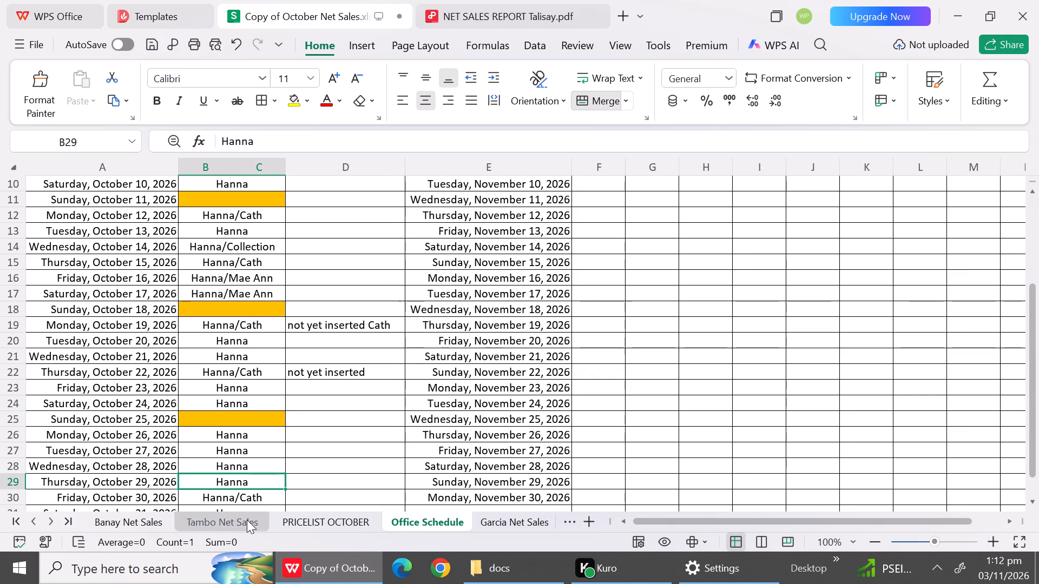
{"action": "left_click", "coordinate": [247, 520]}
{"action": "key", "text": "shift+h"}
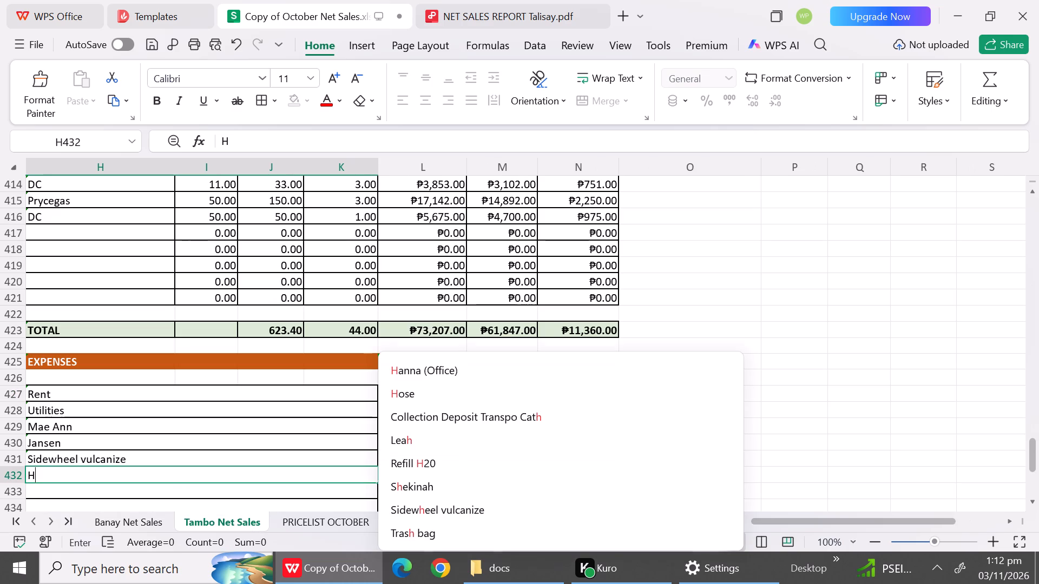
{"action": "left_click", "coordinate": [412, 370]}
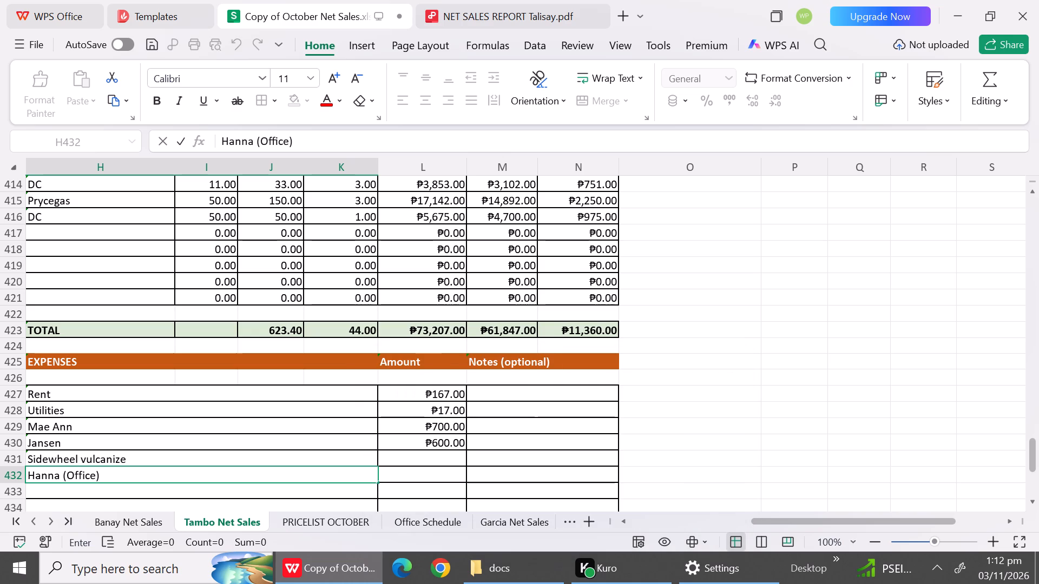
Set the Sidewheel vulcanize expense amount to 850.
{"action": "left_click", "coordinate": [436, 466]}
{"action": "type", "text": "850"}
{"action": "left_click", "coordinate": [498, 489]}
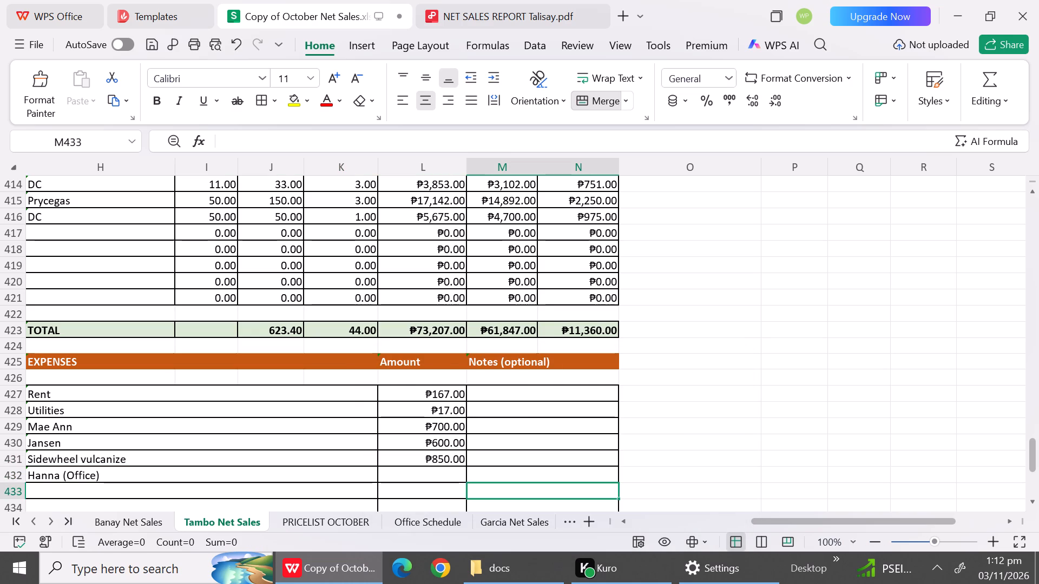
Change the date of the following Prycegas Tambo net sales report to October 29, 2026.
{"action": "triple_click", "coordinate": [1033, 505]}
{"action": "triple_click", "coordinate": [1033, 505]}
{"action": "left_click", "coordinate": [1033, 505]}
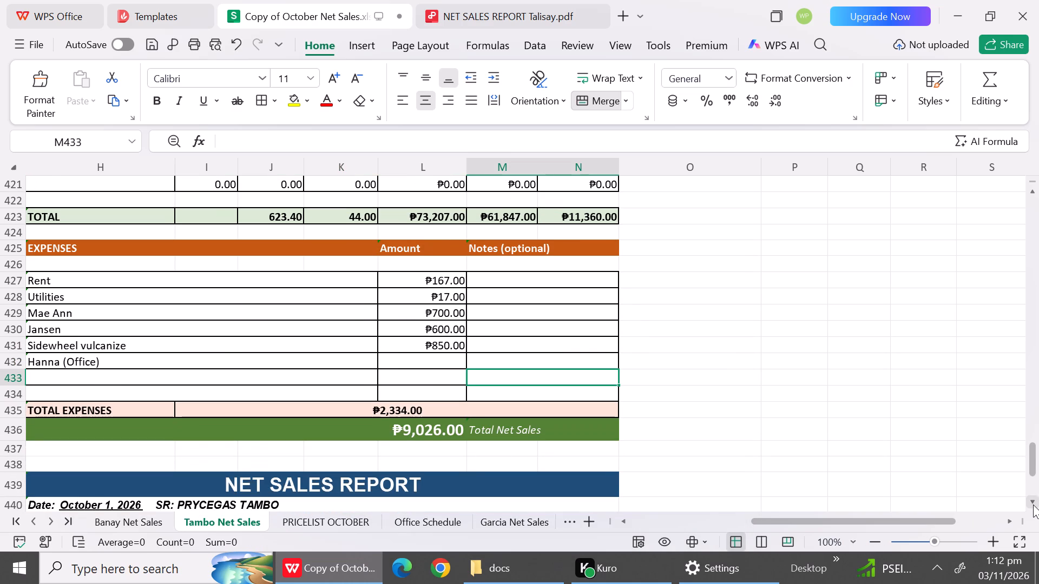
{"action": "triple_click", "coordinate": [1033, 505]}
{"action": "triple_click", "coordinate": [1033, 505]}
{"action": "triple_click", "coordinate": [1033, 505]}
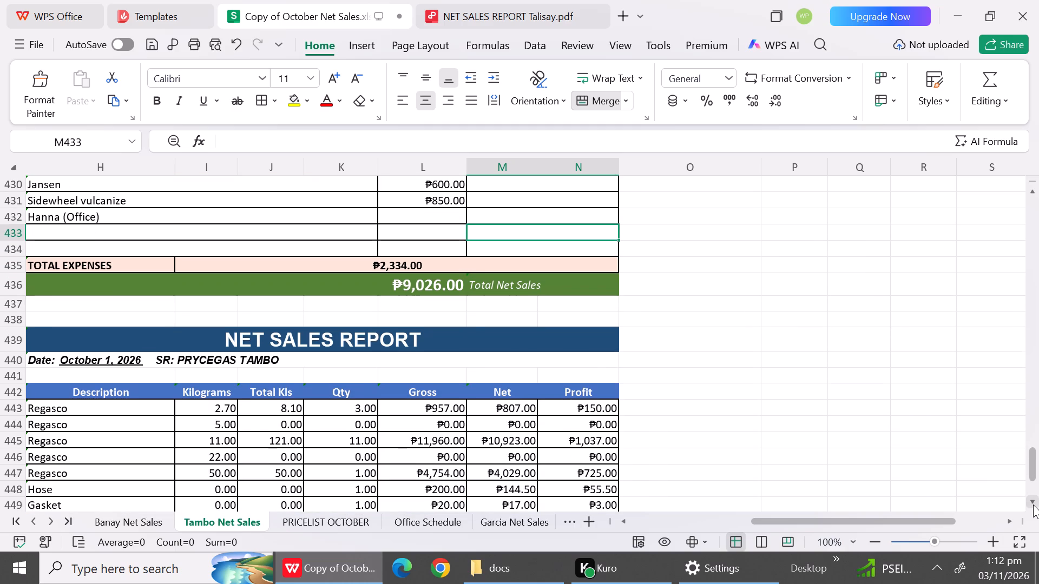
{"action": "double_click", "coordinate": [108, 360]}
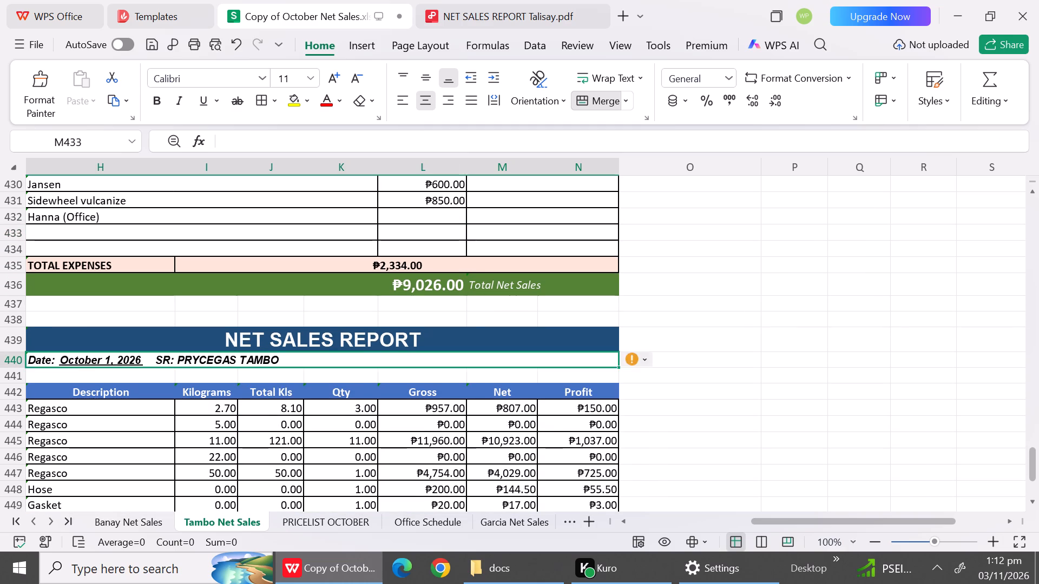
{"action": "key", "text": "BackSpace"}
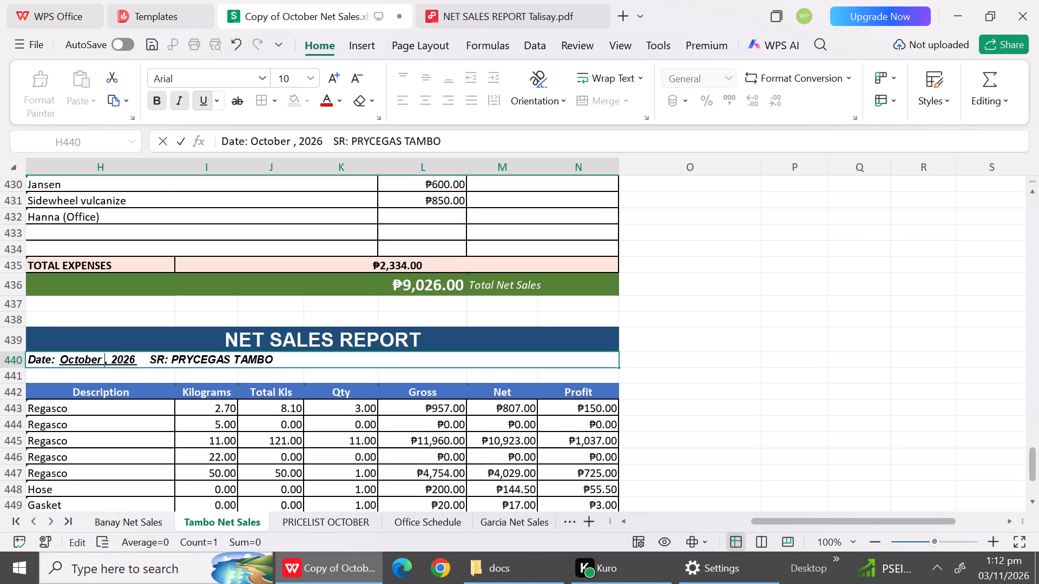
{"action": "key", "text": "2"}
{"action": "key", "text": "9"}
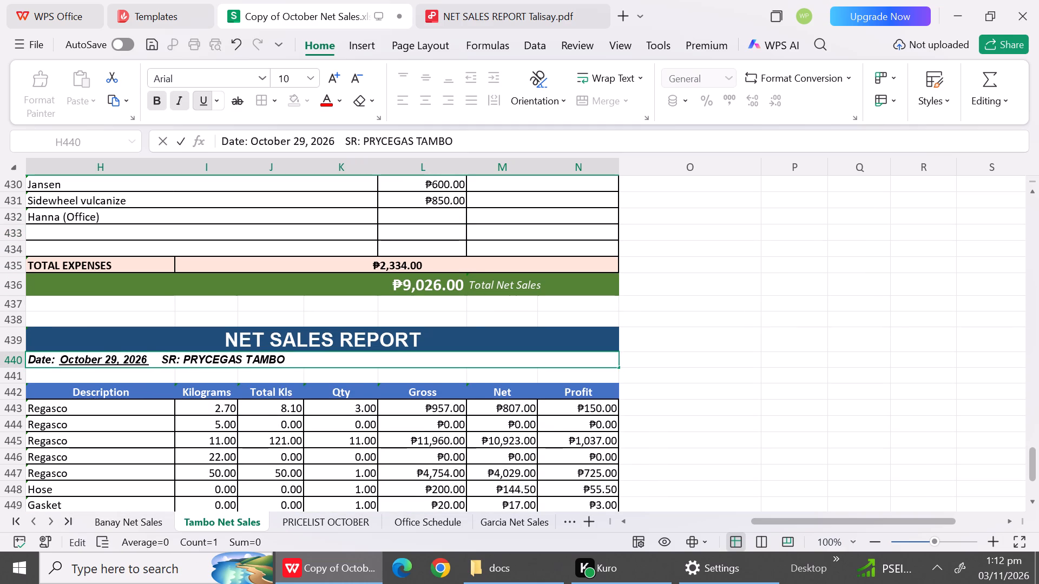
{"action": "left_click", "coordinate": [143, 445]}
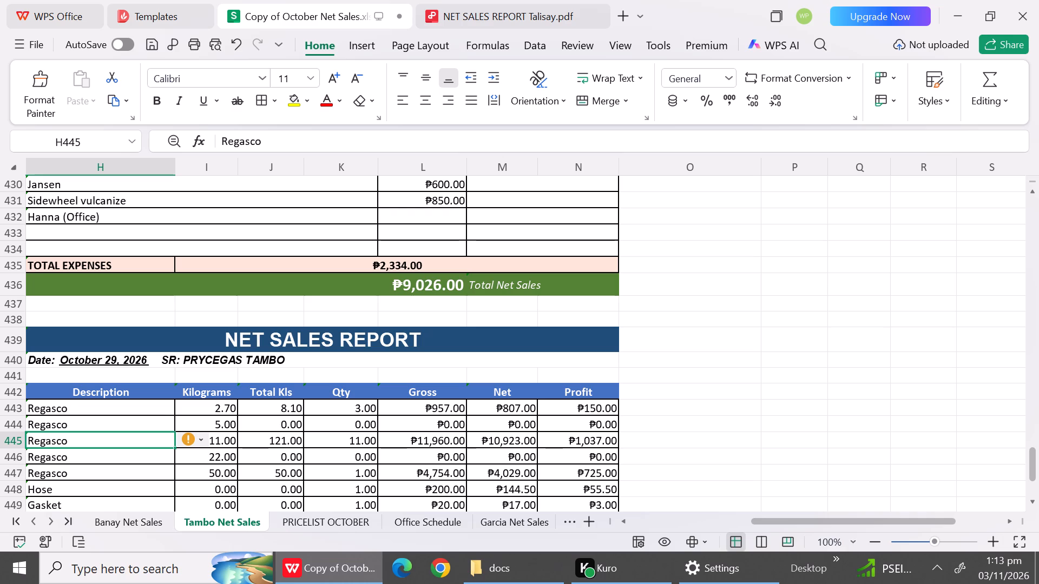
In the October 29 report's 2.70 kg row, set the description to Prycegas, Qty to 2 and Gross to 832.
{"action": "left_click", "coordinate": [150, 406]}
{"action": "key", "text": "p"}
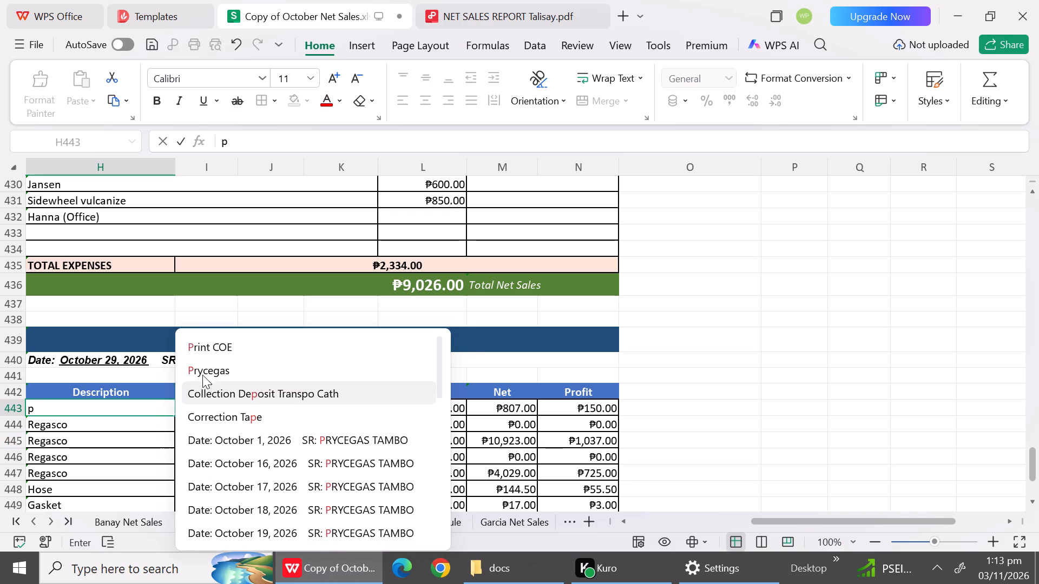
{"action": "left_click", "coordinate": [206, 372]}
{"action": "left_click", "coordinate": [341, 413]}
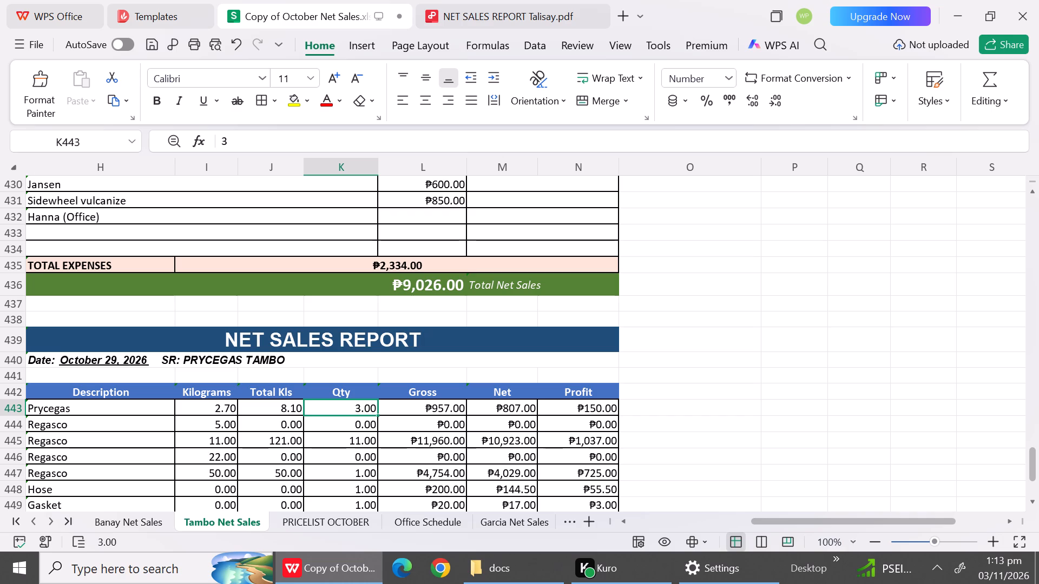
{"action": "key", "text": "2"}
{"action": "left_click", "coordinate": [446, 410]}
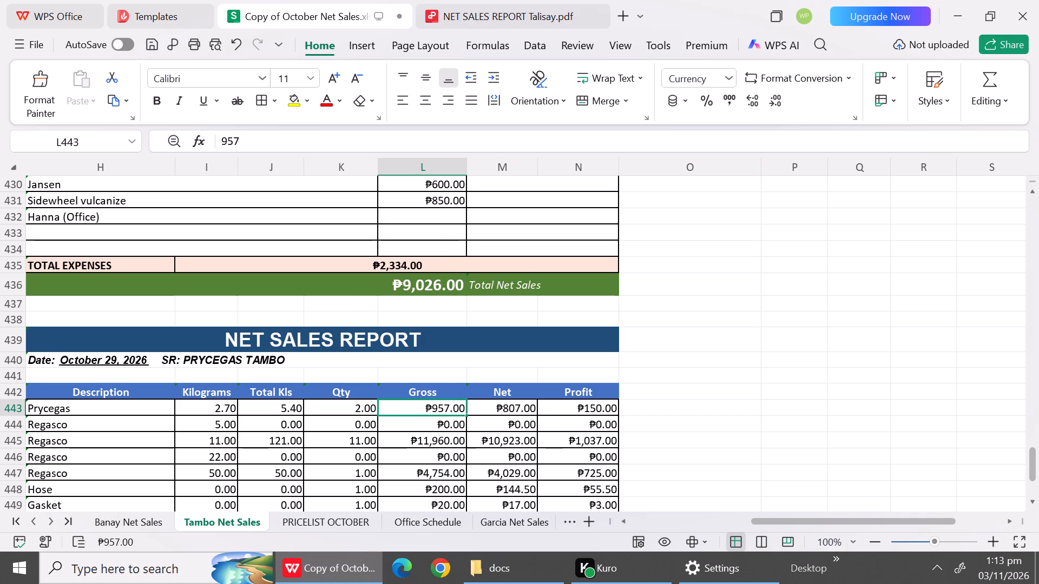
{"action": "key", "text": "8"}
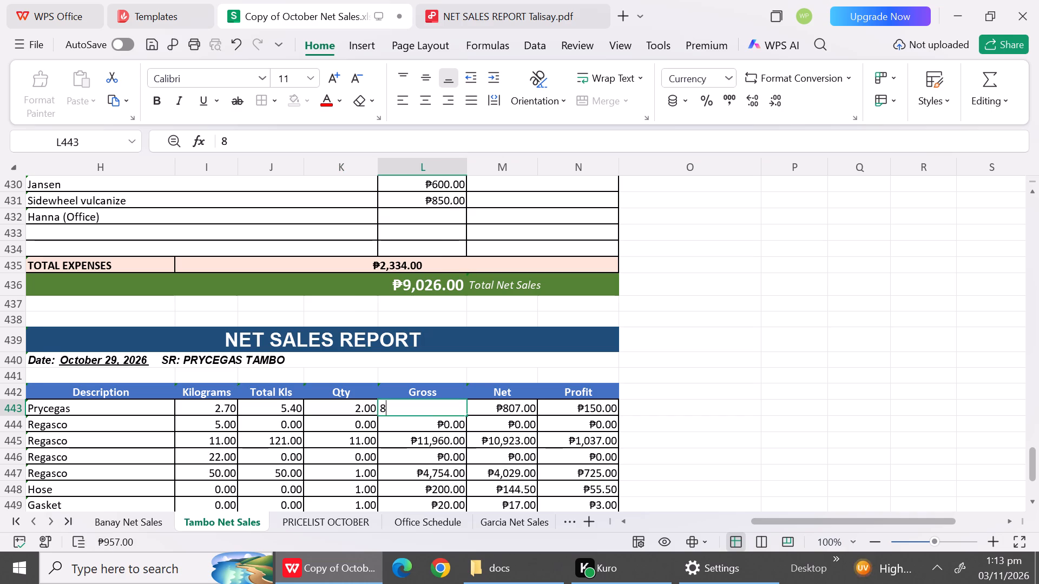
{"action": "type", "text": "32"}
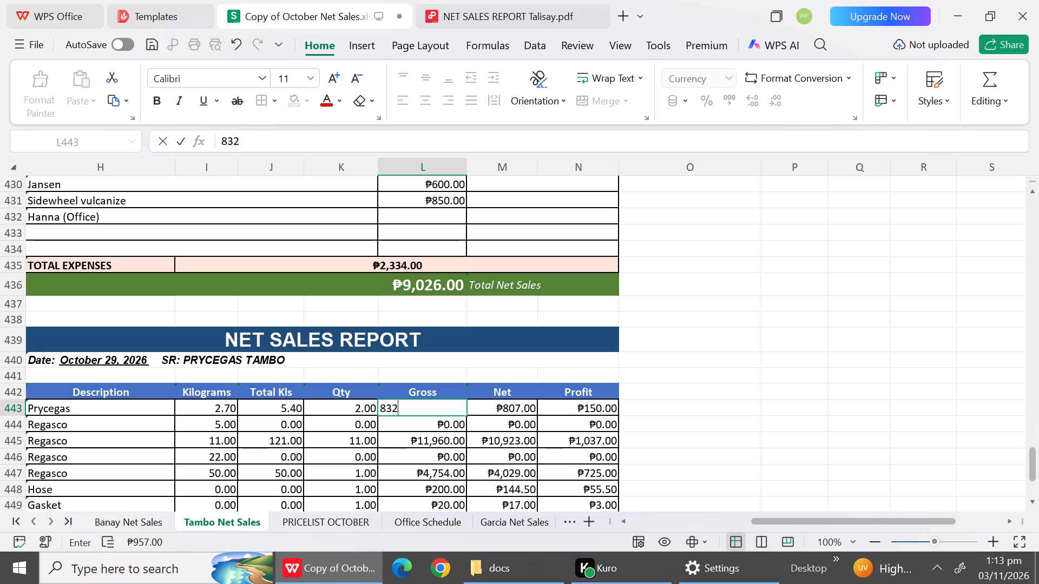
{"action": "left_click", "coordinate": [435, 437]}
Fill the second product row with Prycegas, 11 kilograms, Qty 38 and Gross 46568.
{"action": "left_click", "coordinate": [91, 432]}
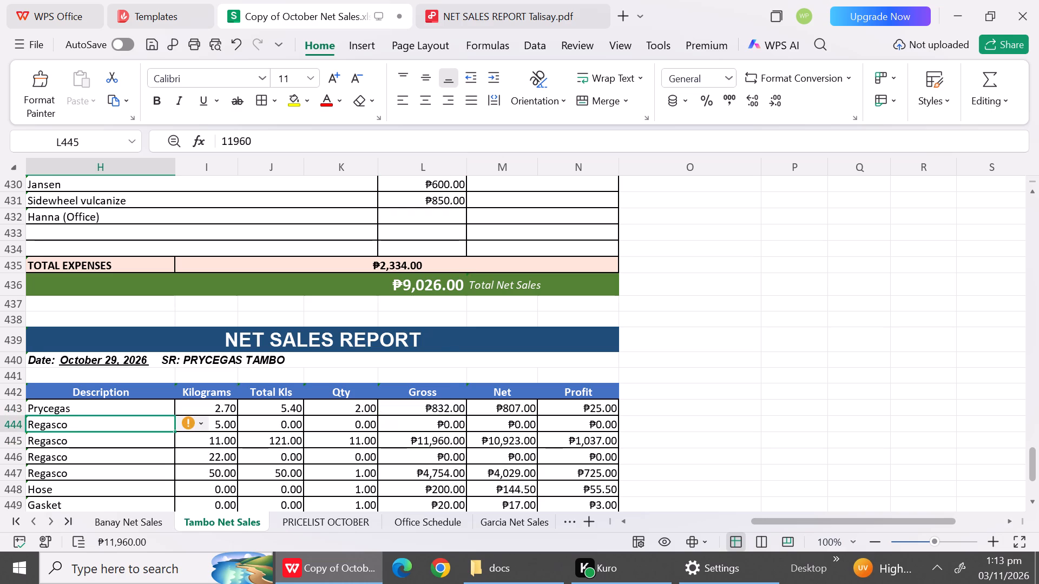
{"action": "key", "text": "p"}
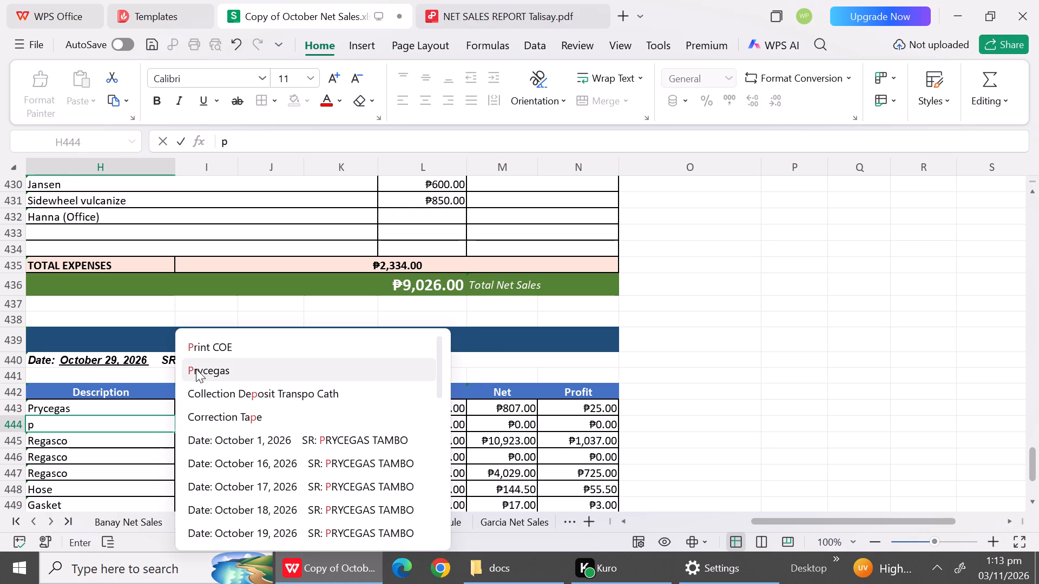
{"action": "left_click", "coordinate": [196, 369]}
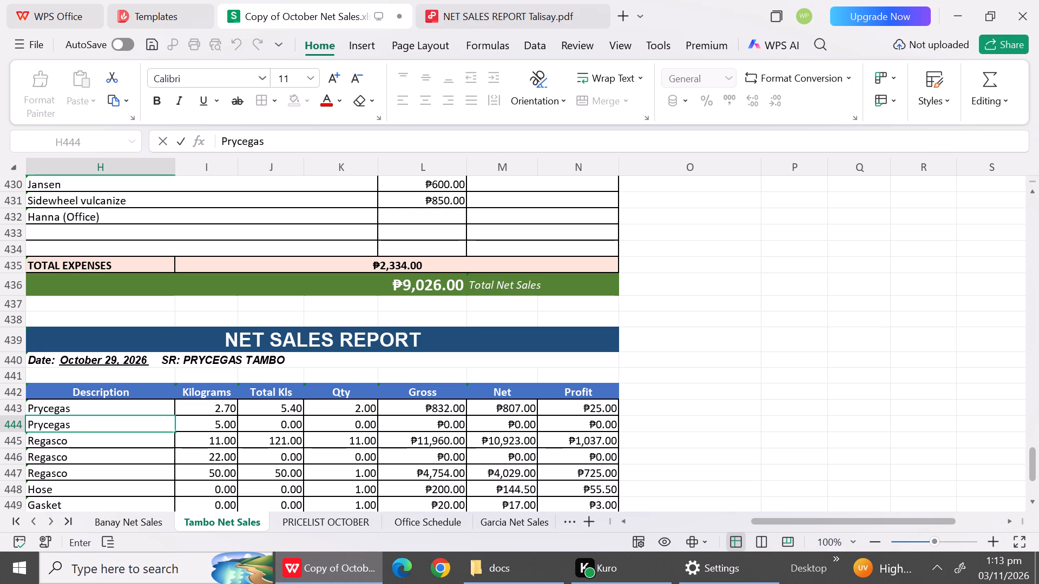
{"action": "left_click", "coordinate": [223, 427]}
{"action": "type", "text": "11"}
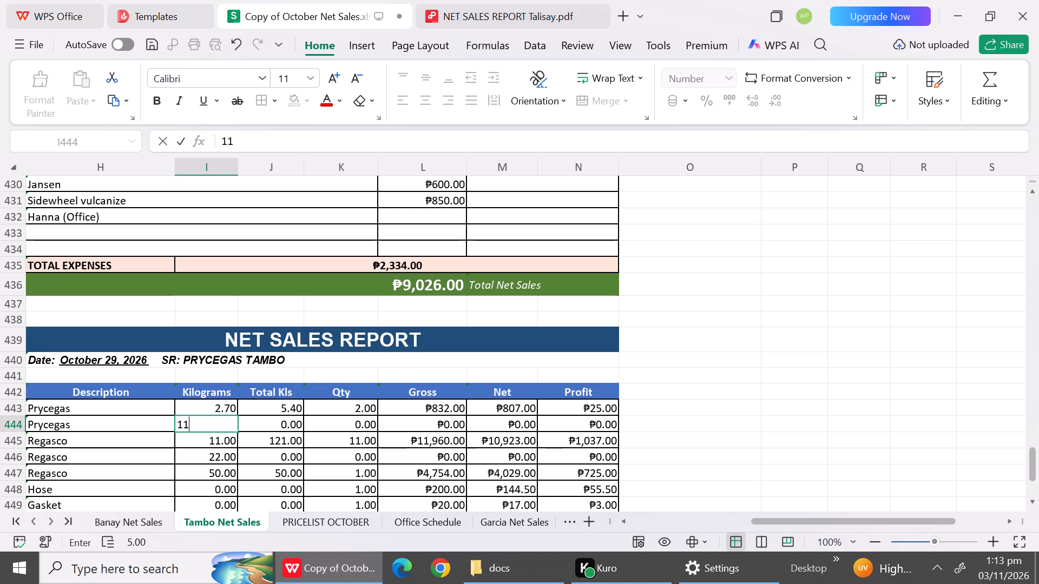
{"action": "left_click", "coordinate": [368, 428]}
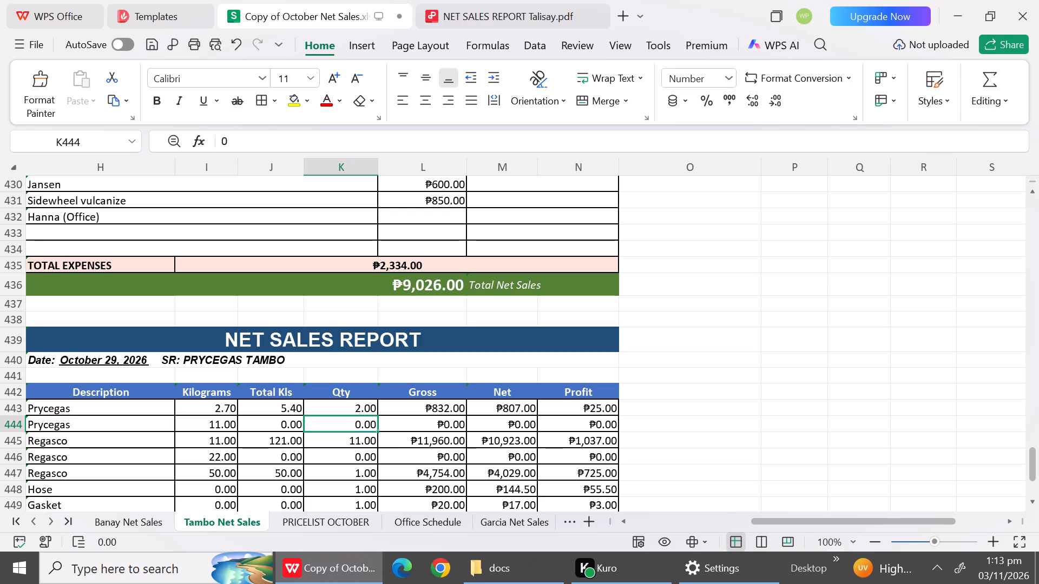
{"action": "type", "text": "38"}
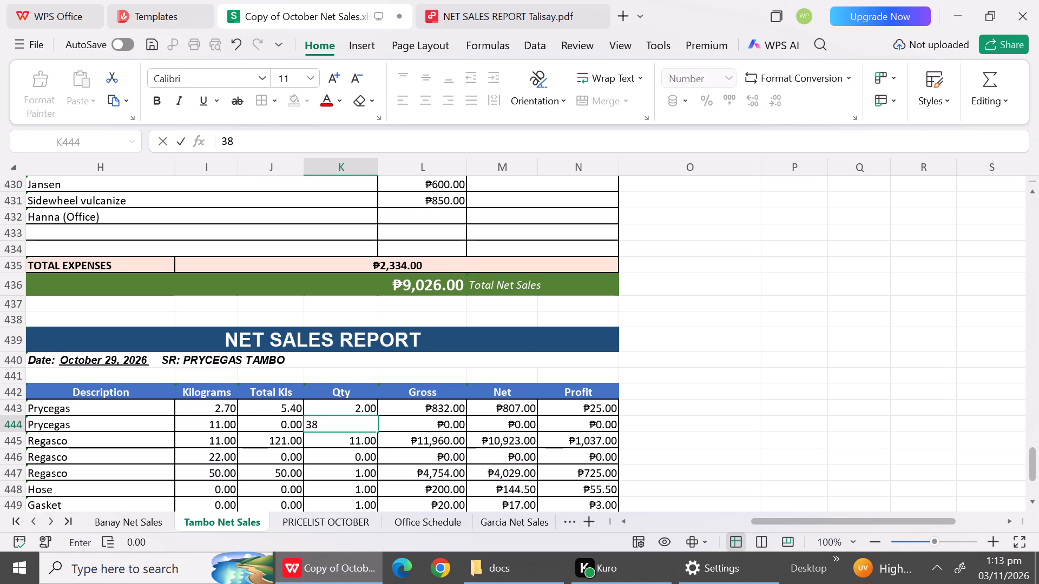
{"action": "left_click", "coordinate": [455, 427]}
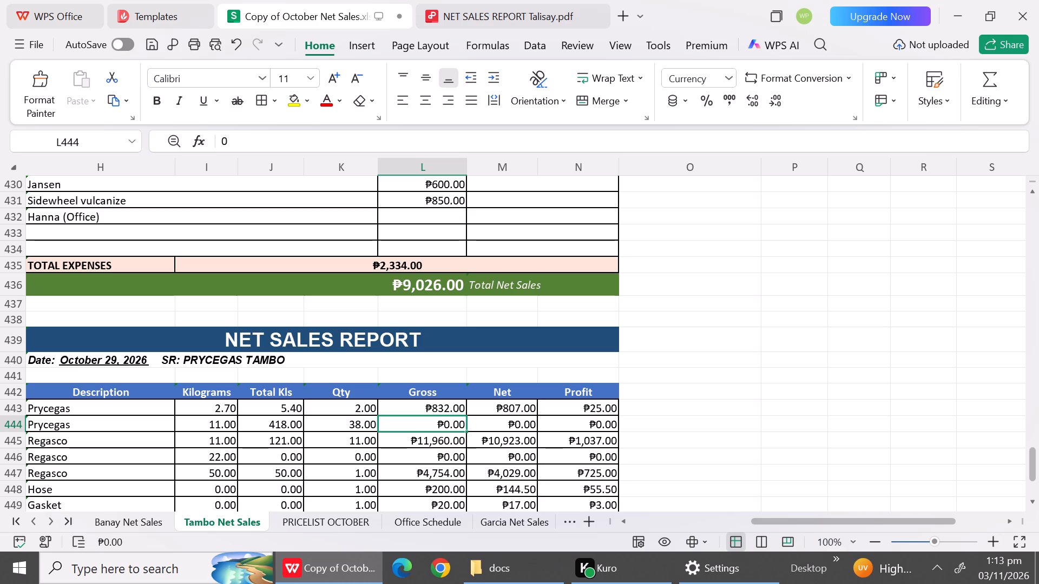
{"action": "type", "text": "46"}
{"action": "type", "text": "568"}
{"action": "left_click", "coordinate": [442, 474]}
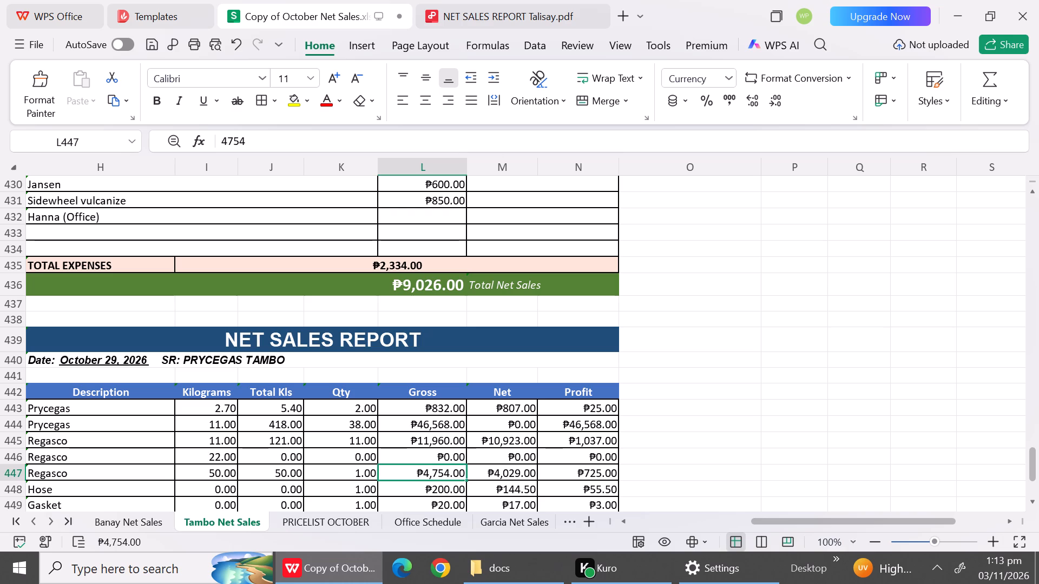
Set the Qty of the 11 kg Regasco row to 1.
{"action": "left_click", "coordinate": [352, 439]}
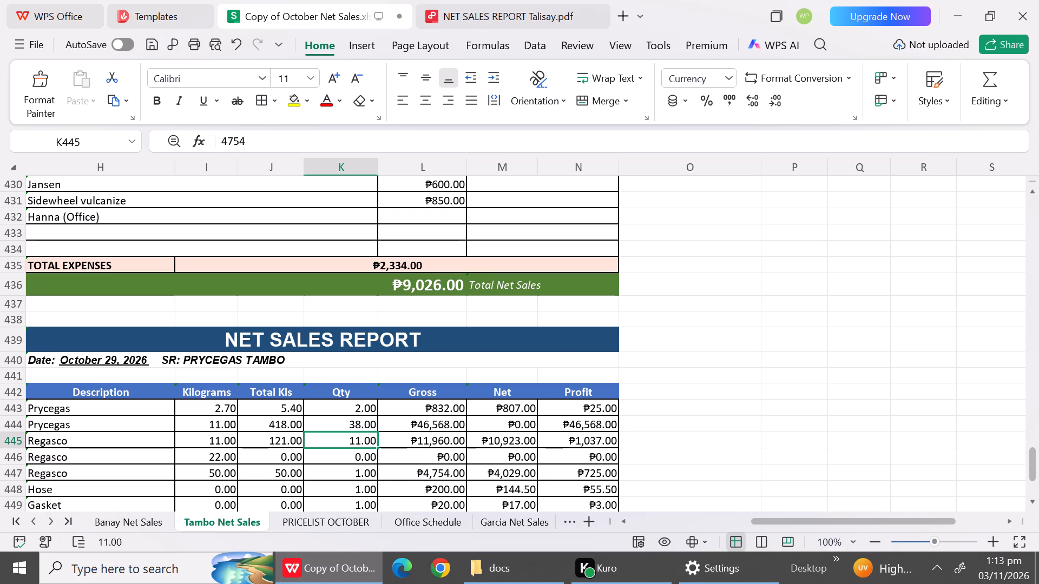
{"action": "key", "text": "1"}
{"action": "left_click", "coordinate": [428, 443]}
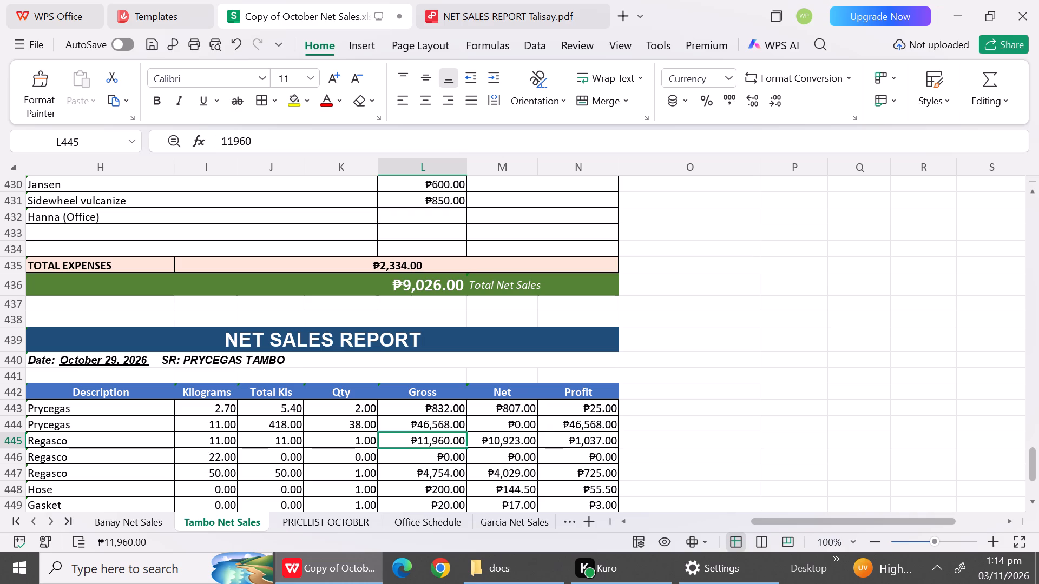
Review the October 28, 2026 report's product rows, totals and expenses, and the start of the report that follows it.
{"action": "left_click", "coordinate": [1038, 233]}
{"action": "left_click", "coordinate": [1038, 233]}
{"action": "left_click", "coordinate": [1038, 233]}
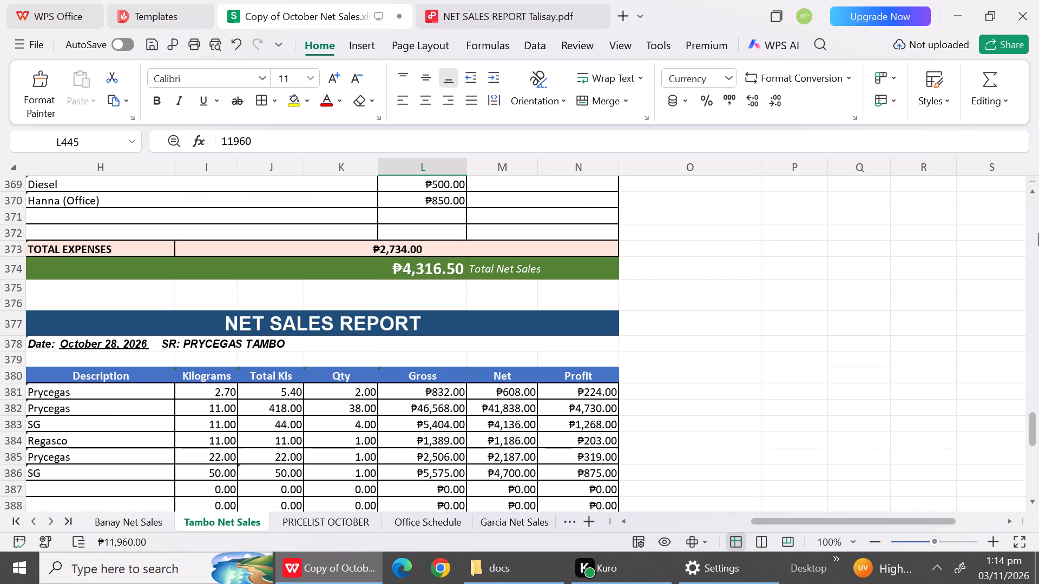
{"action": "left_click", "coordinate": [1033, 499]}
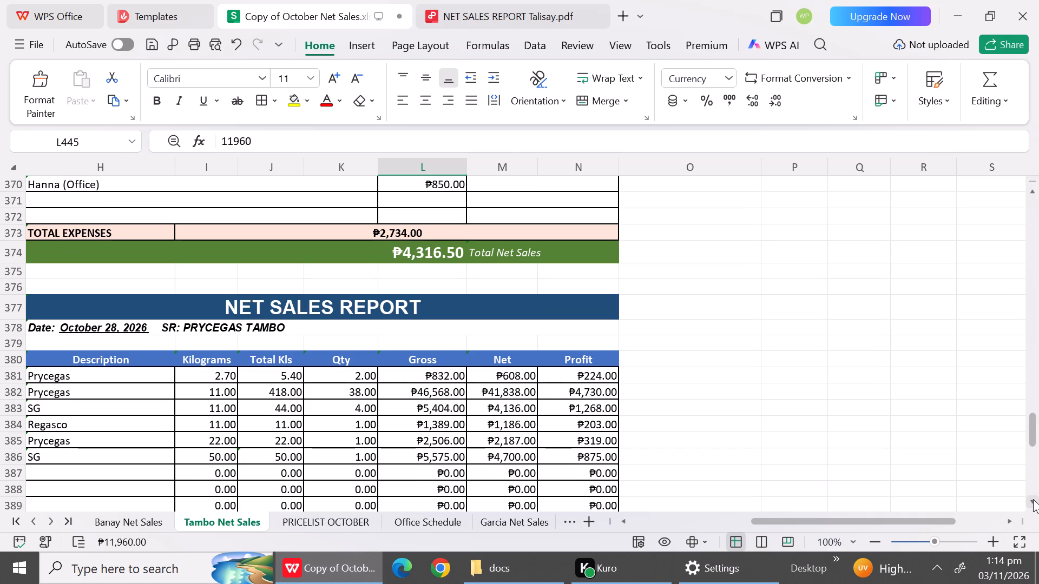
{"action": "left_click", "coordinate": [1033, 499]}
{"action": "triple_click", "coordinate": [1033, 499]}
{"action": "left_click", "coordinate": [1033, 499]}
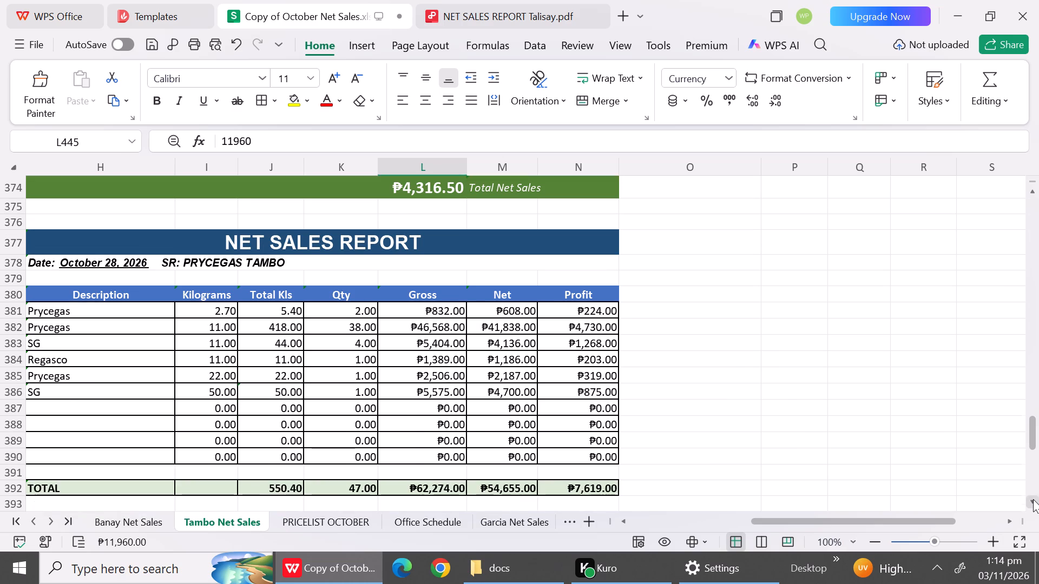
{"action": "left_click", "coordinate": [1033, 499]}
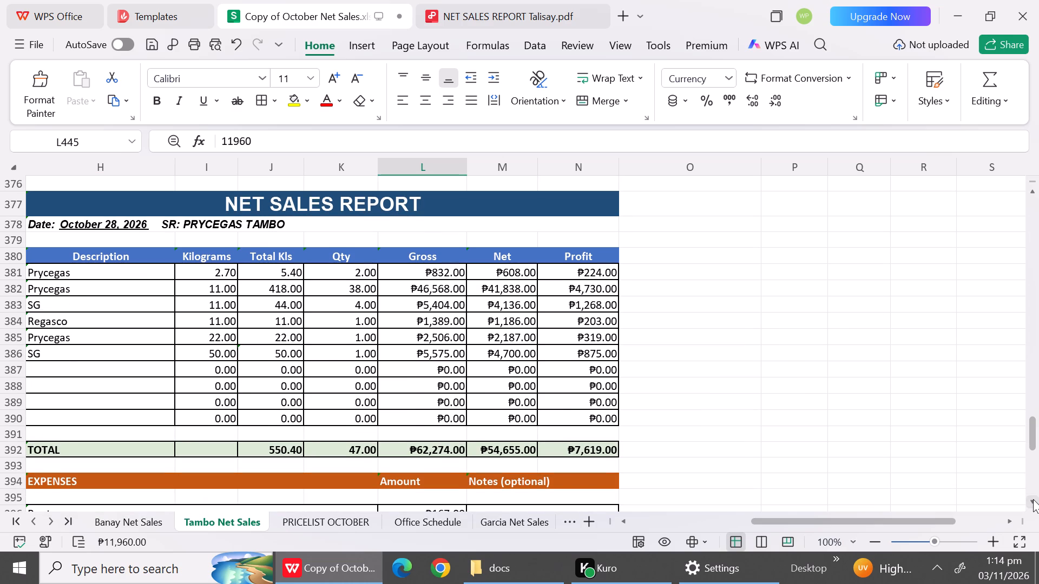
{"action": "left_click", "coordinate": [1033, 499]}
{"action": "left_click", "coordinate": [1033, 499]}
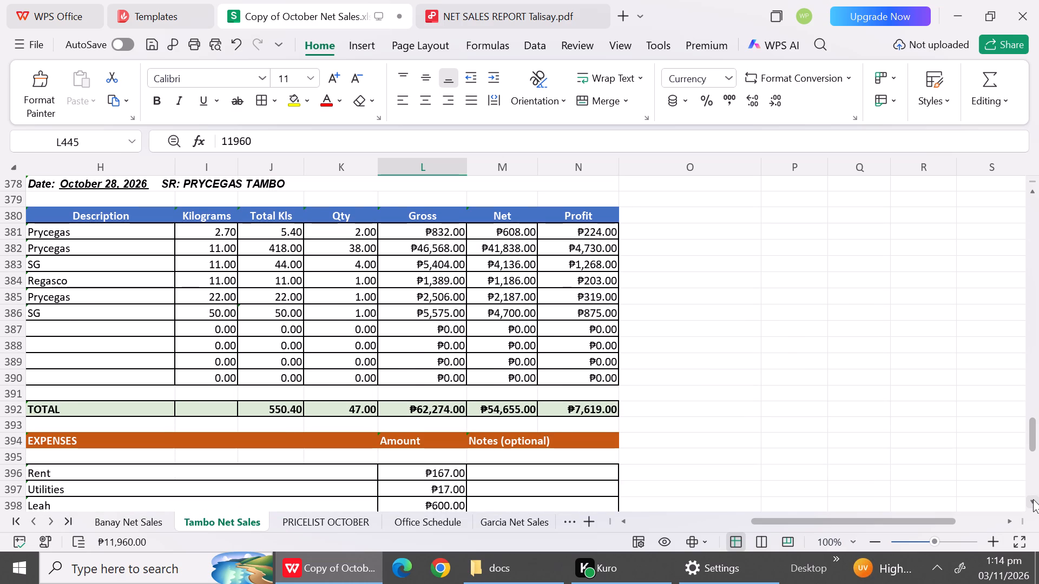
{"action": "double_click", "coordinate": [1033, 499]}
{"action": "left_click", "coordinate": [1033, 499]}
{"action": "left_click", "coordinate": [1033, 499]}
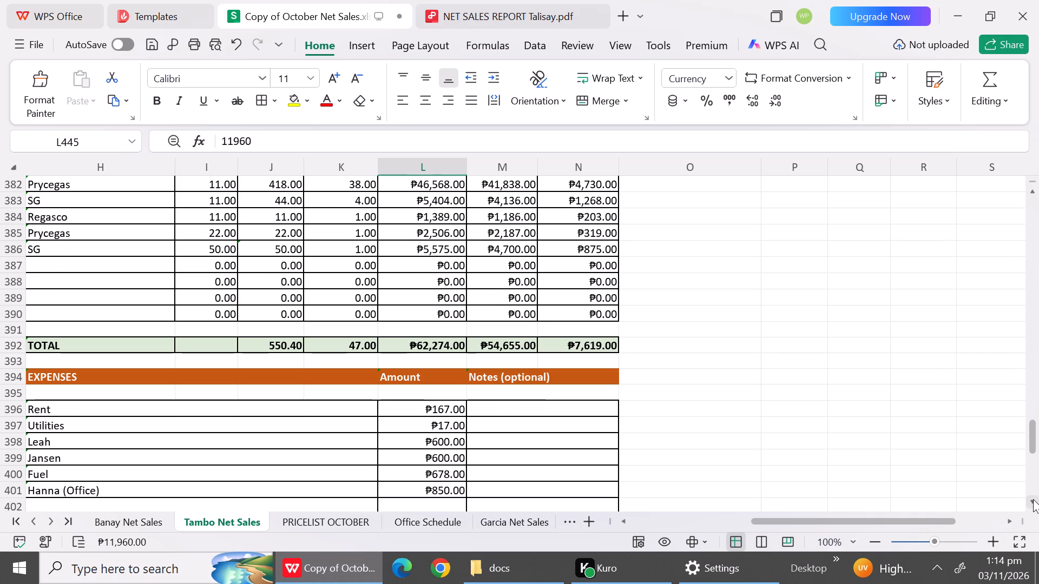
{"action": "triple_click", "coordinate": [1033, 499]}
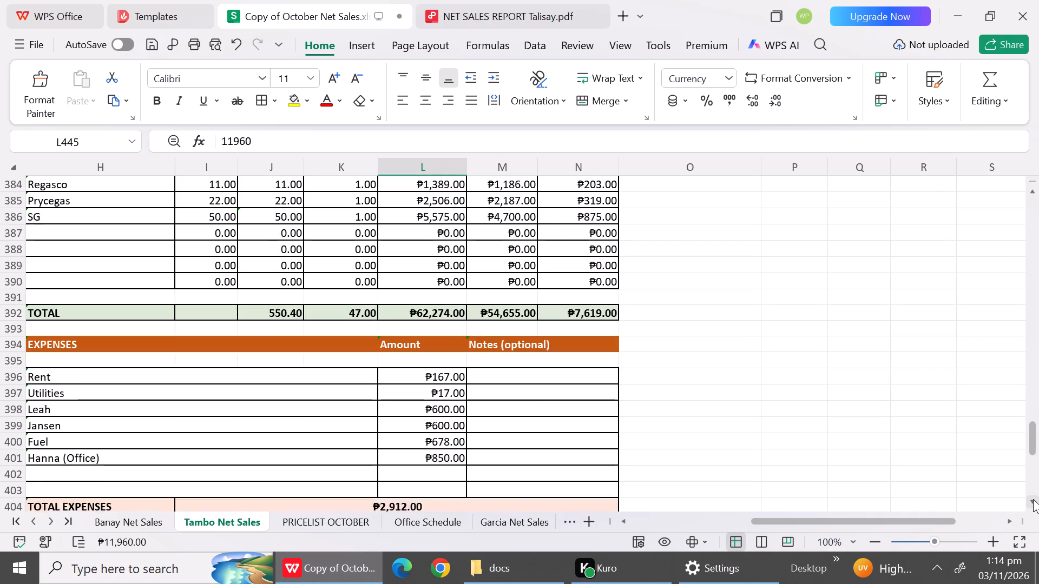
{"action": "triple_click", "coordinate": [1033, 499]}
{"action": "triple_click", "coordinate": [1033, 499]}
{"action": "triple_click", "coordinate": [1033, 499]}
{"action": "triple_click", "coordinate": [1033, 499]}
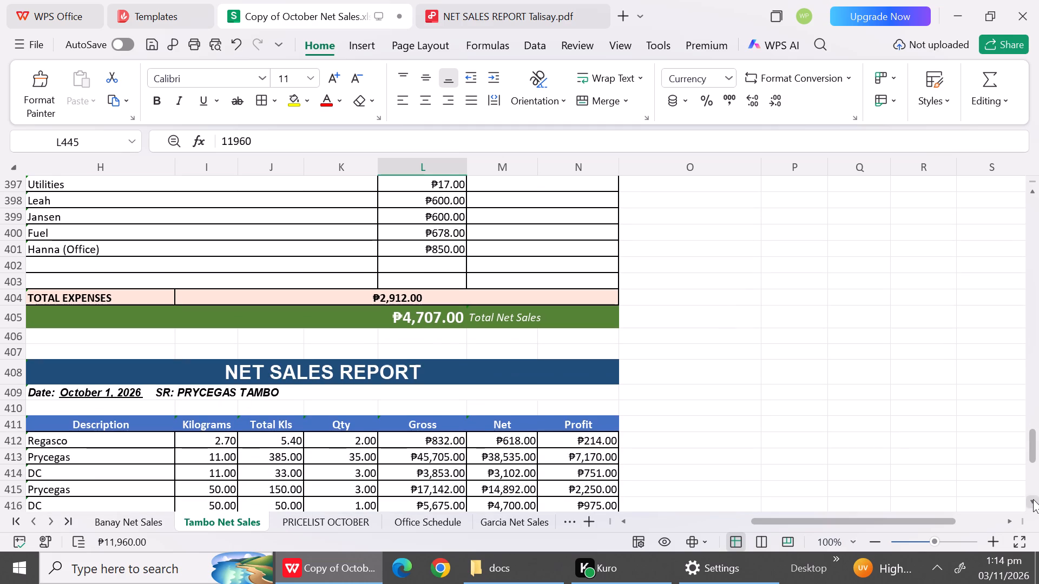
Change the date of the report dated October 1, 2026, above the October 29 one, to October 29, 2026.
{"action": "left_click", "coordinate": [1033, 499]}
{"action": "left_click", "coordinate": [1033, 499]}
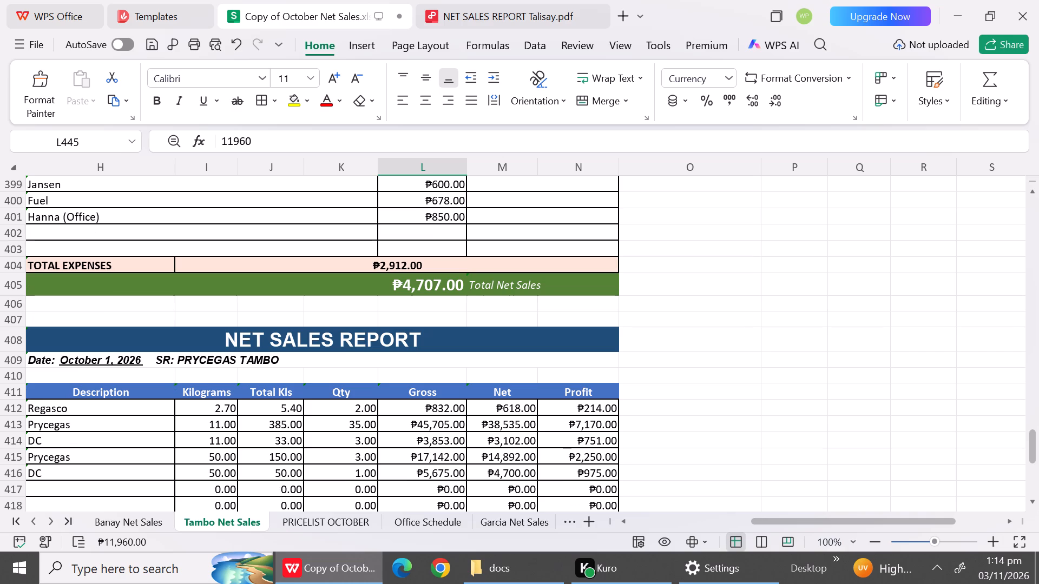
{"action": "double_click", "coordinate": [108, 360]}
{"action": "key", "text": "BackSpace"}
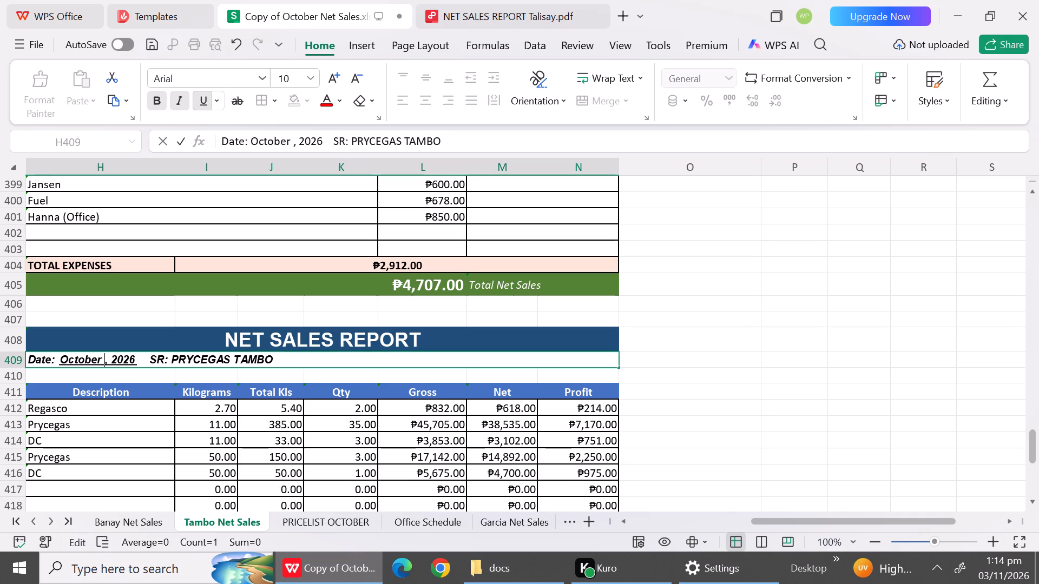
{"action": "type", "text": "29"}
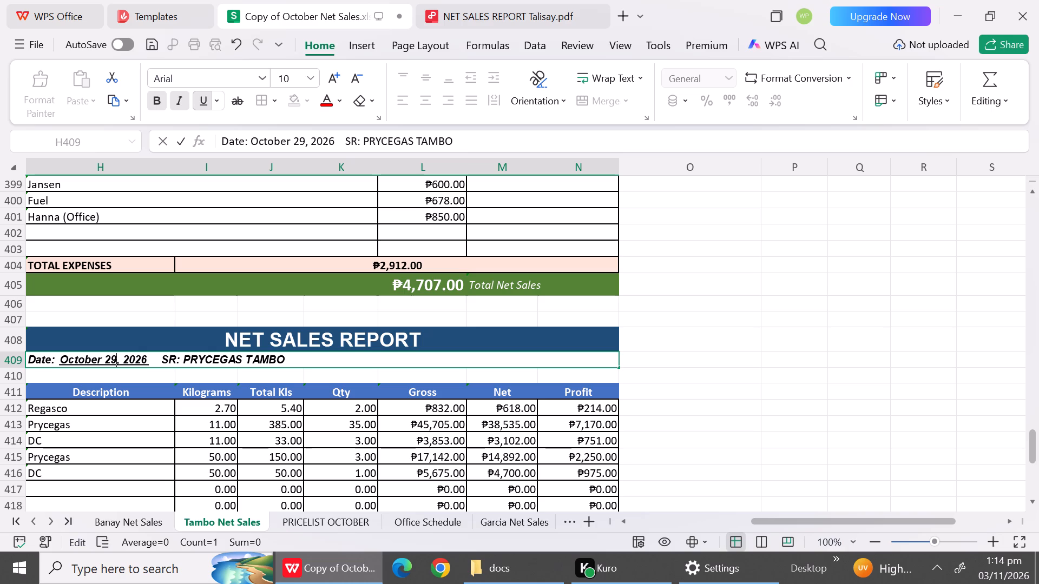
Change the date of the next report below to October 30, 2026 and save the workbook.
{"action": "triple_click", "coordinate": [1034, 503]}
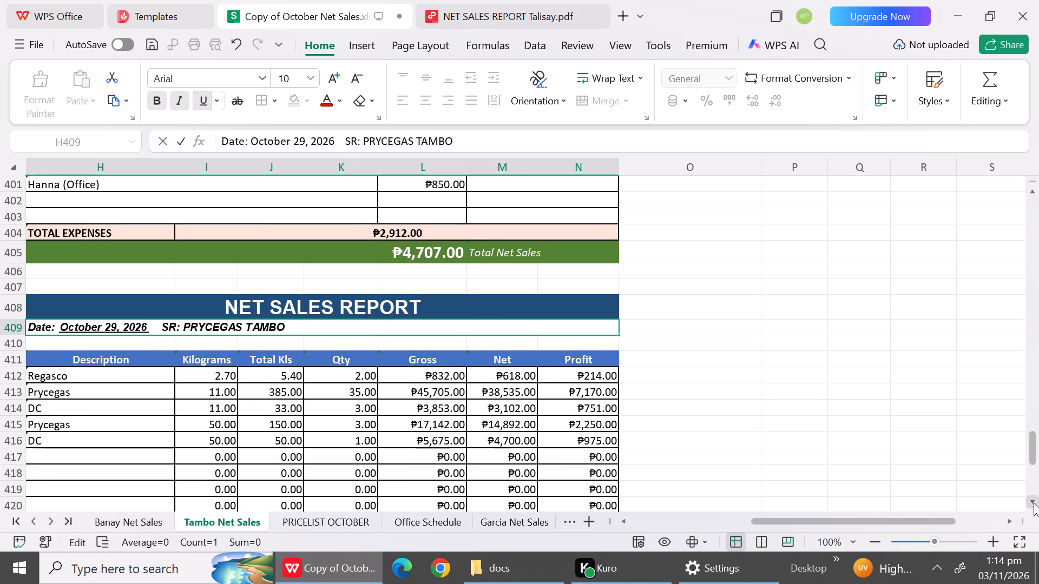
{"action": "triple_click", "coordinate": [1034, 503]}
{"action": "triple_click", "coordinate": [1034, 503]}
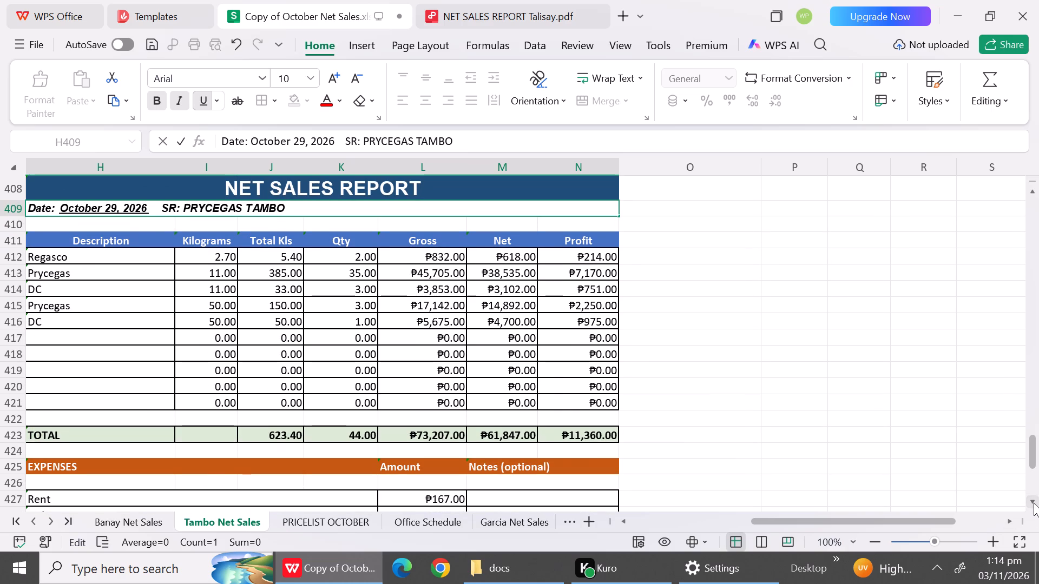
{"action": "left_click", "coordinate": [1034, 503]}
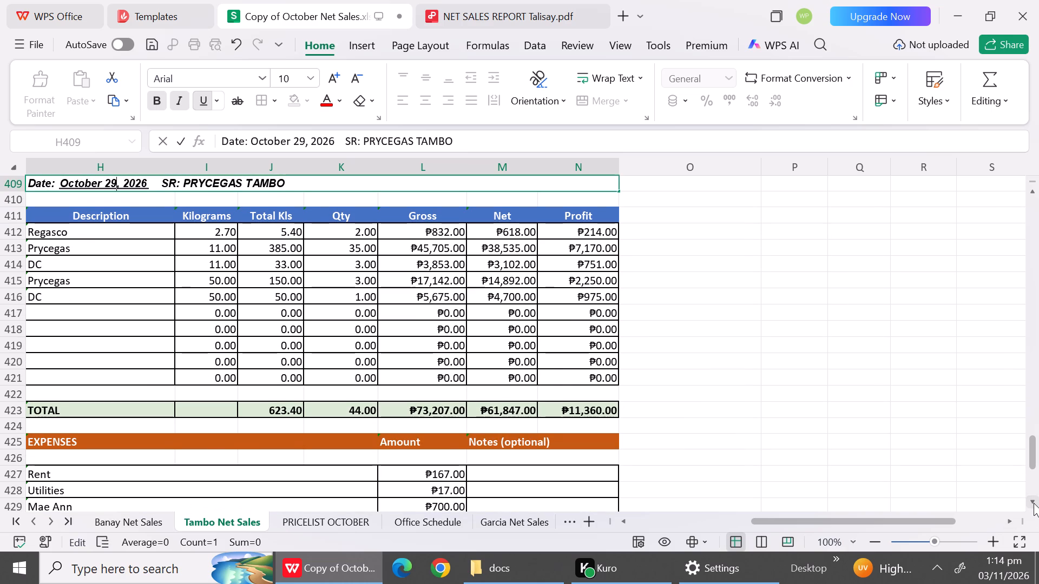
{"action": "triple_click", "coordinate": [1034, 503]}
{"action": "double_click", "coordinate": [1034, 503]}
{"action": "triple_click", "coordinate": [1034, 503]}
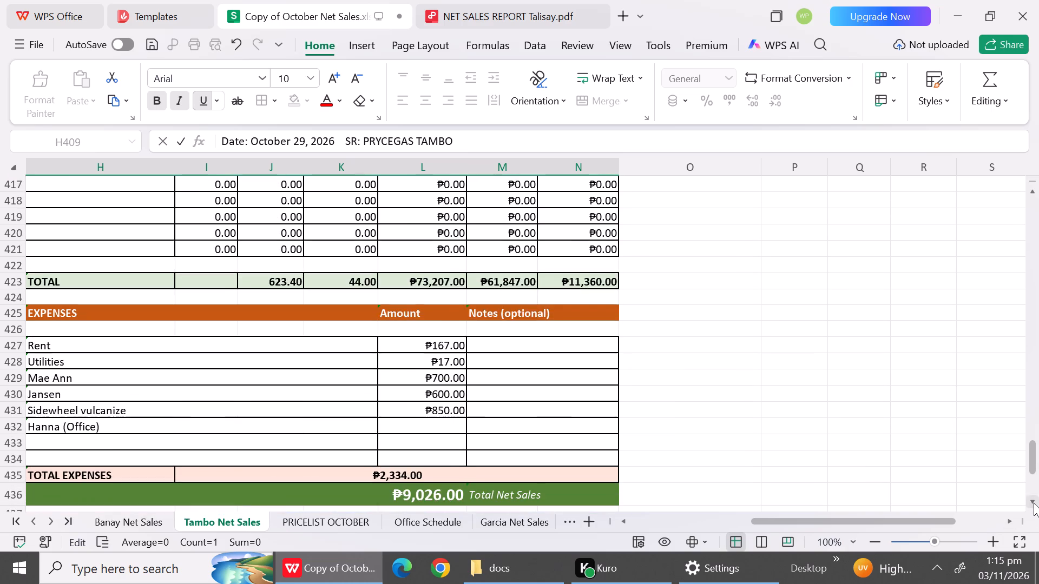
{"action": "triple_click", "coordinate": [1034, 503]}
{"action": "triple_click", "coordinate": [1034, 503]}
{"action": "triple_click", "coordinate": [1034, 503]}
{"action": "triple_click", "coordinate": [1034, 503]}
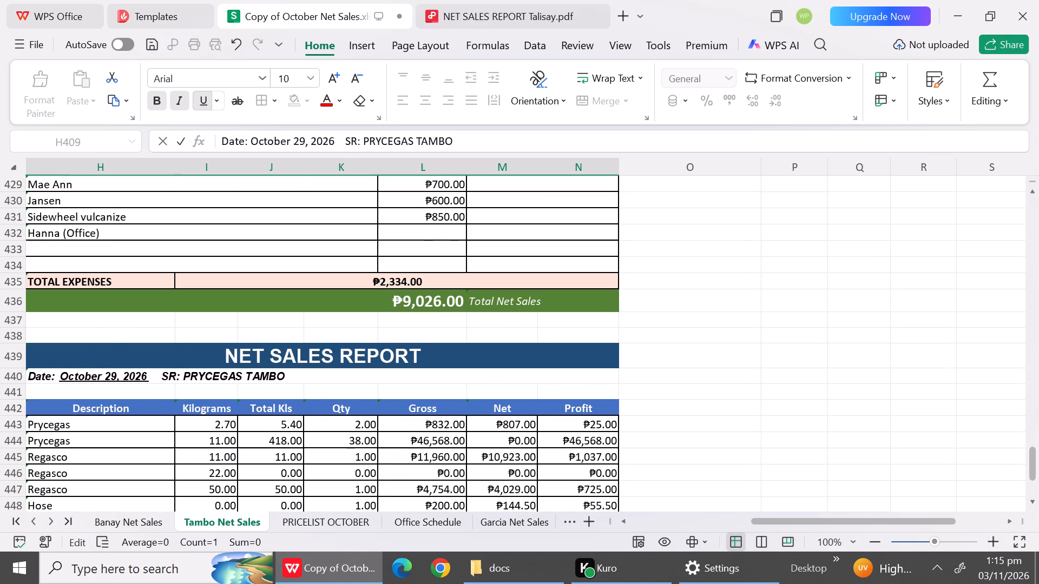
{"action": "double_click", "coordinate": [116, 375]}
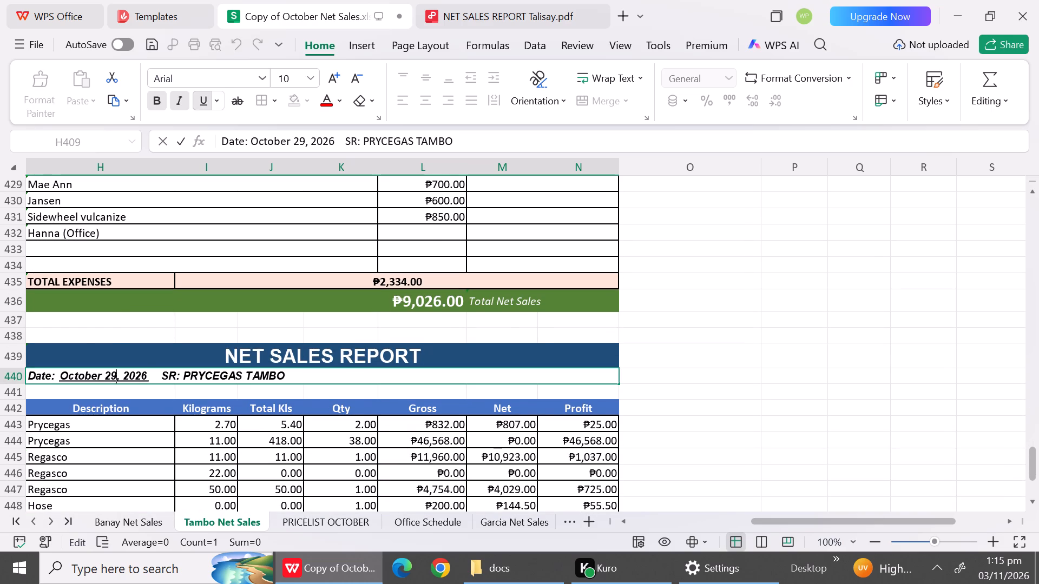
{"action": "key", "text": "BackSpace"}
{"action": "key", "text": "BackSpace"}
{"action": "type", "text": "3-"}
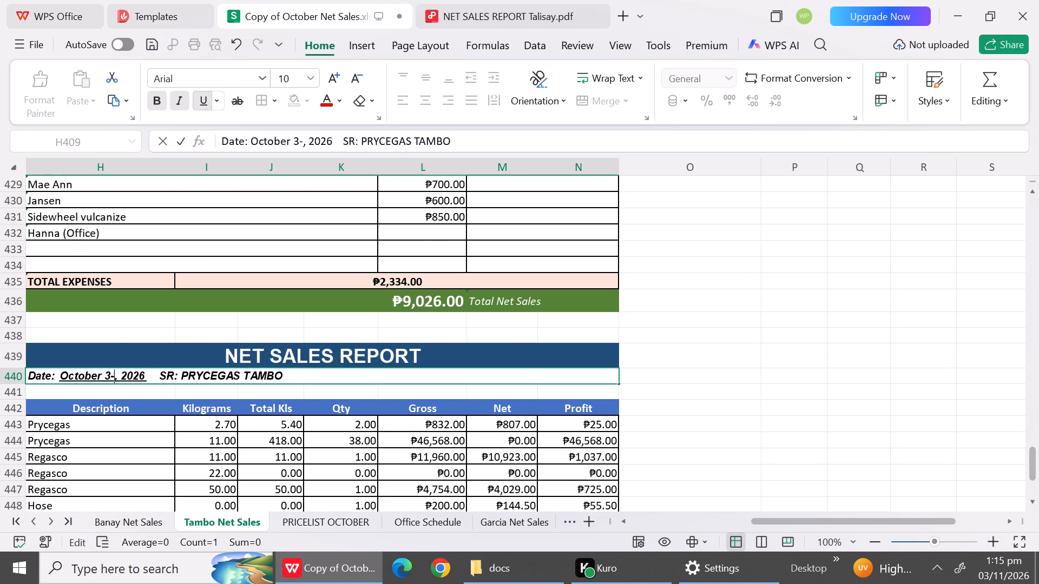
{"action": "key", "text": "BackSpace"}
{"action": "key", "text": "0"}
{"action": "left_click", "coordinate": [419, 449]}
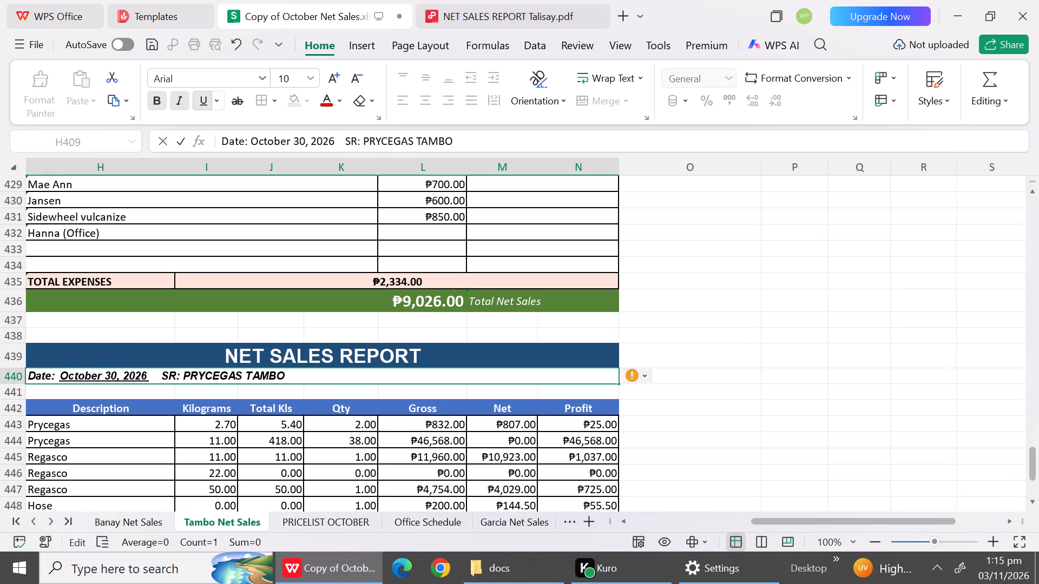
{"action": "key", "text": "ctrl+s"}
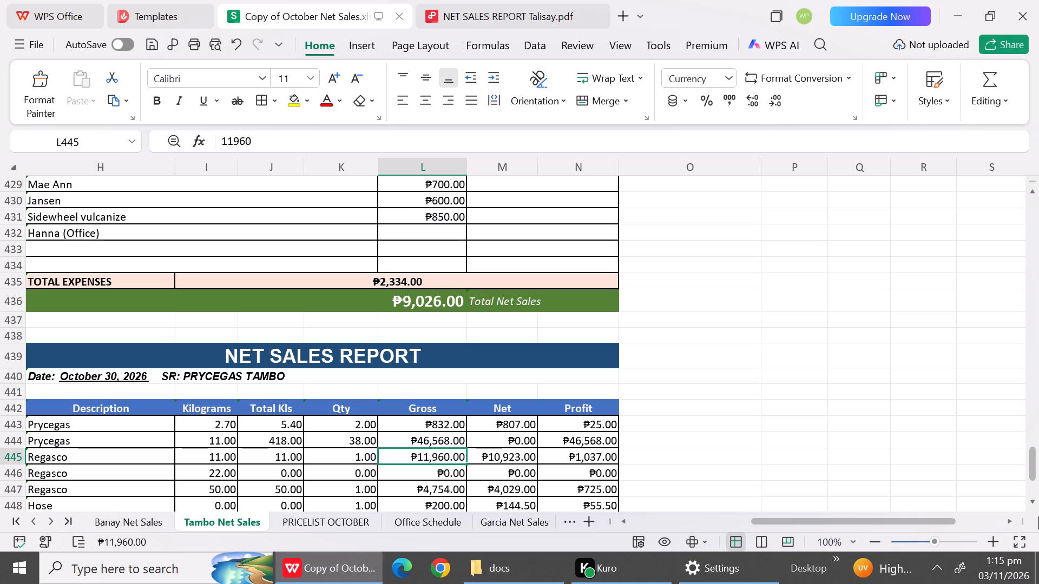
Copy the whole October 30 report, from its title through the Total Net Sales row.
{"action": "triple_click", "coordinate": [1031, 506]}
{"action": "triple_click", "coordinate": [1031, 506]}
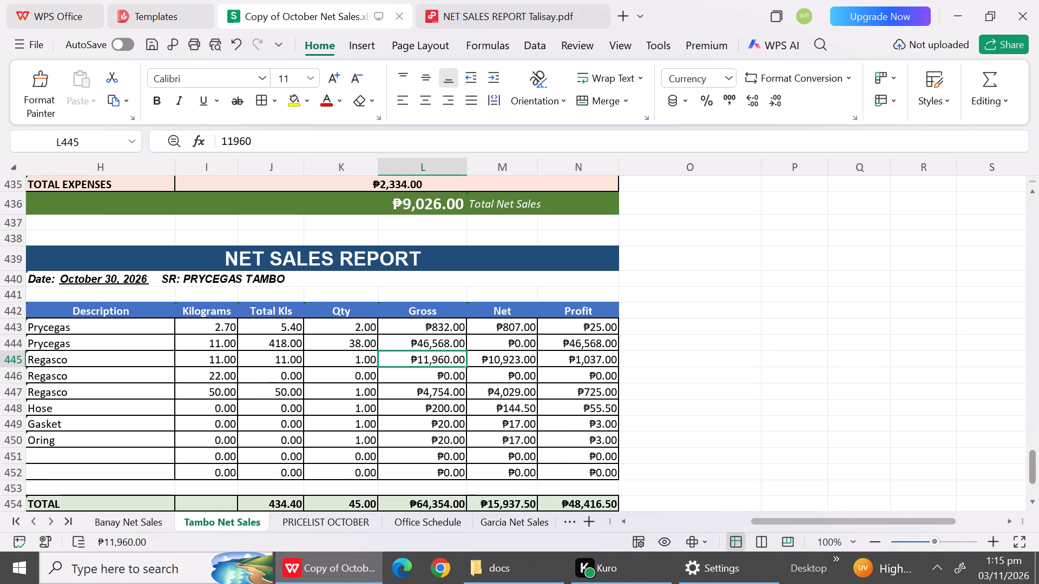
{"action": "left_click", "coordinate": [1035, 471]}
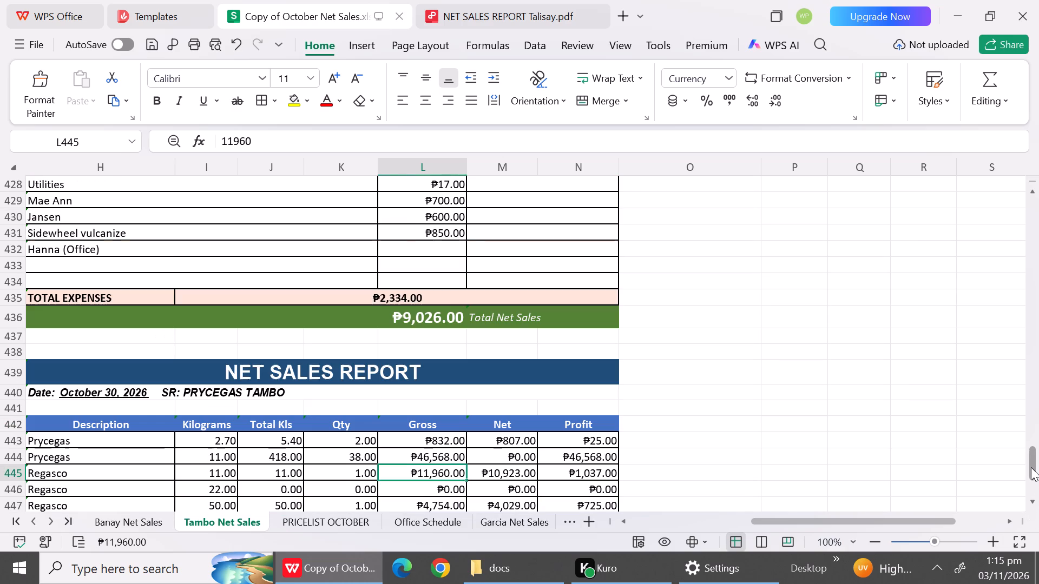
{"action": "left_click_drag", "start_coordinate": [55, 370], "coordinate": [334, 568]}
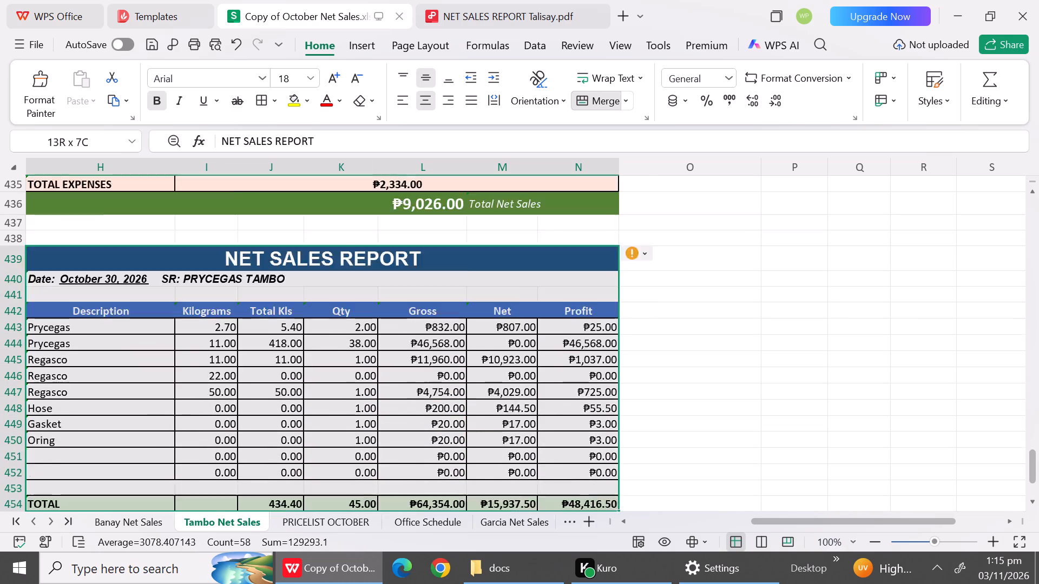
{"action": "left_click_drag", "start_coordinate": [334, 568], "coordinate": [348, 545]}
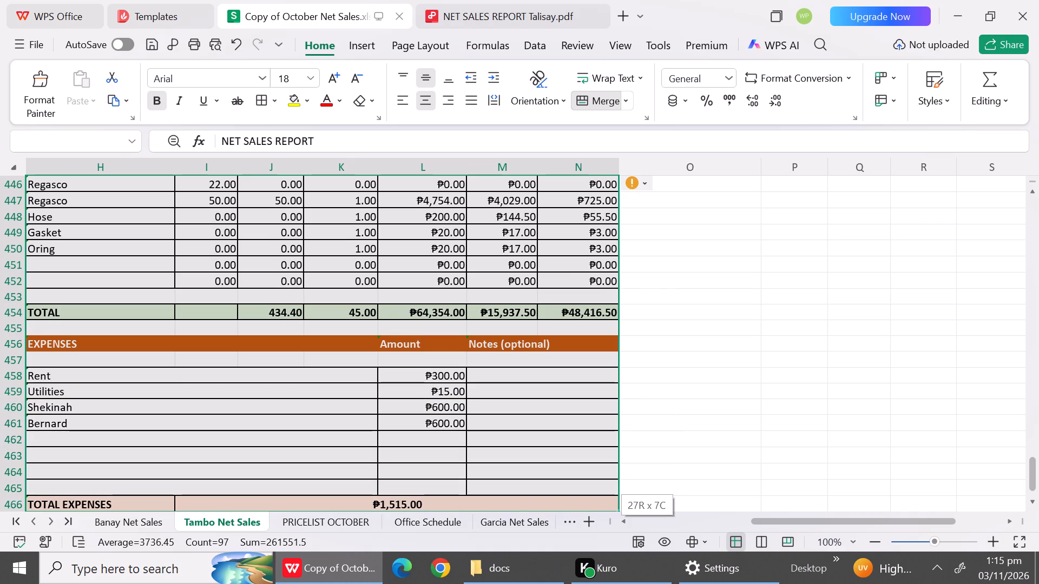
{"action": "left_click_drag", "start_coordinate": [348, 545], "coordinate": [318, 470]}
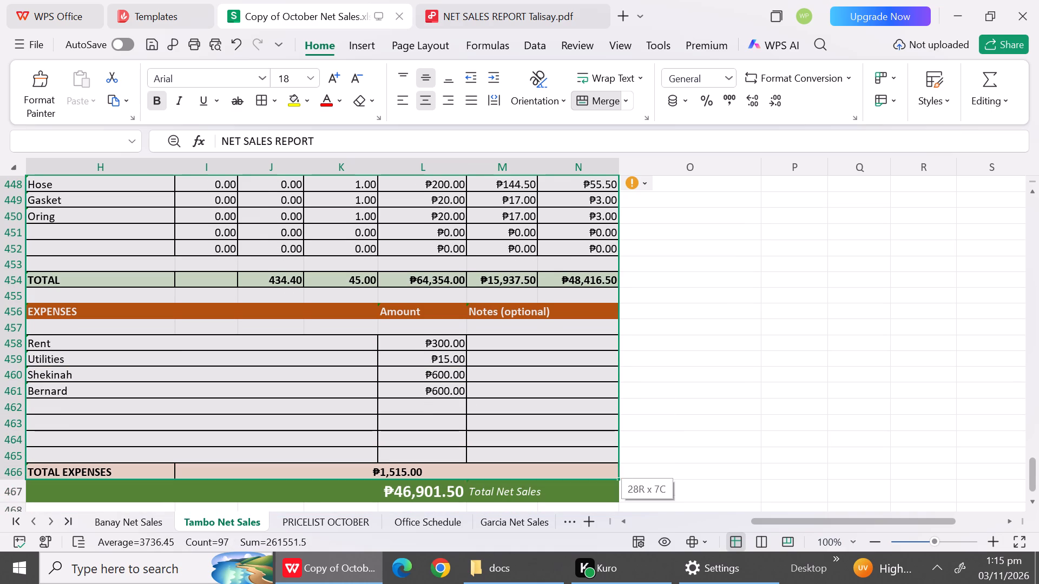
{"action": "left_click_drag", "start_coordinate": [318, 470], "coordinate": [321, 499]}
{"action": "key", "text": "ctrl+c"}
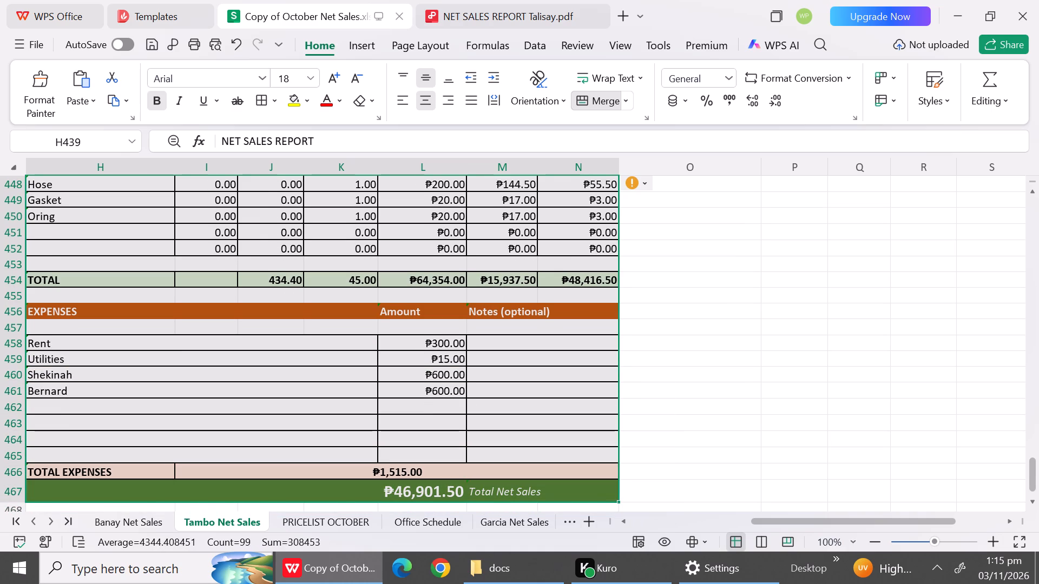
In the October 31, 2026 report at the top of the sheet, set the SR to PRYCEGAS TAMBO and save the workbook.
{"action": "triple_click", "coordinate": [1034, 346]}
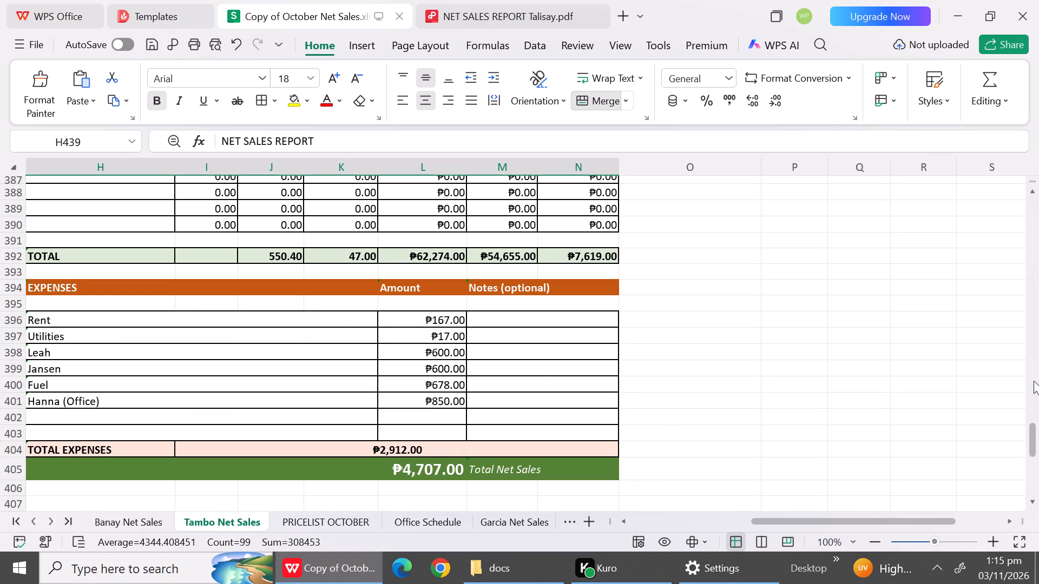
{"action": "left_click_drag", "start_coordinate": [1036, 431], "coordinate": [1022, 130]}
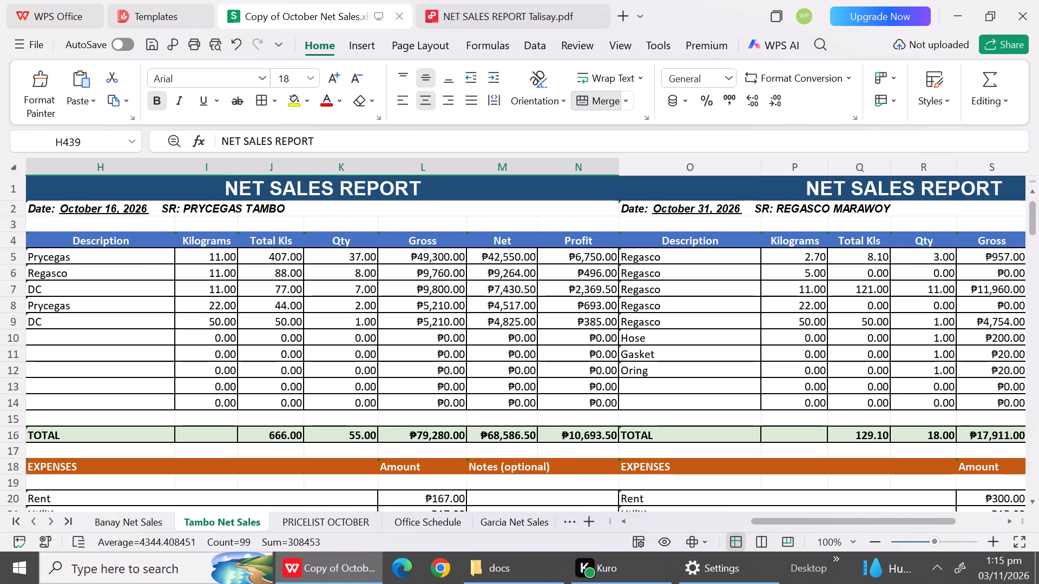
{"action": "left_click", "coordinate": [1033, 228]}
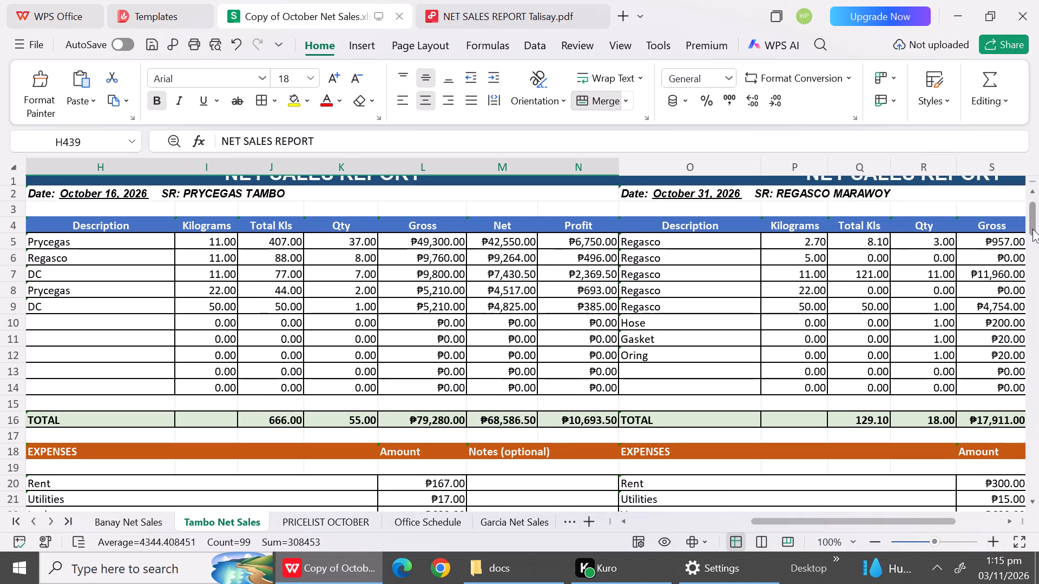
{"action": "triple_click", "coordinate": [1006, 523]}
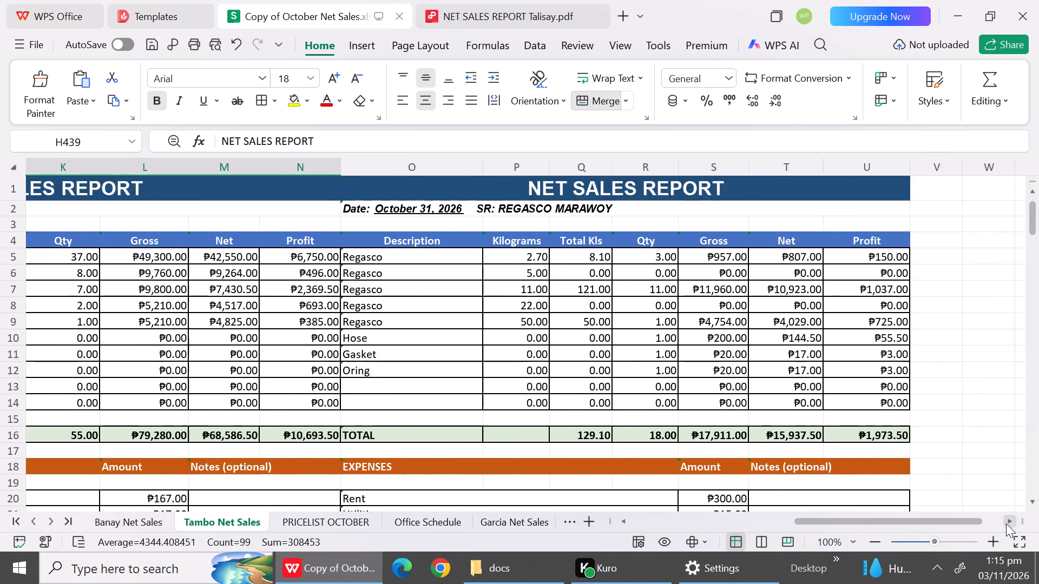
{"action": "left_click", "coordinate": [1006, 523]}
{"action": "left_click", "coordinate": [1006, 523]}
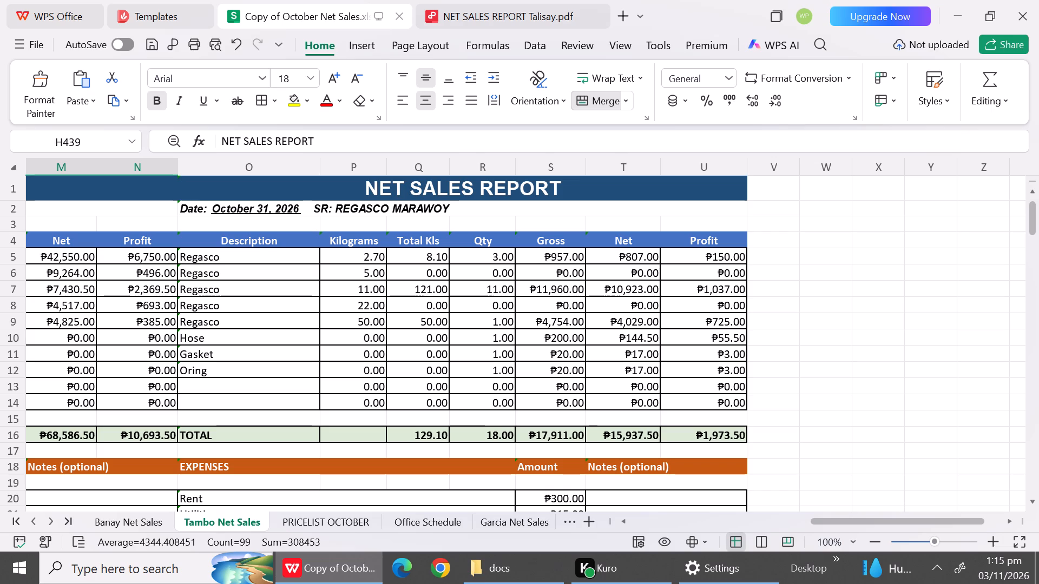
{"action": "double_click", "coordinate": [473, 210]}
{"action": "key", "text": "BackSpace"}
{"action": "key", "text": "BackSpace"}
{"action": "key", "text": "BackSpace"}
{"action": "key", "text": "BackSpace"}
{"action": "key", "text": "BackSpace"}
{"action": "key", "text": "BackSpace"}
{"action": "key", "text": "BackSpace"}
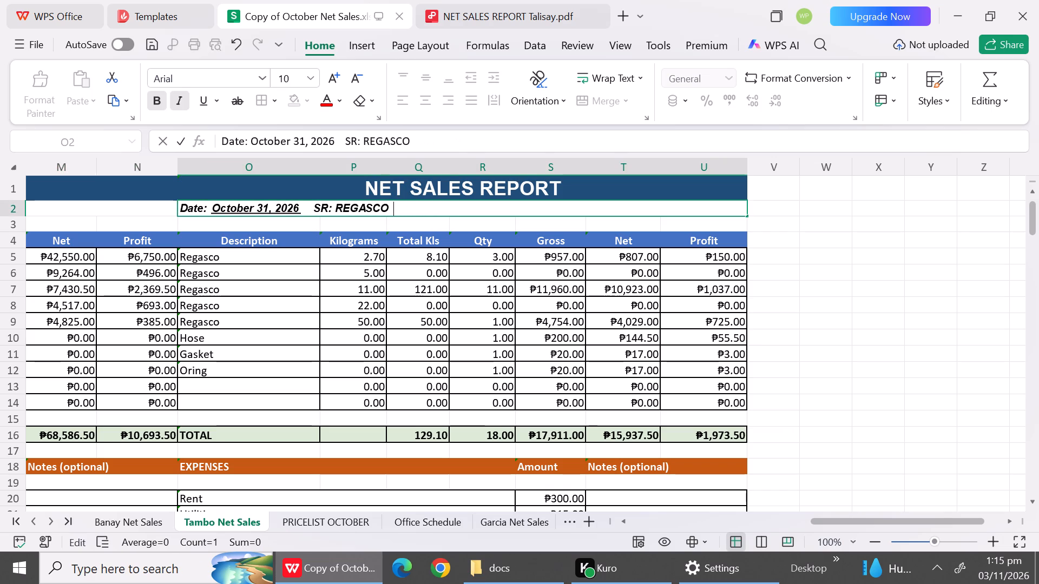
{"action": "key", "text": "BackSpace"}
{"action": "key", "text": "BackSpace"}
{"action": "key", "text": "BackSpace"}
{"action": "key", "text": "BackSpace"}
{"action": "key", "text": "BackSpace"}
{"action": "key", "text": "BackSpace"}
{"action": "key", "text": "BackSpace"}
{"action": "key", "text": "BackSpace"}
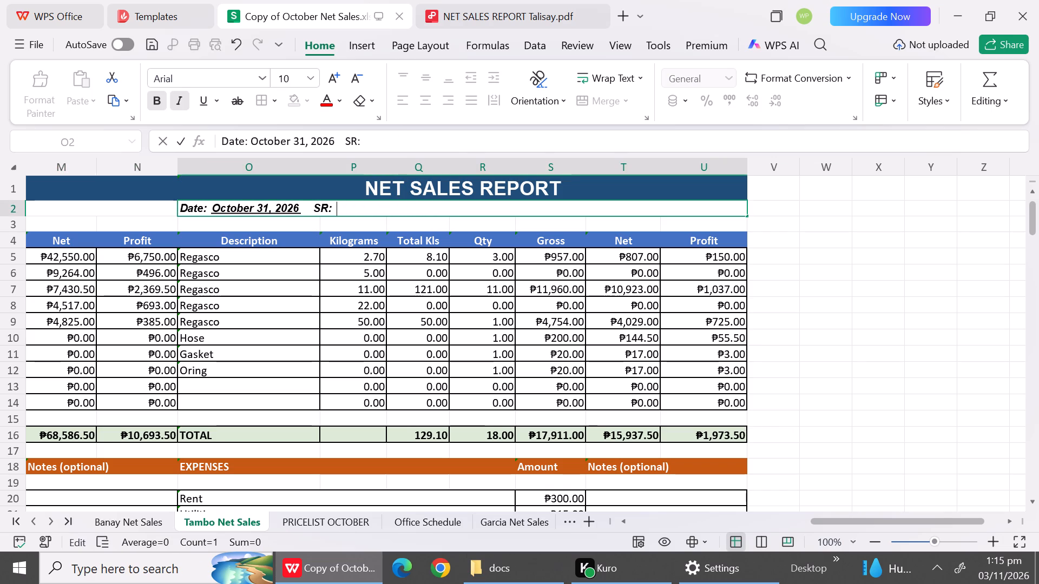
{"action": "key", "text": "shift+p"}
{"action": "key", "text": "shift+r"}
{"action": "key", "text": "BackSpace"}
{"action": "type", "text": "YR"}
{"action": "key", "text": "BackSpace"}
{"action": "key", "text": "BackSpace"}
{"action": "key", "text": "shift+r"}
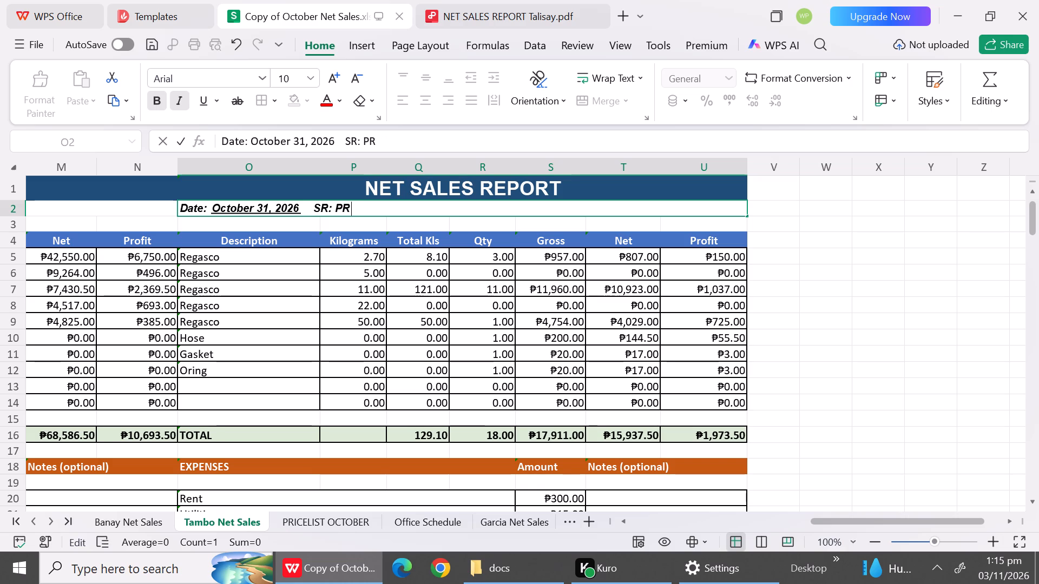
{"action": "type", "text": "YCE"}
{"action": "type", "text": "GAS TAMBO"}
{"action": "left_click", "coordinate": [860, 363]}
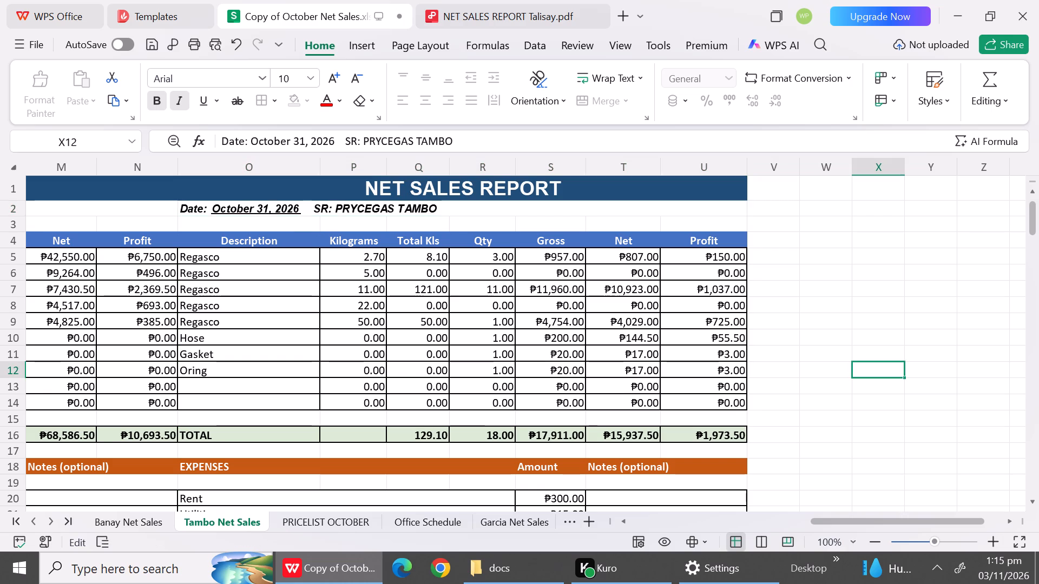
{"action": "key", "text": "ctrl+s"}
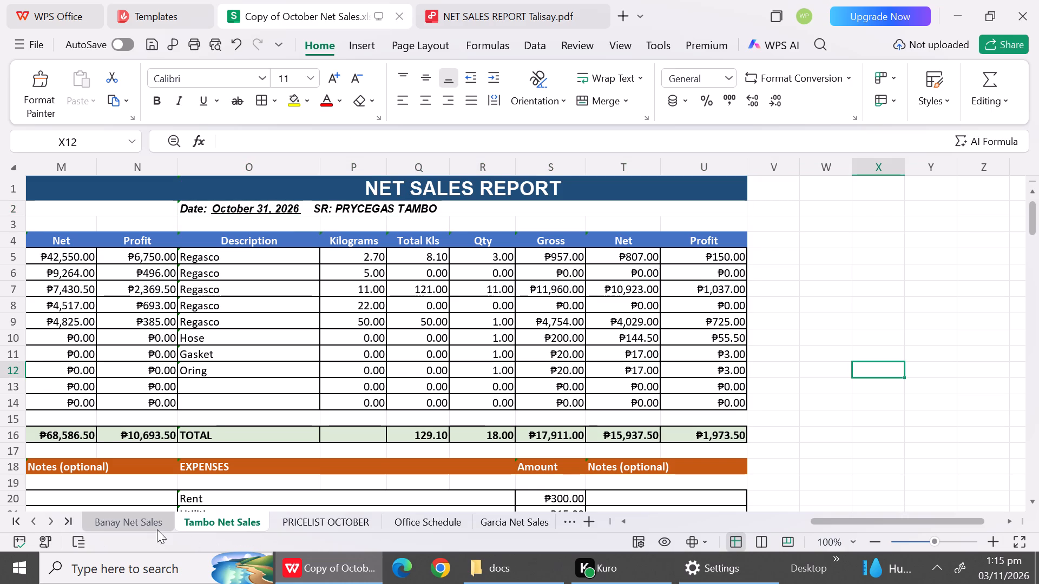
Examine the second column of reports on the Banay Net Sales sheet, checking their dates from the October 16, 2026 report downward.
{"action": "left_click", "coordinate": [134, 516]}
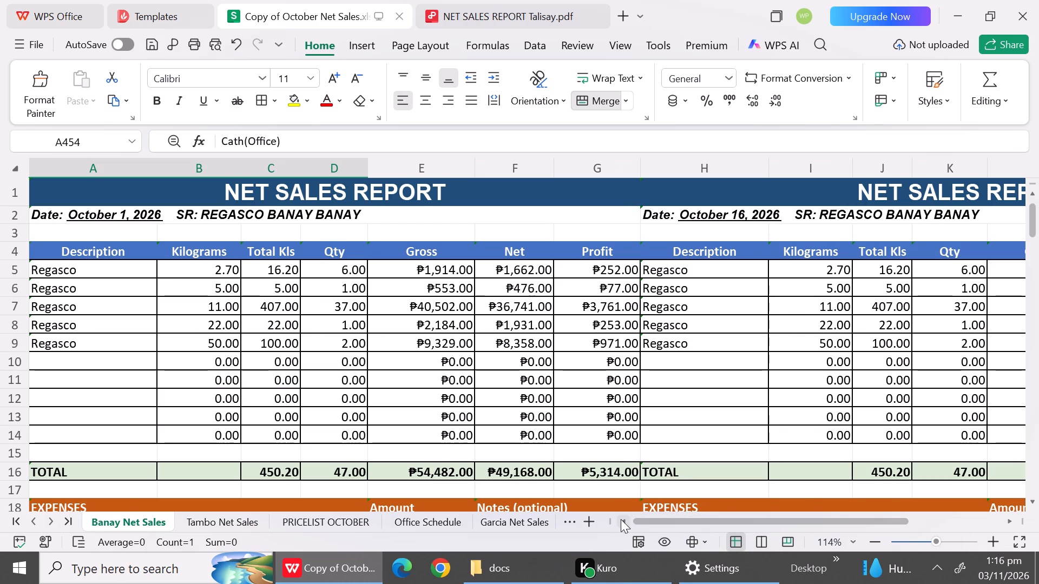
{"action": "triple_click", "coordinate": [1034, 503]}
{"action": "triple_click", "coordinate": [1034, 503]}
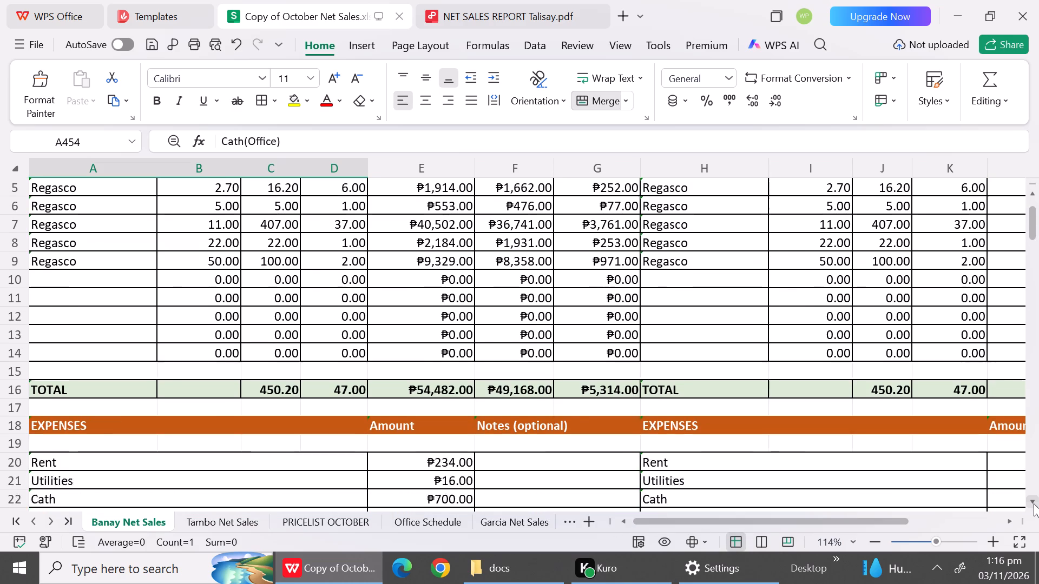
{"action": "triple_click", "coordinate": [1034, 503]}
{"action": "triple_click", "coordinate": [1034, 503]}
{"action": "triple_click", "coordinate": [1034, 503]}
{"action": "double_click", "coordinate": [1034, 503]}
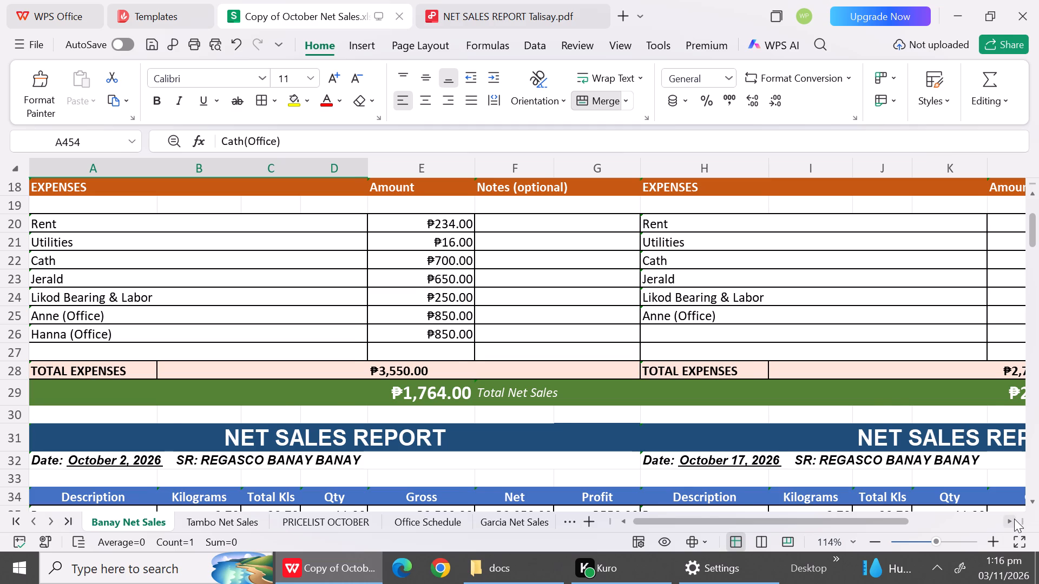
{"action": "left_click", "coordinate": [1014, 519]}
{"action": "left_click", "coordinate": [1014, 519]}
{"action": "left_click", "coordinate": [1014, 519]}
{"action": "left_click", "coordinate": [1014, 519]}
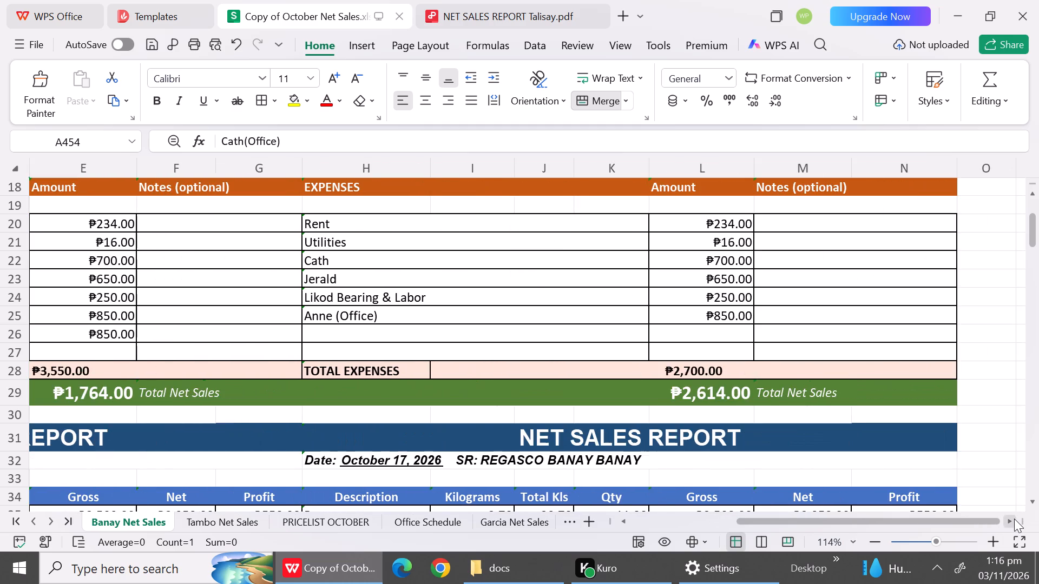
{"action": "left_click", "coordinate": [1014, 519]}
{"action": "left_click", "coordinate": [1014, 519]}
{"action": "left_click", "coordinate": [1014, 519]}
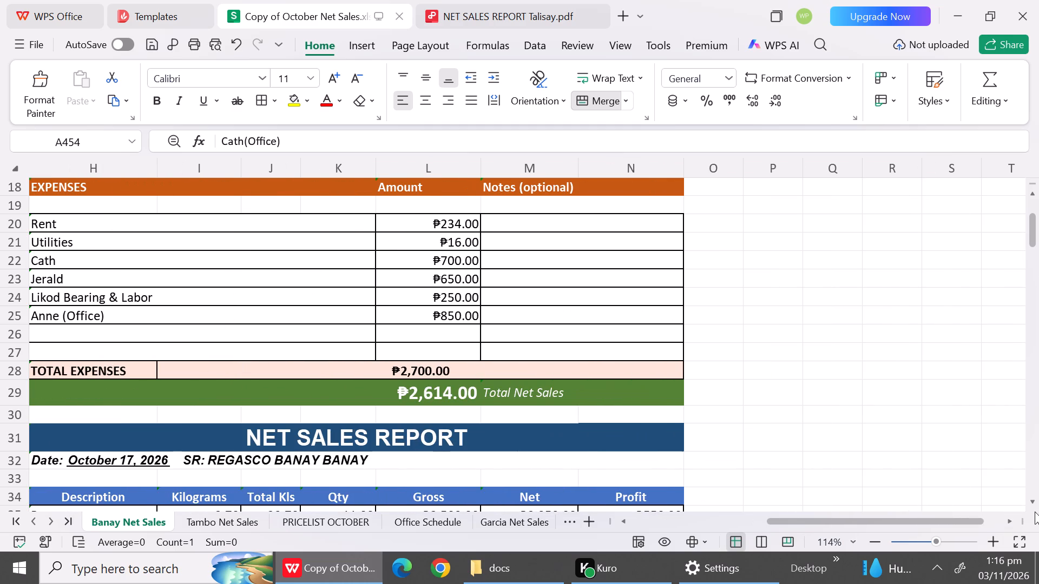
{"action": "triple_click", "coordinate": [1031, 506]}
{"action": "triple_click", "coordinate": [1031, 506]}
{"action": "triple_click", "coordinate": [1031, 506]}
{"action": "triple_click", "coordinate": [1031, 506]}
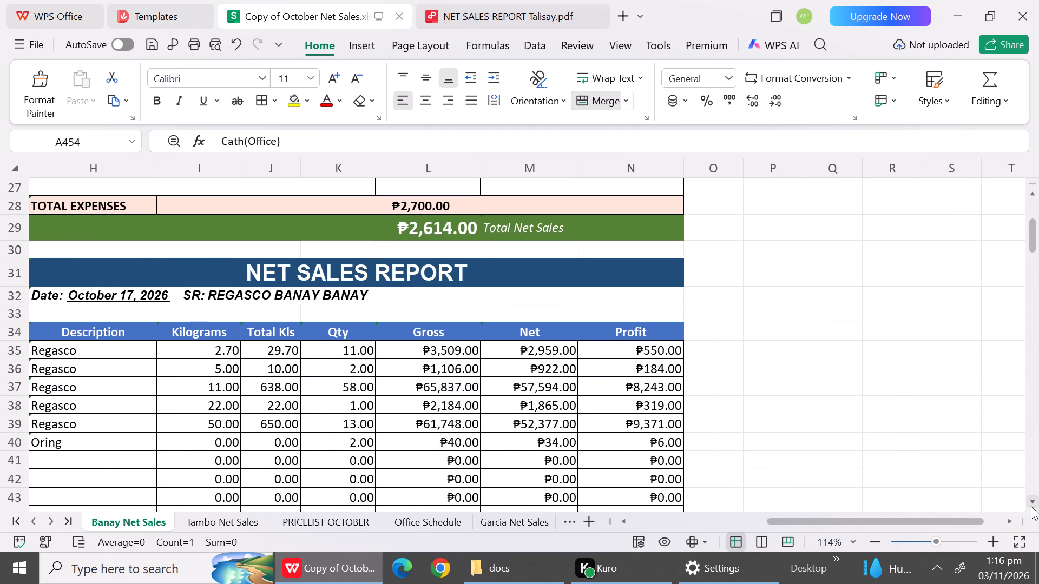
{"action": "triple_click", "coordinate": [1031, 506]}
{"action": "triple_click", "coordinate": [1031, 506]}
{"action": "double_click", "coordinate": [1031, 506]}
{"action": "left_click_drag", "start_coordinate": [1031, 506], "coordinate": [1031, 504]}
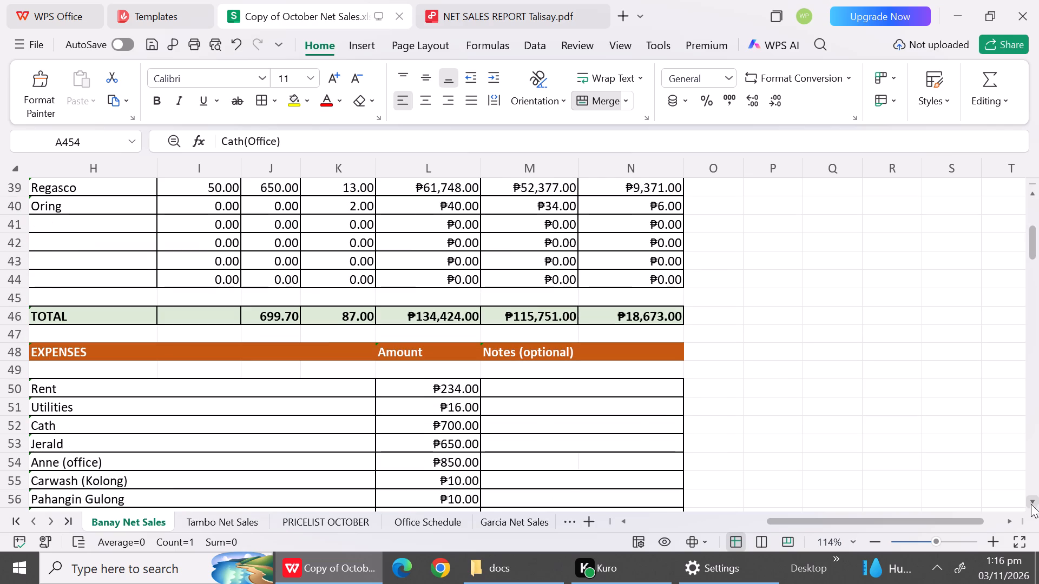
{"action": "left_click_drag", "start_coordinate": [1031, 504], "coordinate": [1031, 481]}
{"action": "left_click", "coordinate": [1031, 481]}
{"action": "left_click", "coordinate": [1031, 481]}
{"action": "left_click", "coordinate": [1031, 481]}
Change the date of the Banay report directly below the October 17 one to October 18, 2026.
{"action": "left_click", "coordinate": [1029, 280]}
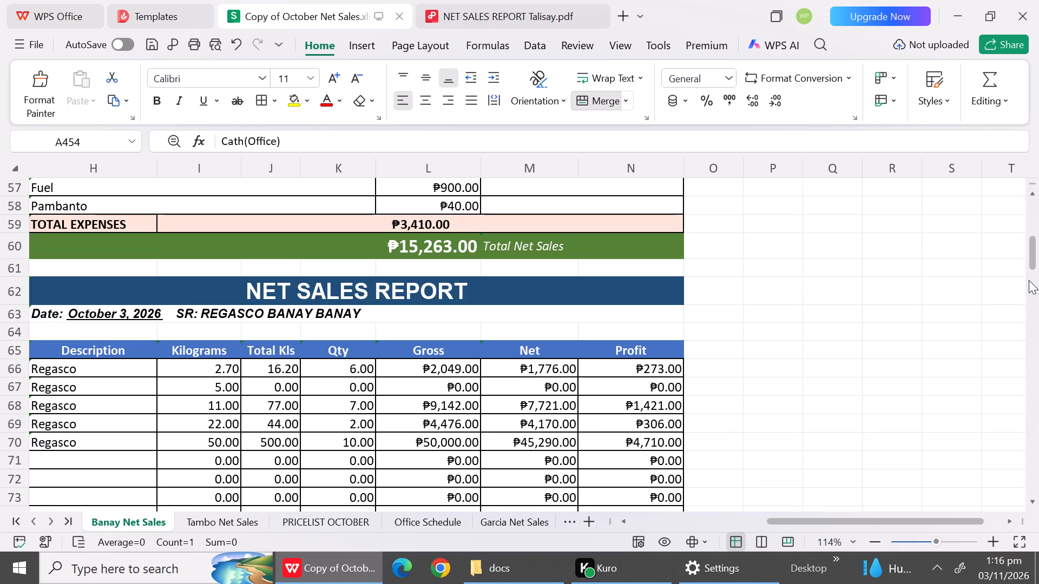
{"action": "double_click", "coordinate": [126, 314]}
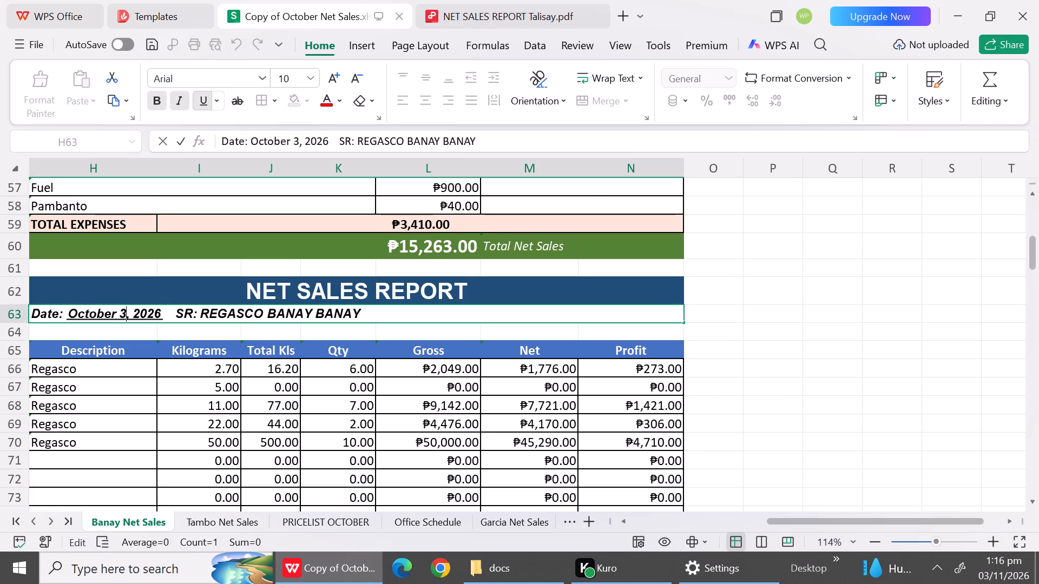
{"action": "key", "text": "BackSpace"}
{"action": "type", "text": "18"}
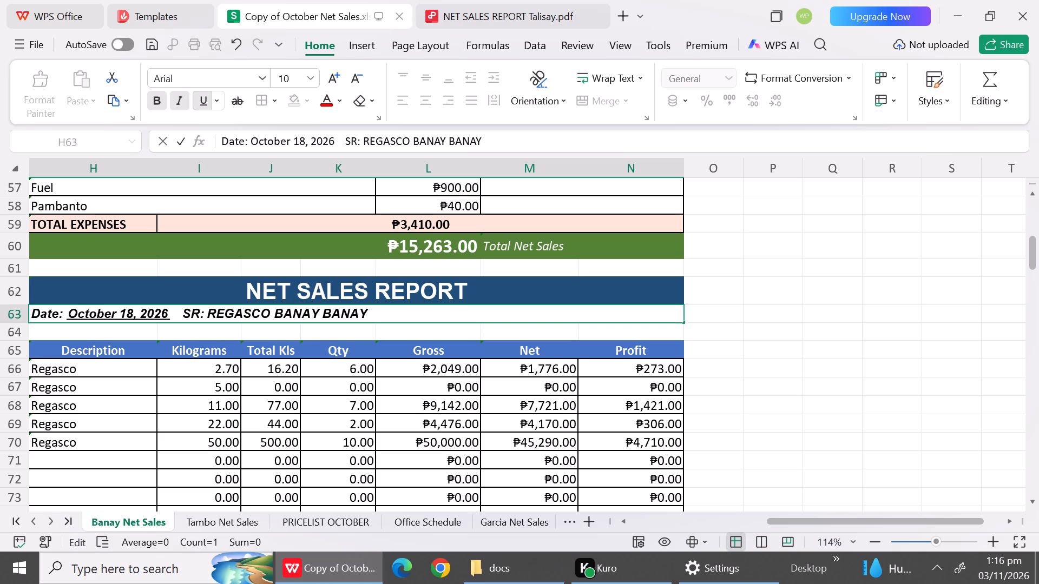
{"action": "left_click", "coordinate": [232, 367]}
Change the date of the Banay report below the October 18 one to October 19, 2026.
{"action": "left_click", "coordinate": [1036, 216]}
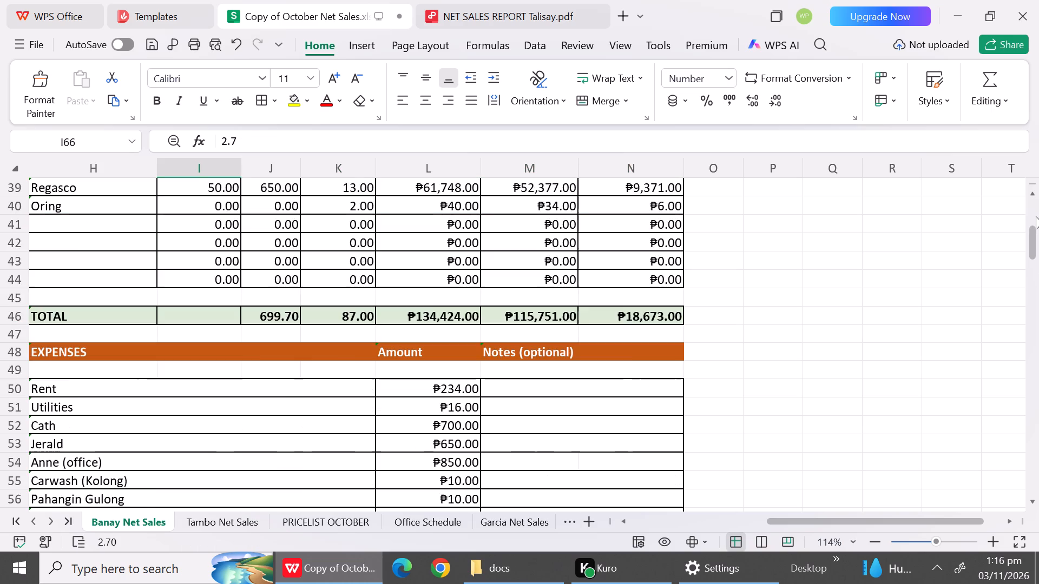
{"action": "left_click", "coordinate": [1036, 216]}
{"action": "left_click", "coordinate": [1033, 324]}
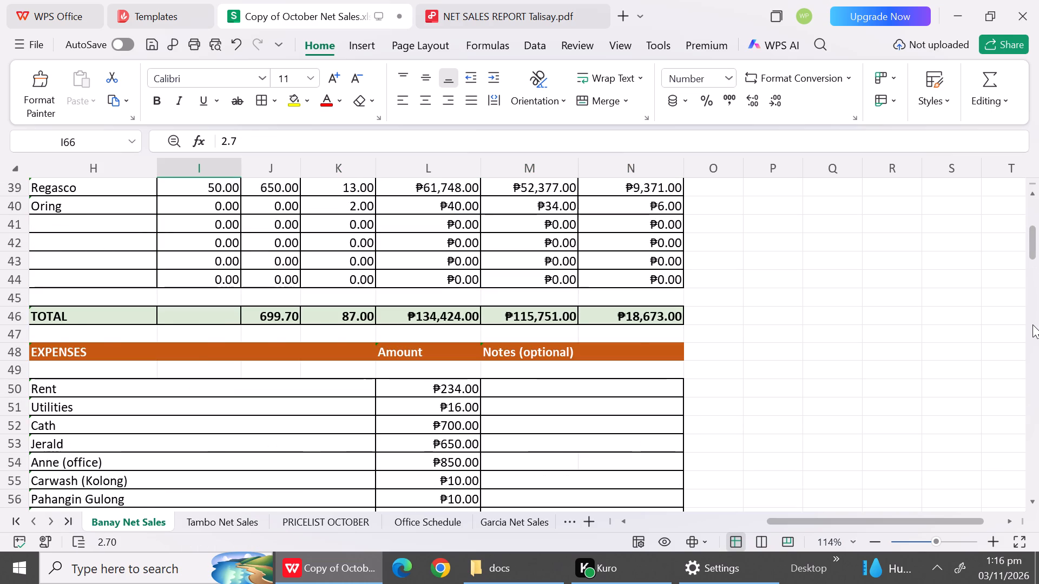
{"action": "left_click", "coordinate": [1033, 324]}
{"action": "left_click", "coordinate": [1033, 324]}
{"action": "left_click", "coordinate": [1033, 324]}
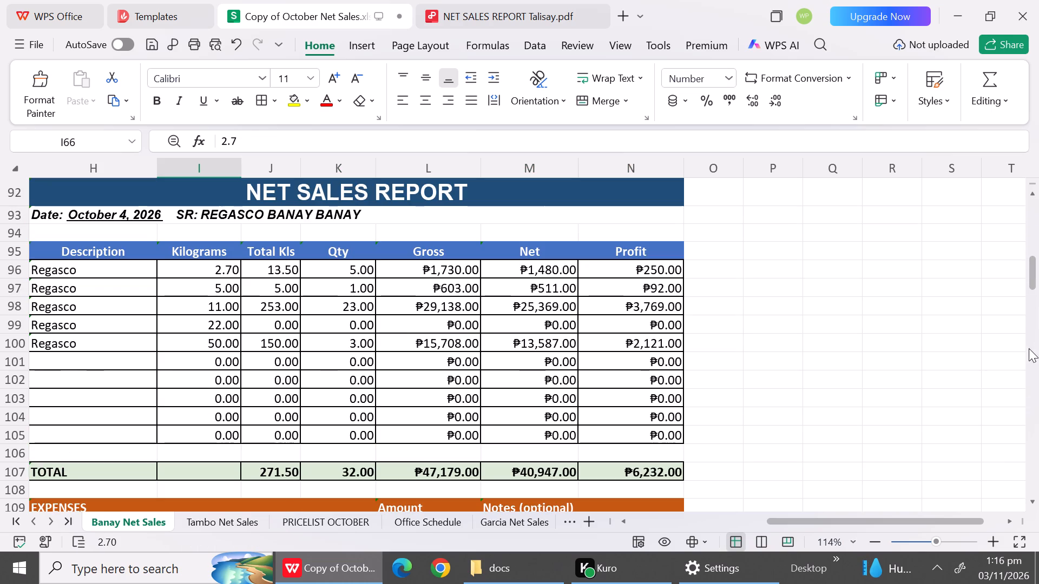
{"action": "left_click", "coordinate": [1032, 355]}
{"action": "left_click", "coordinate": [1031, 238]}
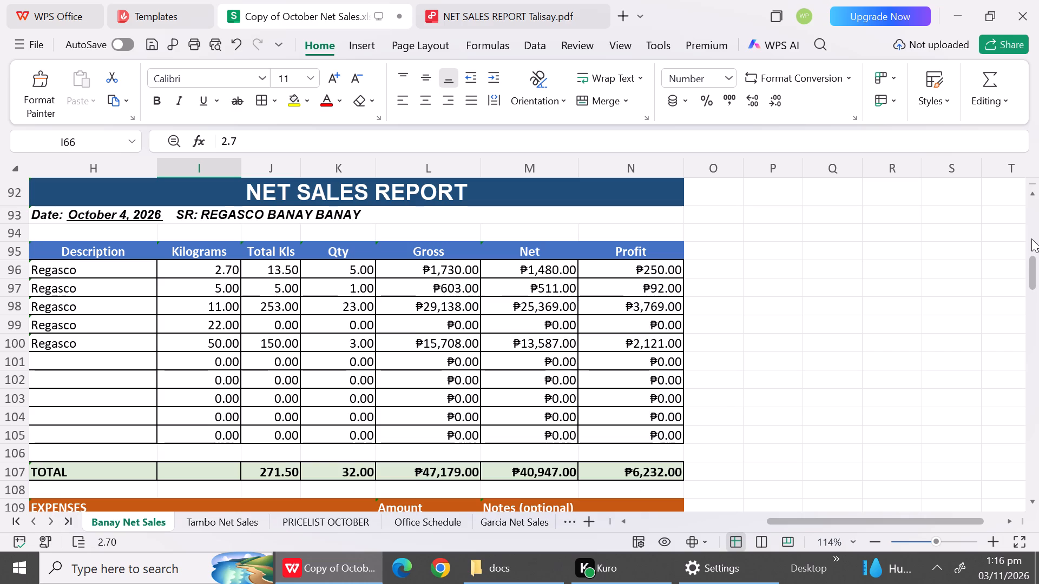
{"action": "double_click", "coordinate": [126, 214]}
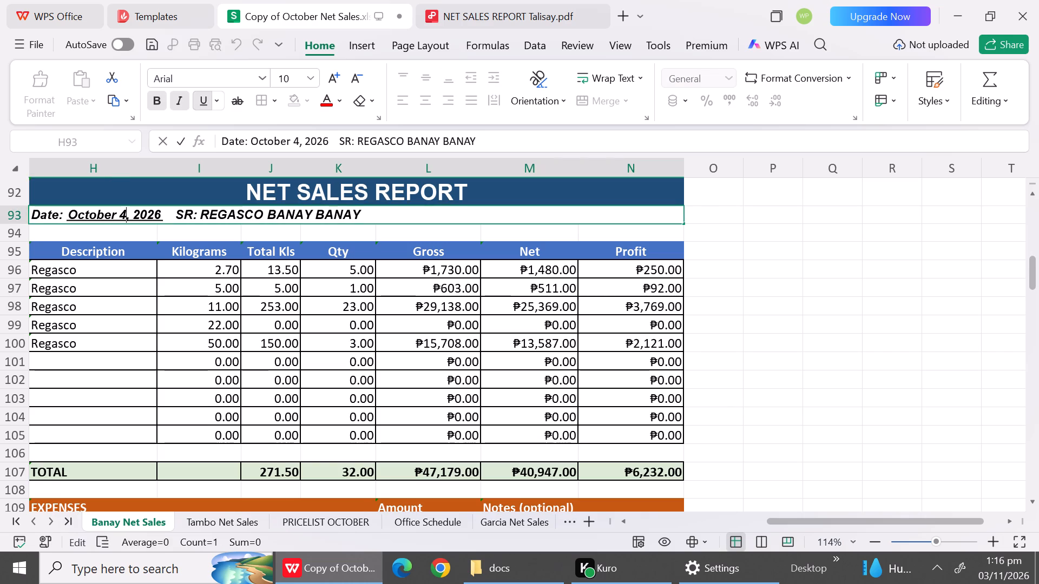
{"action": "key", "text": "BackSpace"}
{"action": "type", "text": "19"}
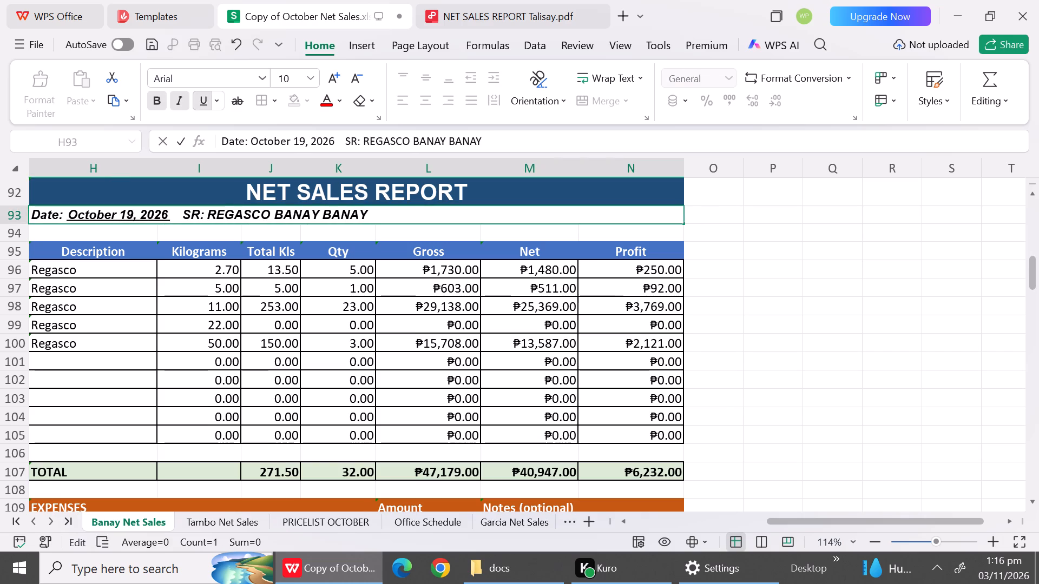
{"action": "left_click", "coordinate": [866, 401]}
Change the date of the Banay report below the October 19 one to October 20, 2026.
{"action": "left_click", "coordinate": [1034, 439]}
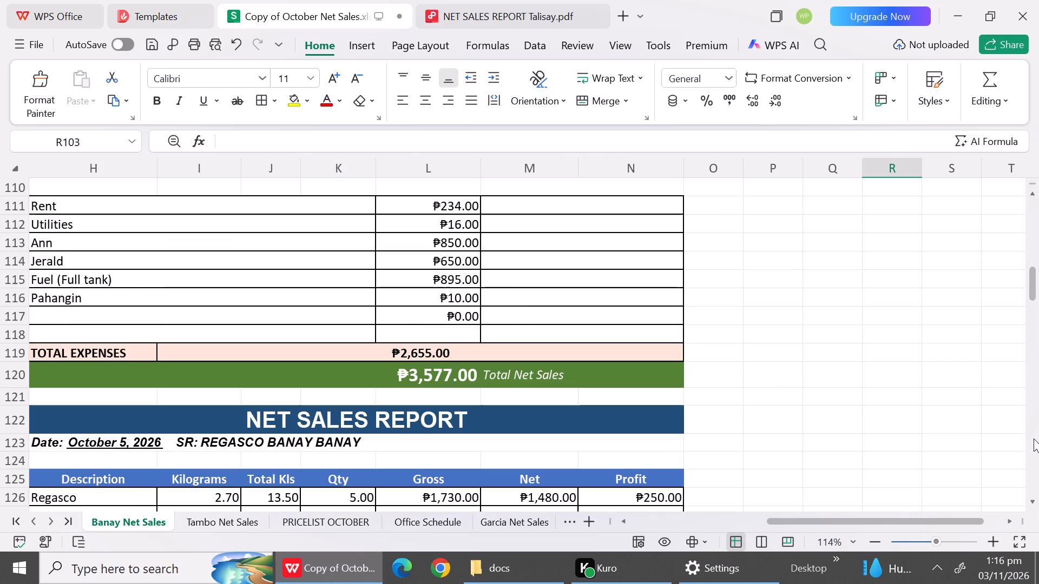
{"action": "double_click", "coordinate": [124, 442]}
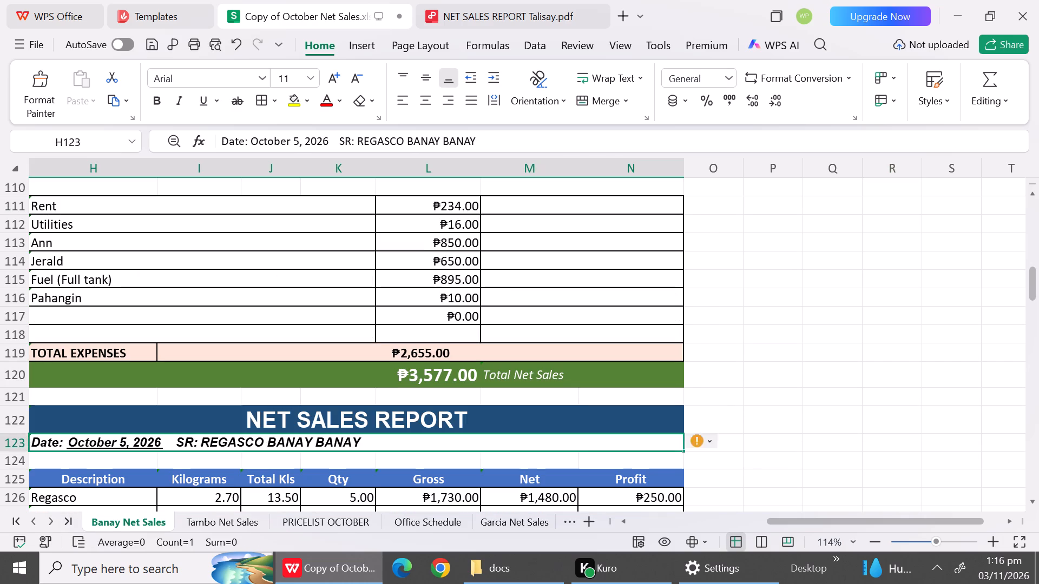
{"action": "key", "text": "BackSpace"}
{"action": "type", "text": "20"}
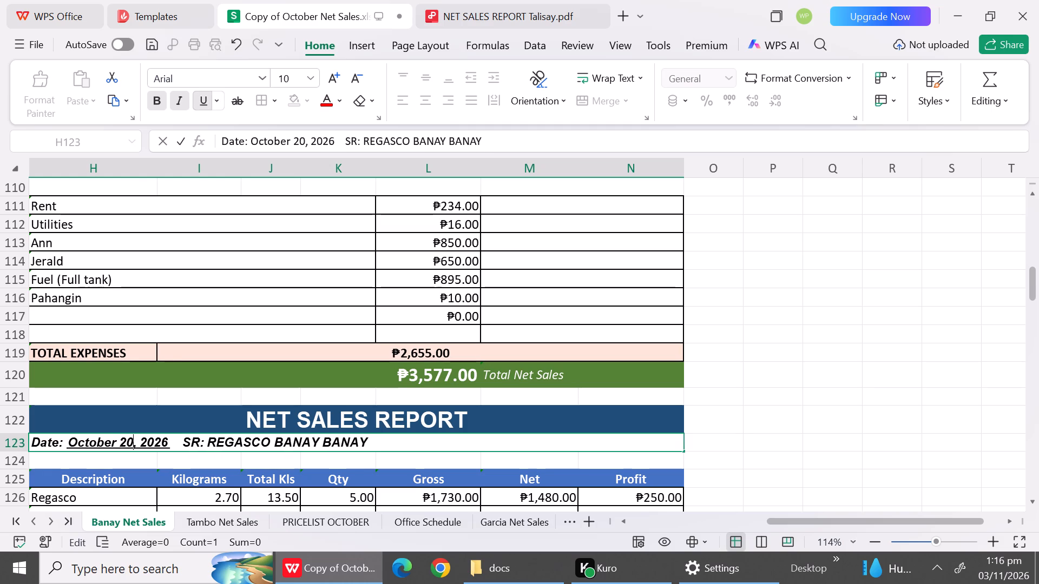
Change the date of the Banay report below the October 20 one to October 21, 2026.
{"action": "left_click", "coordinate": [1026, 395]}
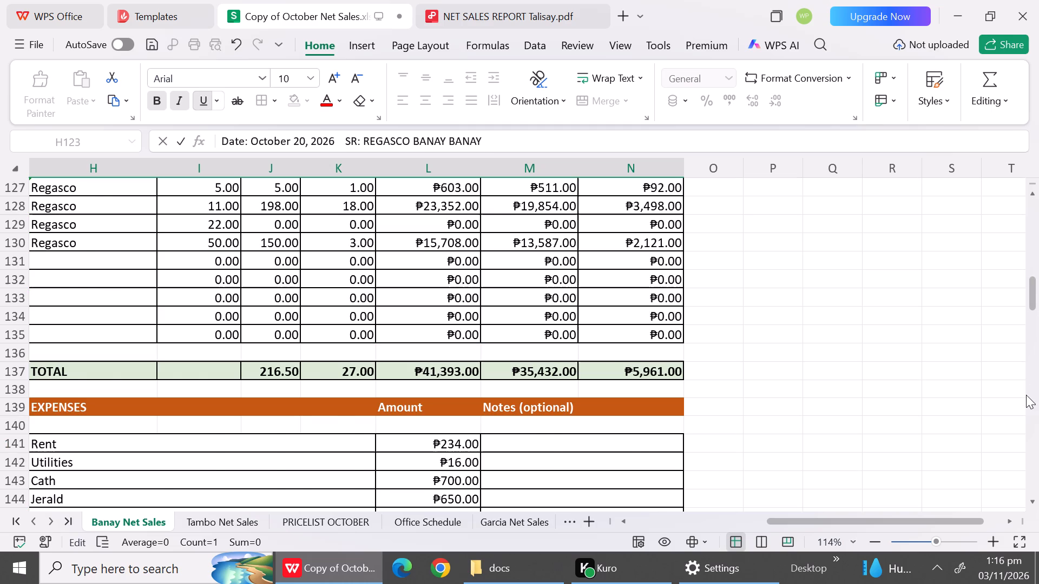
{"action": "left_click", "coordinate": [1026, 395]}
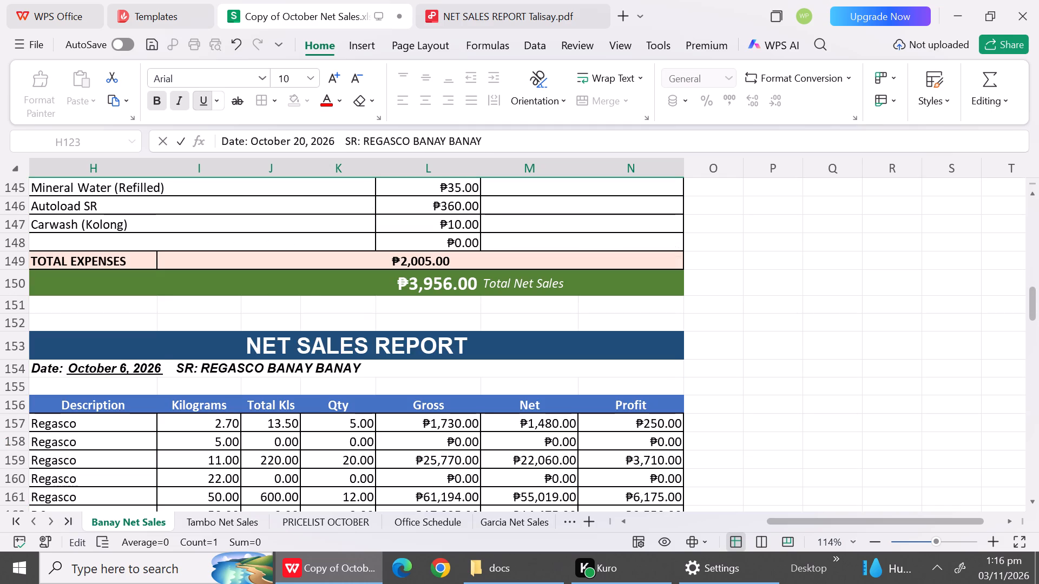
{"action": "double_click", "coordinate": [126, 371]}
{"action": "key", "text": "equal"}
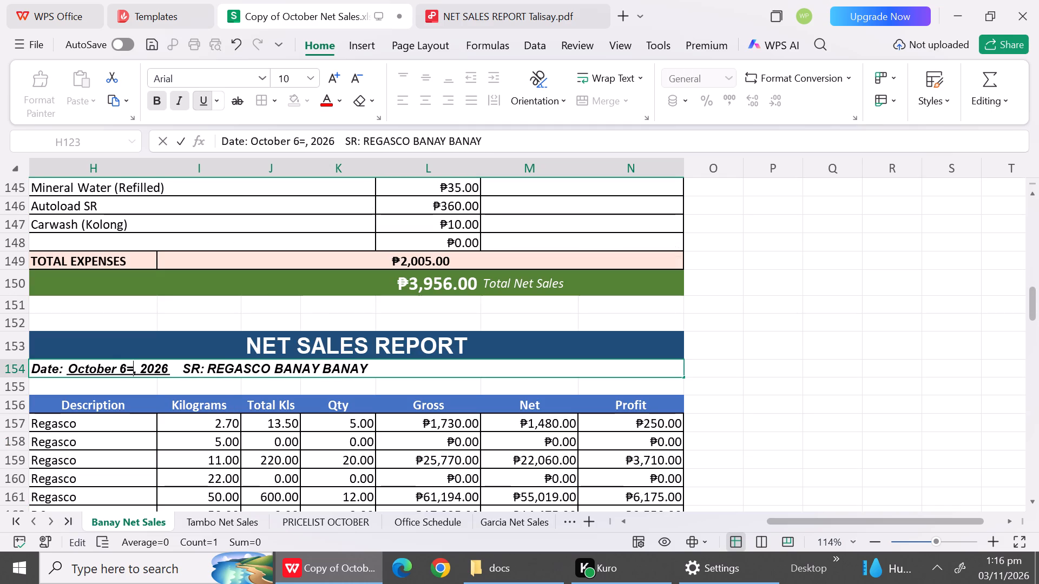
{"action": "key", "text": "BackSpace"}
{"action": "key", "text": "BackSpace"}
{"action": "type", "text": "21"}
Change the date of the Banay report below the October 21 one to October 22, 2026.
{"action": "left_click", "coordinate": [1031, 448]}
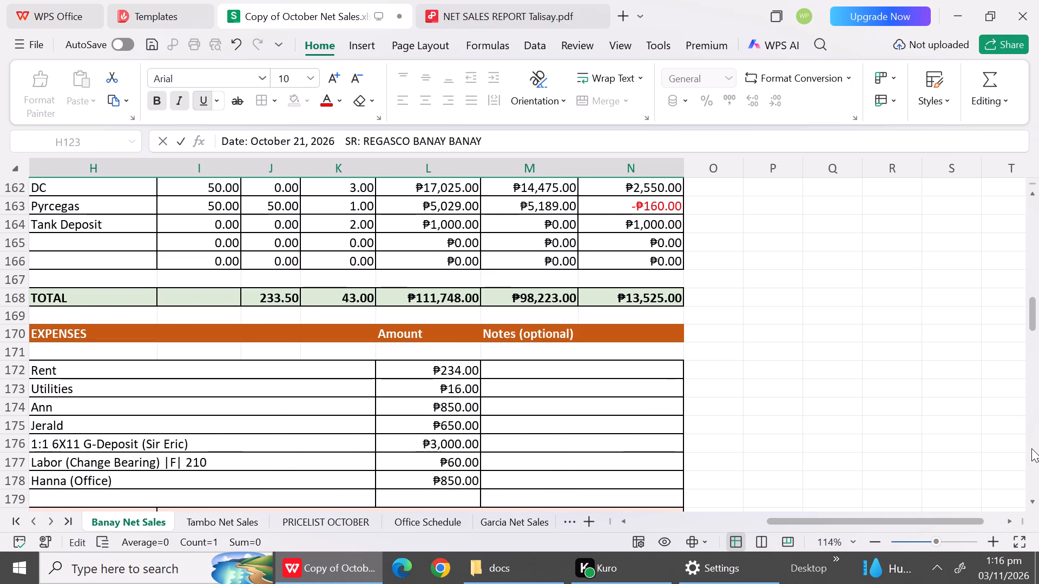
{"action": "left_click", "coordinate": [1031, 448]}
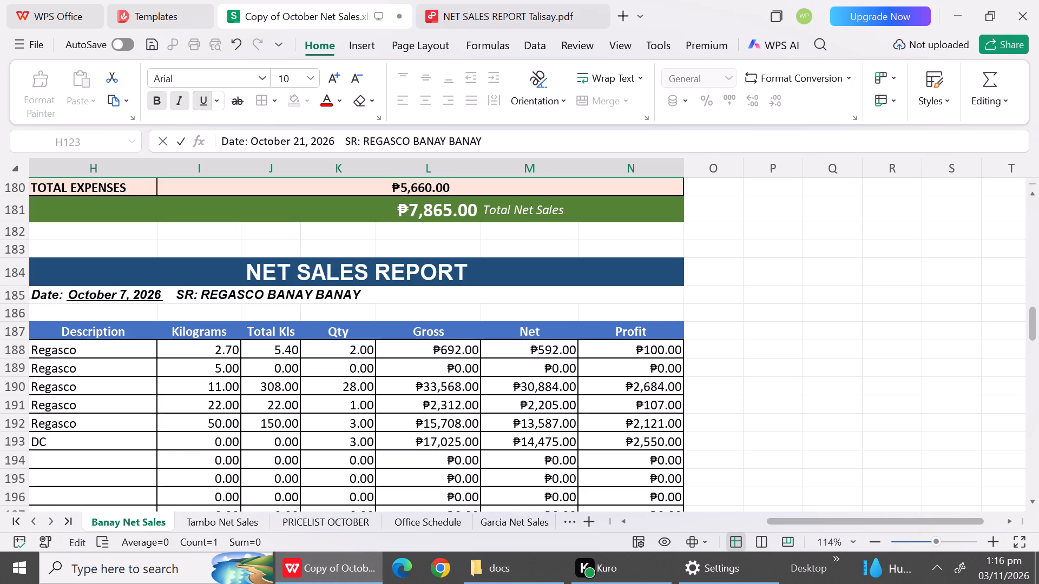
{"action": "double_click", "coordinate": [126, 294]}
{"action": "key", "text": "BackSpace"}
{"action": "type", "text": "22"}
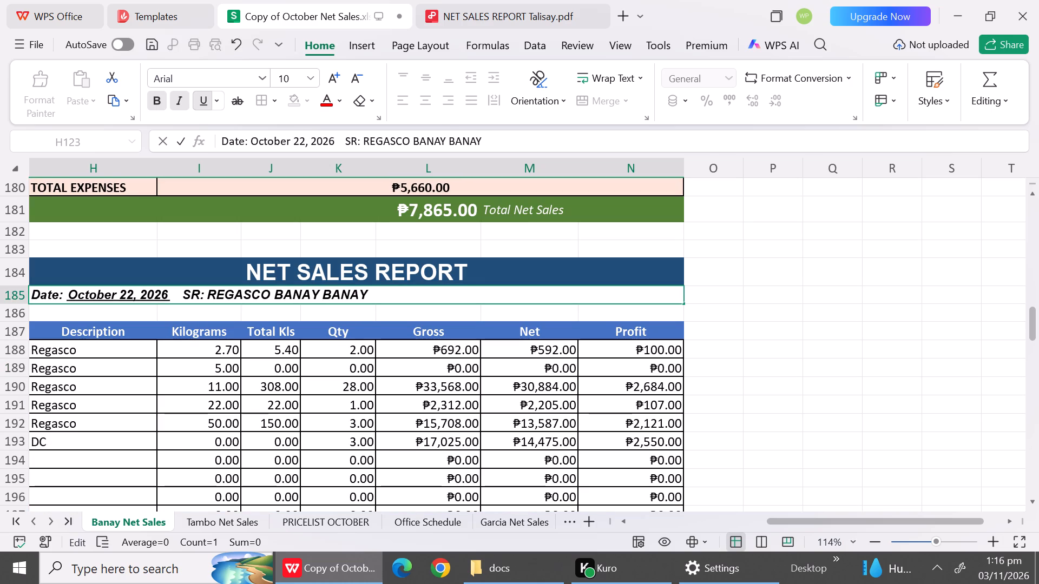
Change the date of the Banay report below the October 22 one to October 23, 2026.
{"action": "left_click", "coordinate": [1038, 437]}
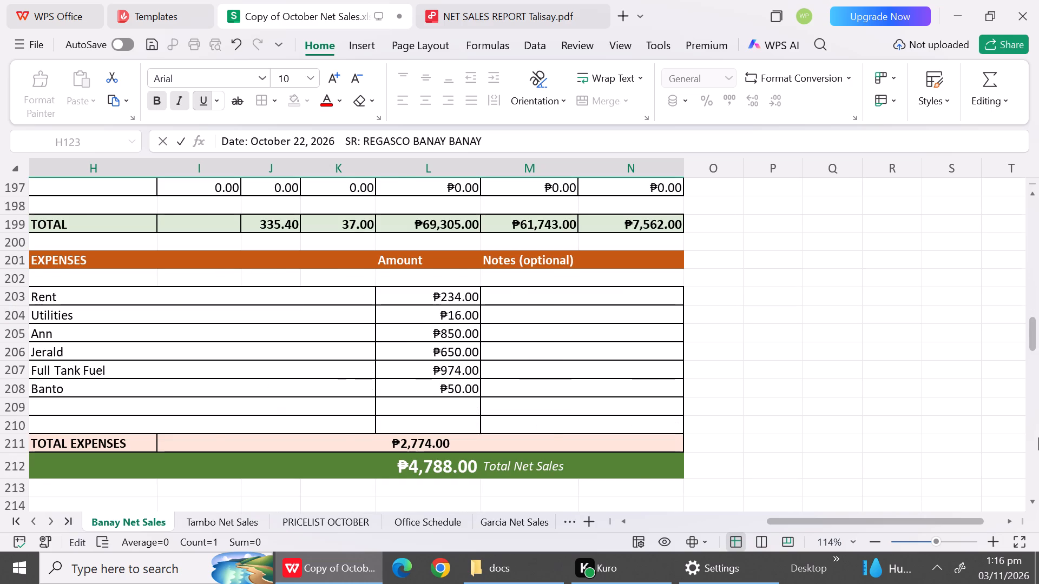
{"action": "left_click", "coordinate": [1038, 437]}
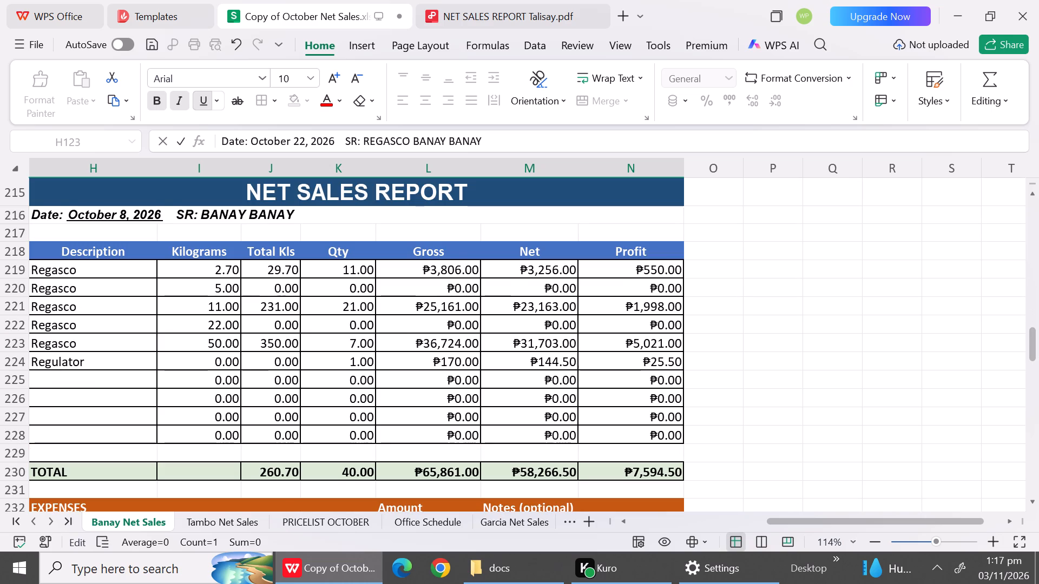
{"action": "double_click", "coordinate": [126, 211]}
{"action": "key", "text": "BackSpace"}
{"action": "type", "text": "23"}
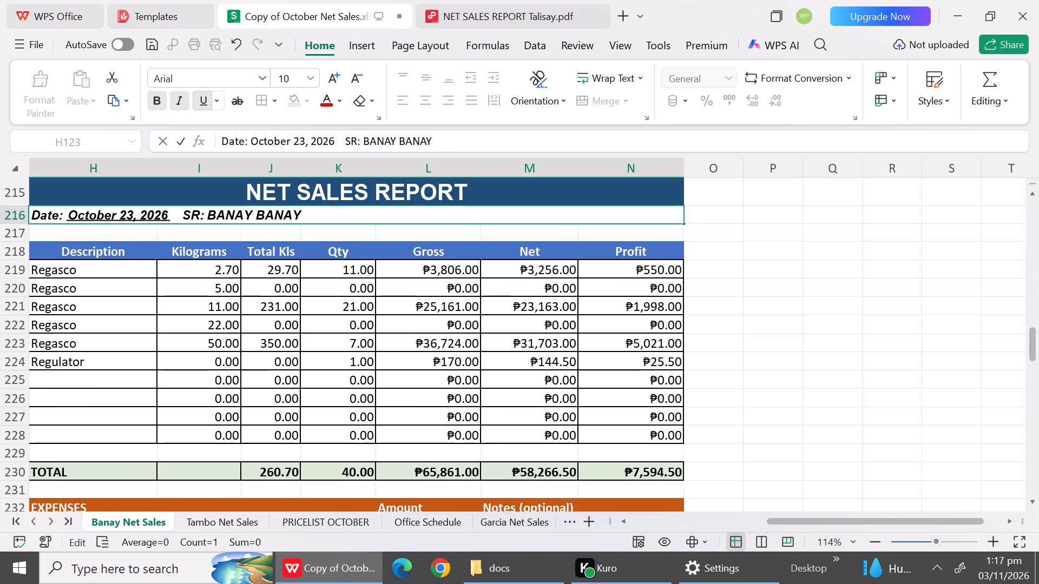
Change the date of the Banay report below the October 23 one to October 24, 2026.
{"action": "left_click", "coordinate": [1036, 407]}
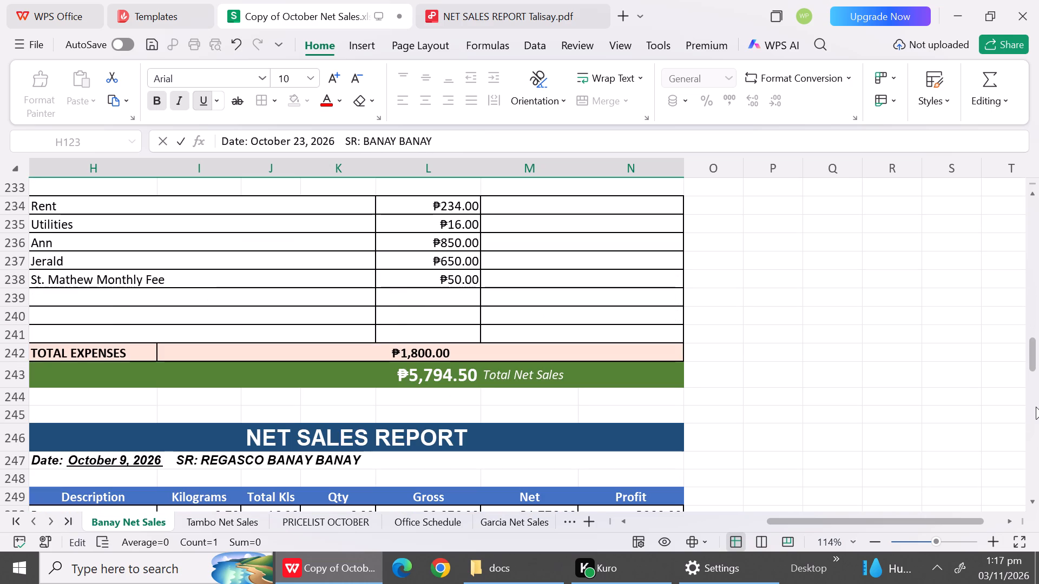
{"action": "left_click", "coordinate": [126, 455]}
{"action": "double_click", "coordinate": [126, 455]}
{"action": "key", "text": "BackSpace"}
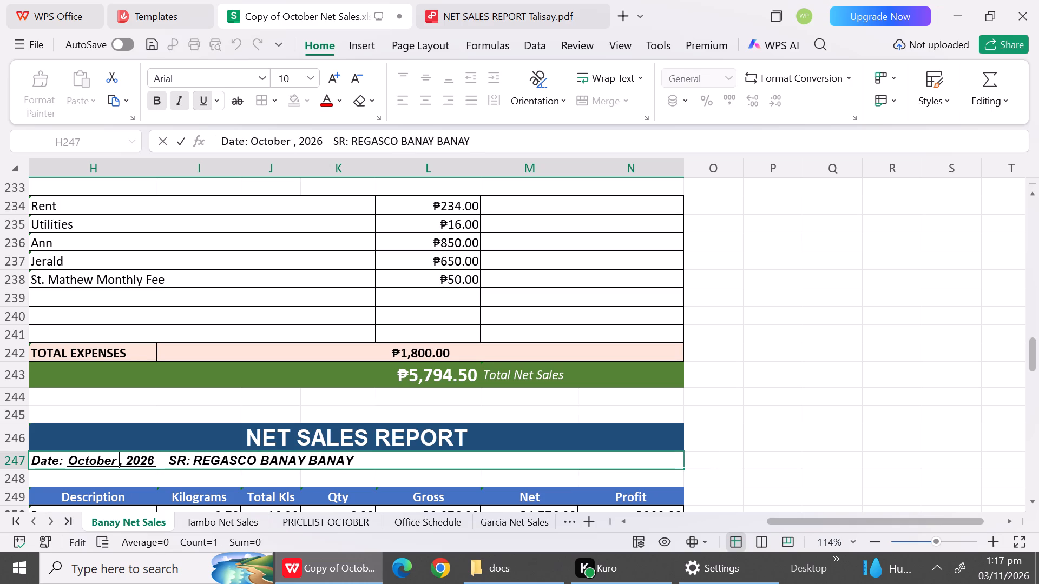
{"action": "type", "text": "24"}
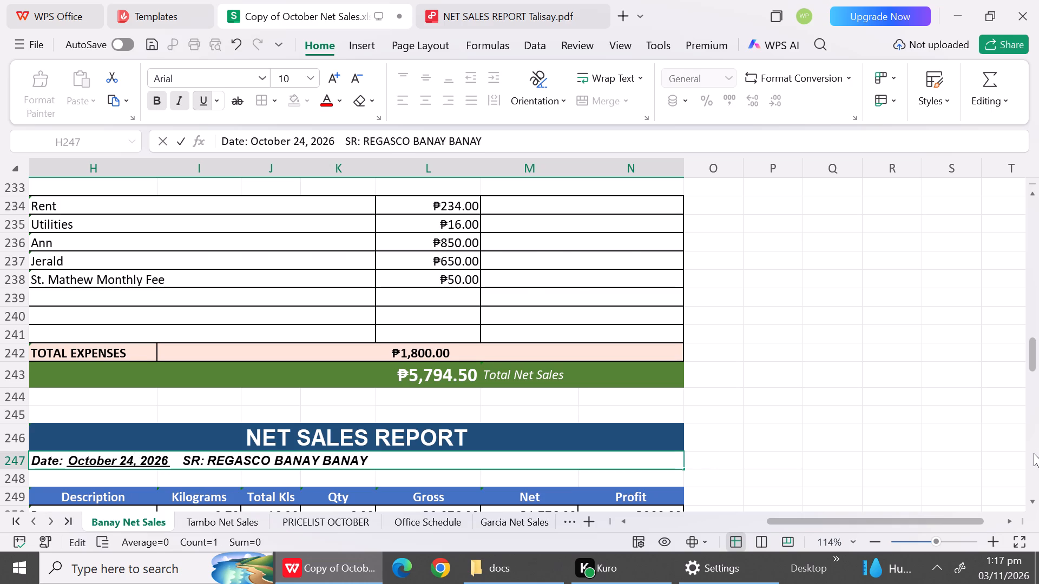
Change the date of the Banay report below the October 24 one to October 25, 2026.
{"action": "left_click", "coordinate": [1034, 453]}
{"action": "left_click", "coordinate": [1034, 453]}
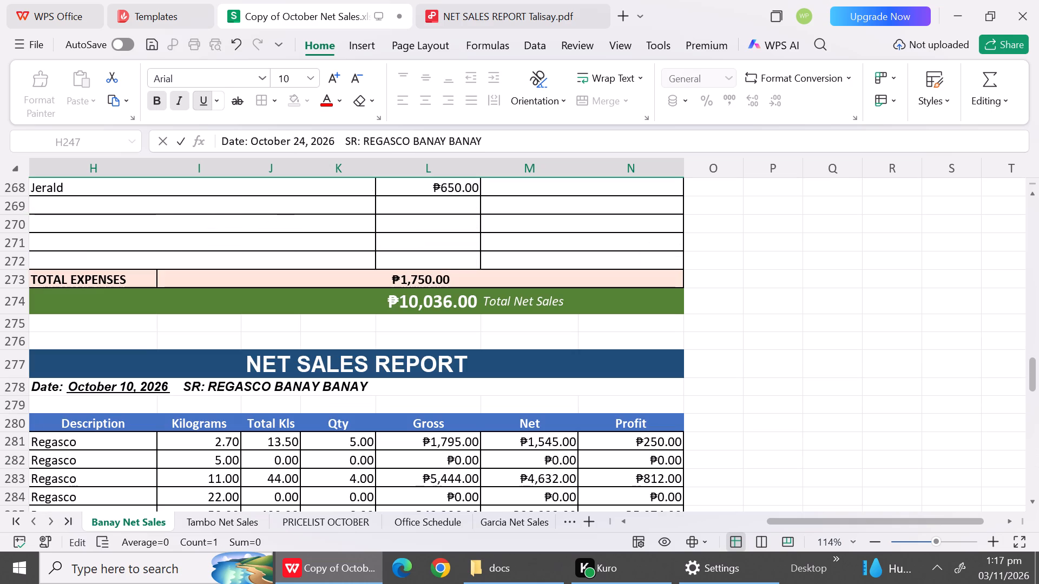
{"action": "double_click", "coordinate": [130, 386]}
{"action": "key", "text": "BackSpace"}
{"action": "key", "text": "BackSpace"}
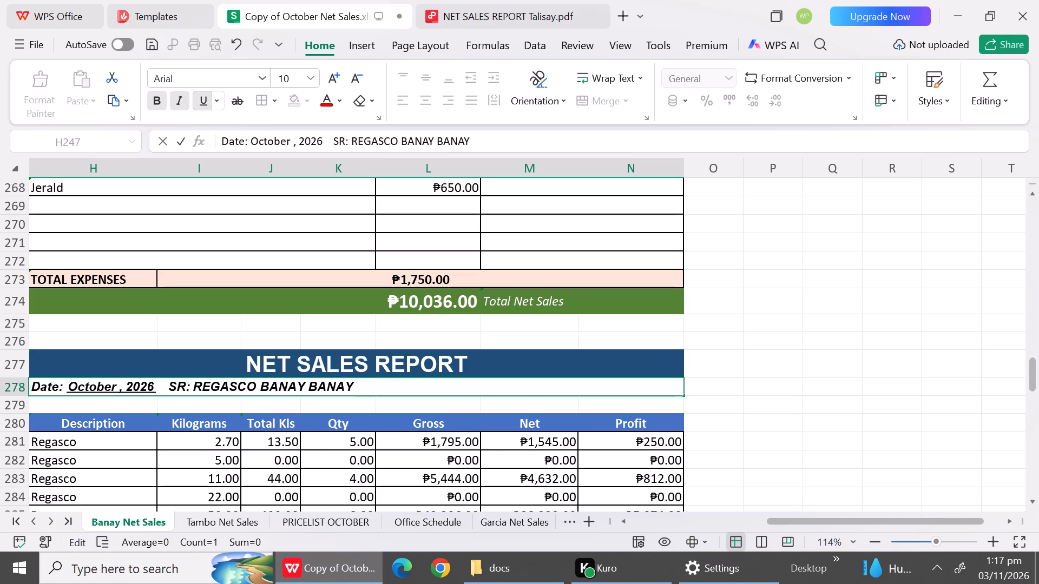
{"action": "type", "text": "25"}
Change the date of the Banay report below the October 25 one to October 26, 2026.
{"action": "left_click", "coordinate": [1032, 442]}
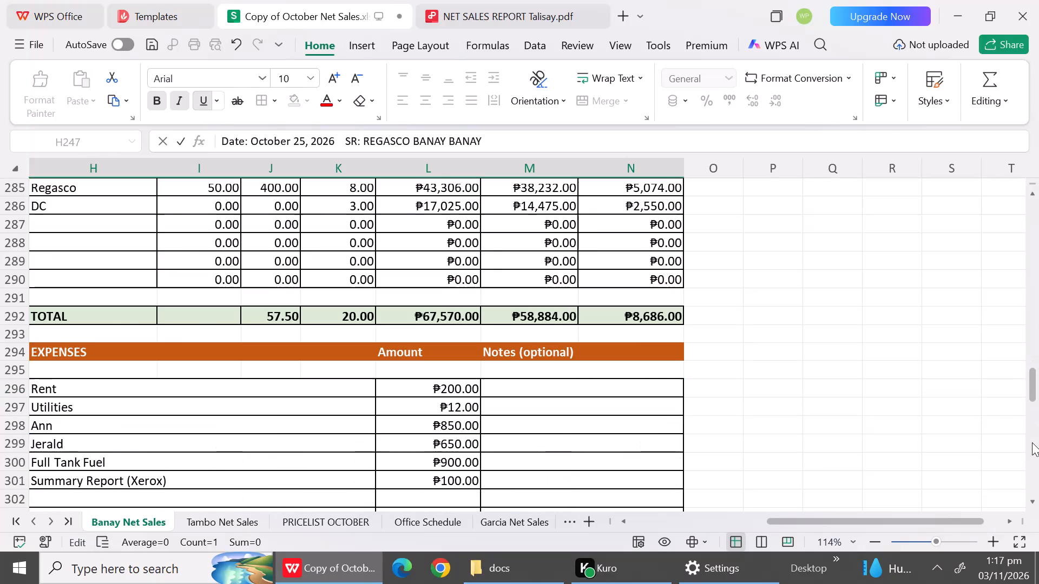
{"action": "left_click", "coordinate": [1032, 442]}
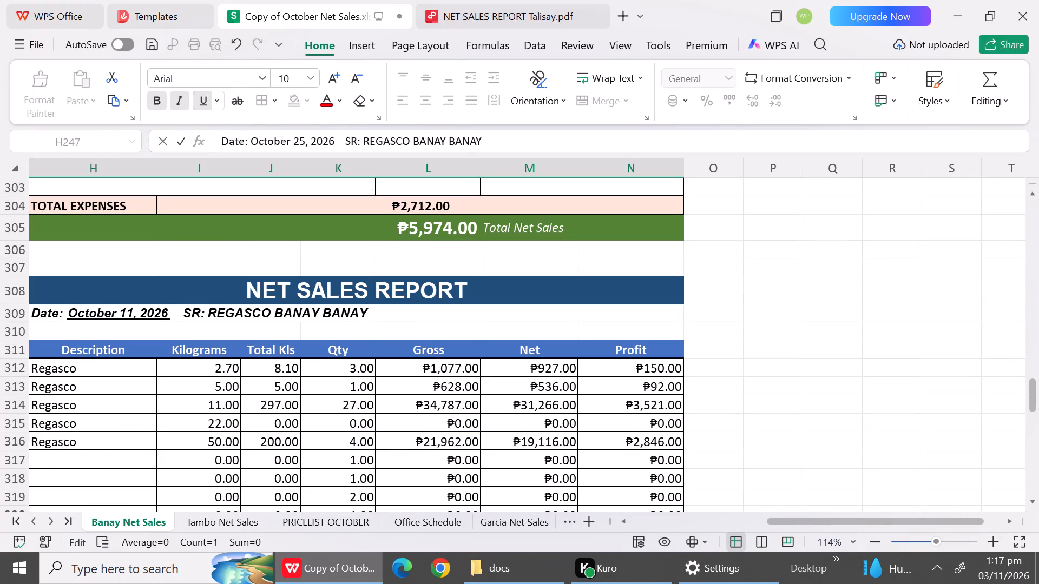
{"action": "double_click", "coordinate": [134, 309]}
{"action": "key", "text": "BackSpace"}
{"action": "key", "text": "BackSpace"}
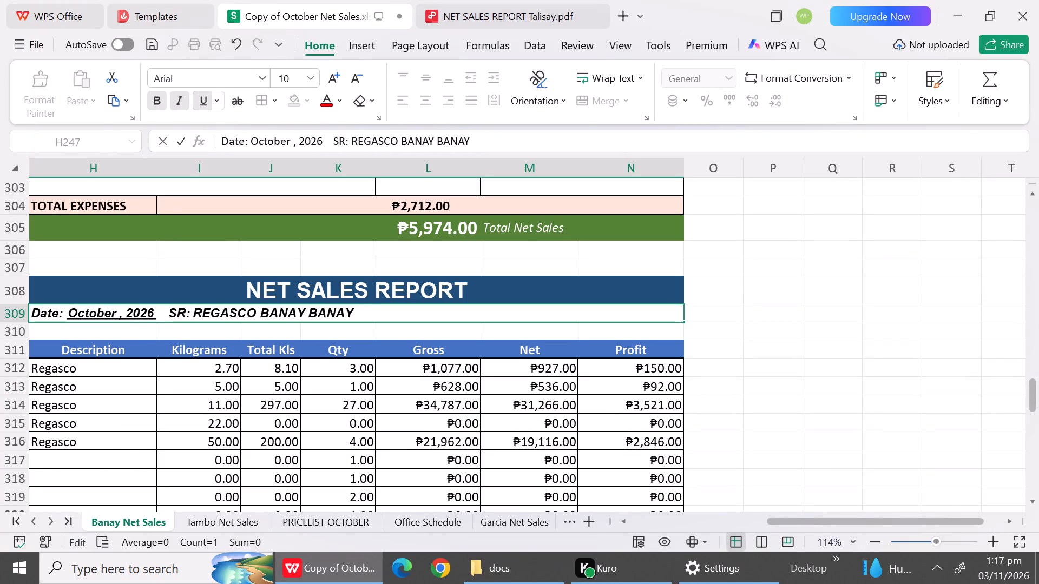
{"action": "type", "text": "26"}
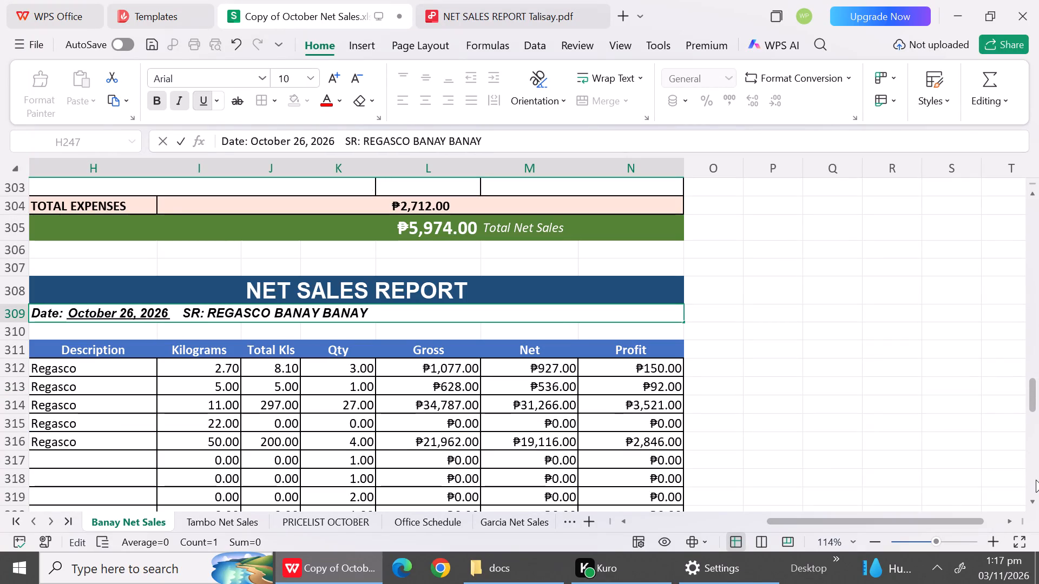
Change the date of the Banay report below the October 26 one to October 27, 2026.
{"action": "left_click", "coordinate": [1036, 480]}
{"action": "double_click", "coordinate": [1036, 480]}
{"action": "left_click", "coordinate": [1033, 480]}
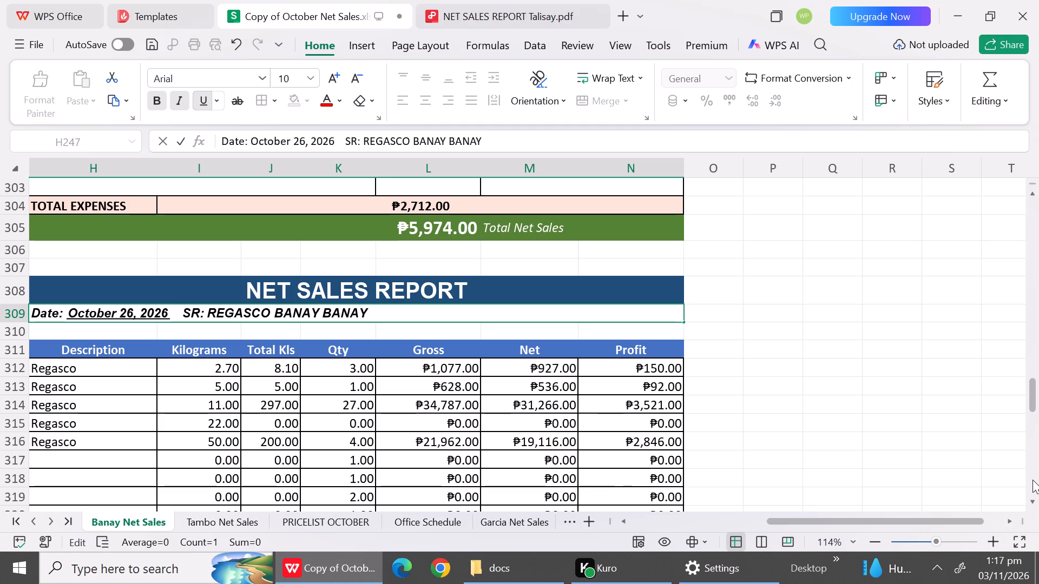
{"action": "left_click", "coordinate": [1034, 507]}
{"action": "triple_click", "coordinate": [1034, 507]}
{"action": "triple_click", "coordinate": [1034, 507]}
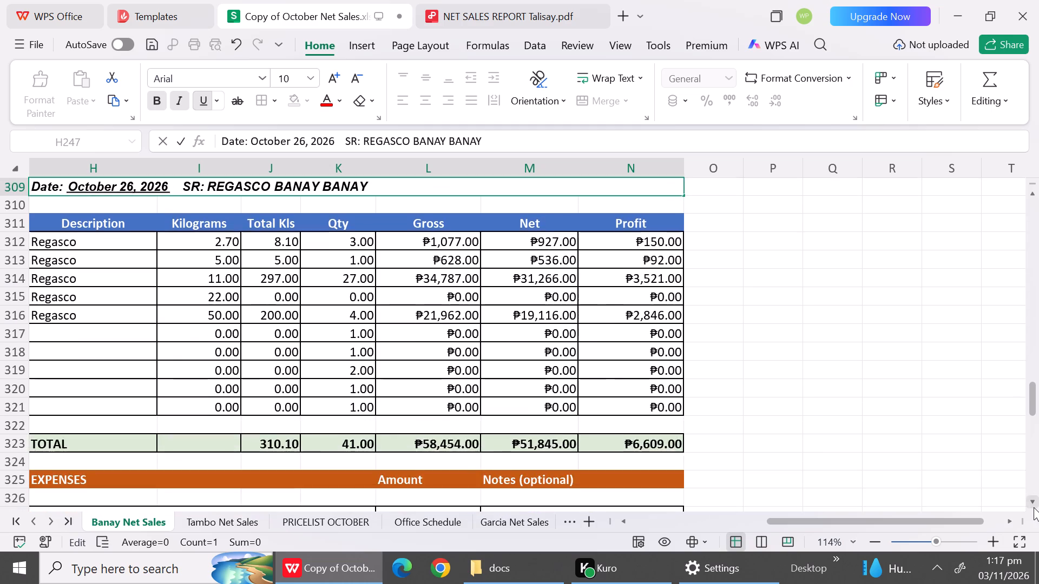
{"action": "triple_click", "coordinate": [1034, 507]}
{"action": "triple_click", "coordinate": [1034, 507]}
{"action": "triple_click", "coordinate": [1034, 507]}
{"action": "triple_click", "coordinate": [1034, 507]}
{"action": "triple_click", "coordinate": [1034, 507]}
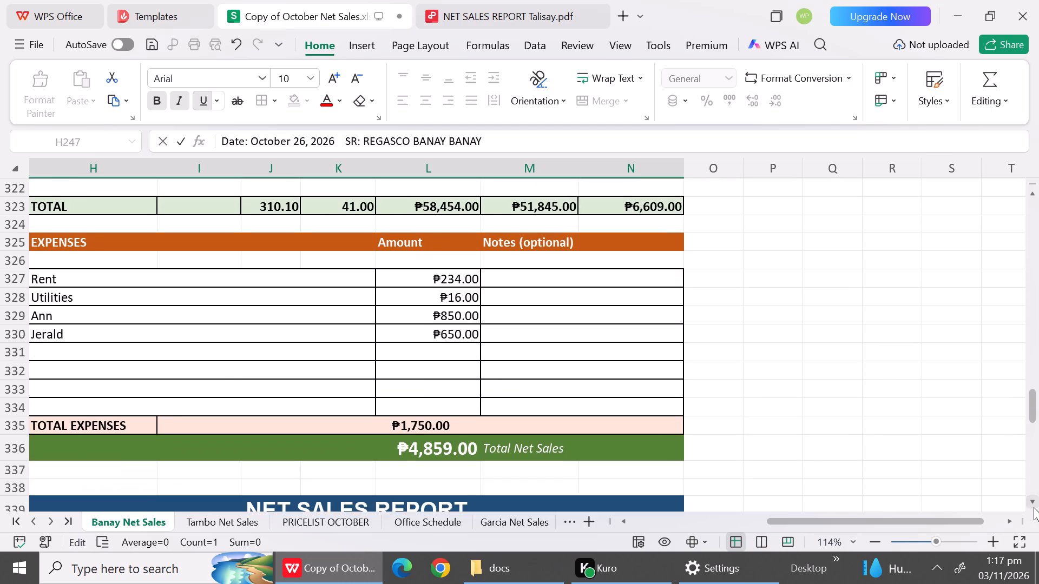
{"action": "triple_click", "coordinate": [1034, 507]}
{"action": "double_click", "coordinate": [1034, 507]}
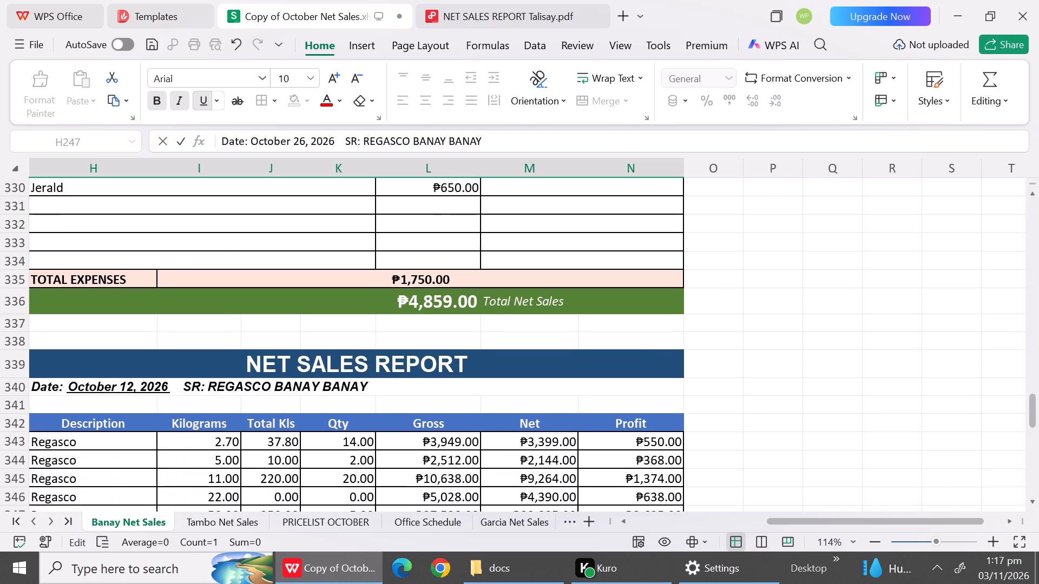
{"action": "double_click", "coordinate": [129, 382]}
{"action": "left_click", "coordinate": [133, 384]}
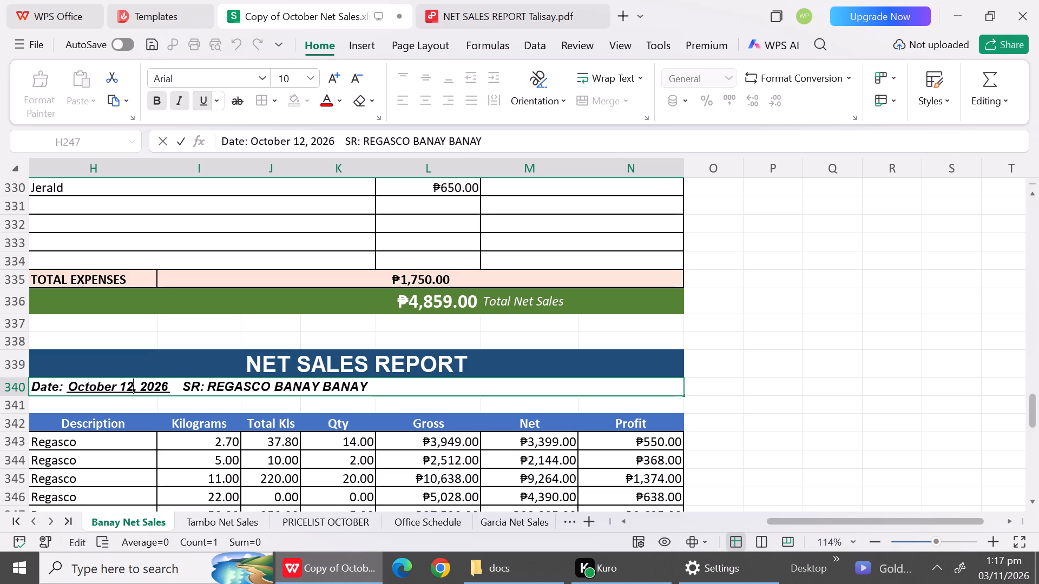
{"action": "key", "text": "BackSpace"}
{"action": "key", "text": "BackSpace"}
{"action": "type", "text": "27"}
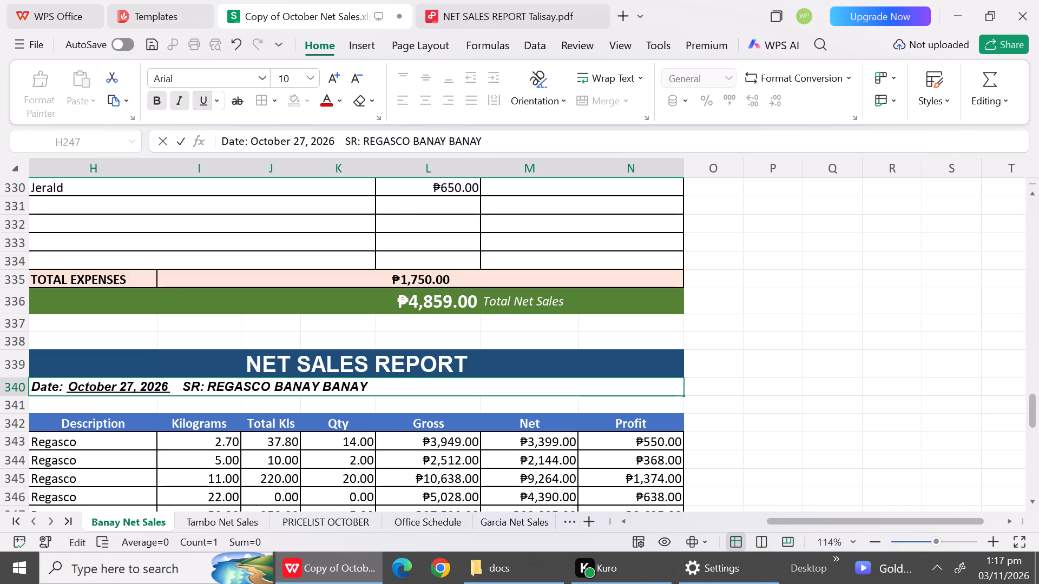
Change the date of the Banay report below the October 27 one to October 28, 2026.
{"action": "triple_click", "coordinate": [1031, 497]}
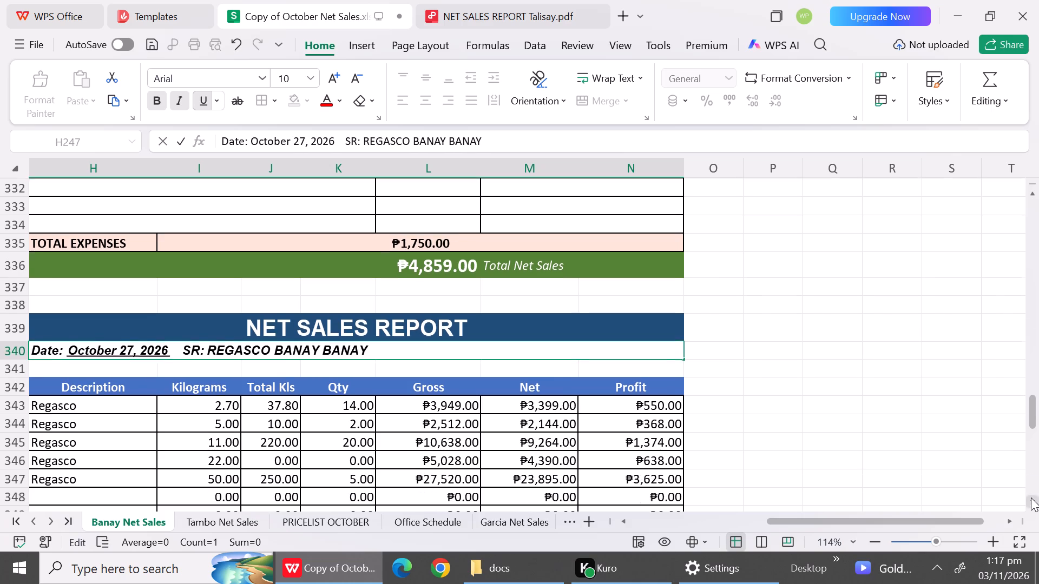
{"action": "triple_click", "coordinate": [1031, 497]}
{"action": "triple_click", "coordinate": [1031, 497]}
{"action": "triple_click", "coordinate": [1031, 497]}
{"action": "triple_click", "coordinate": [1031, 497]}
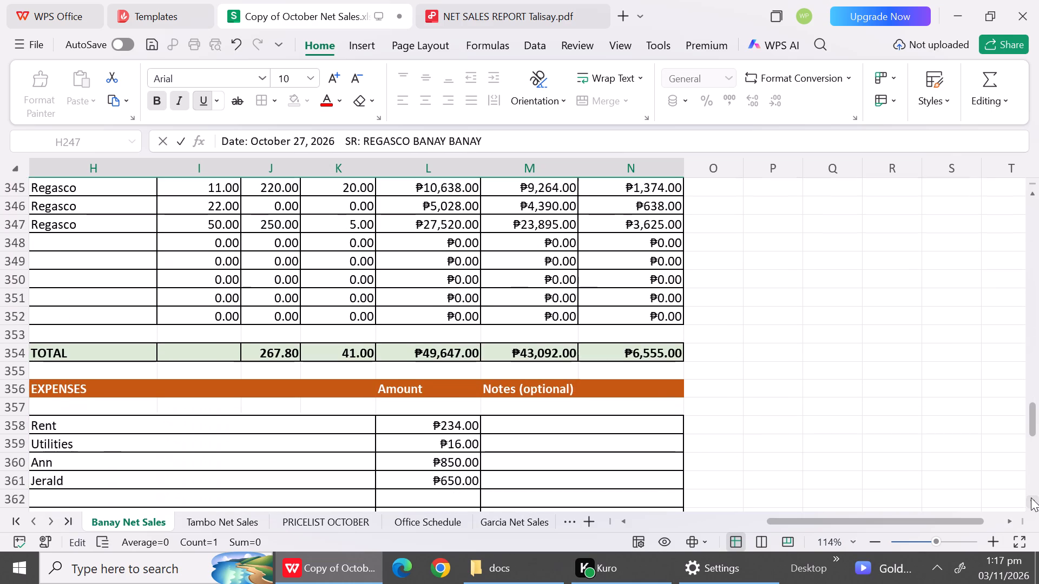
{"action": "triple_click", "coordinate": [1031, 497]}
{"action": "triple_click", "coordinate": [1031, 497]}
{"action": "triple_click", "coordinate": [1031, 497]}
{"action": "triple_click", "coordinate": [1031, 497]}
{"action": "double_click", "coordinate": [1031, 497]}
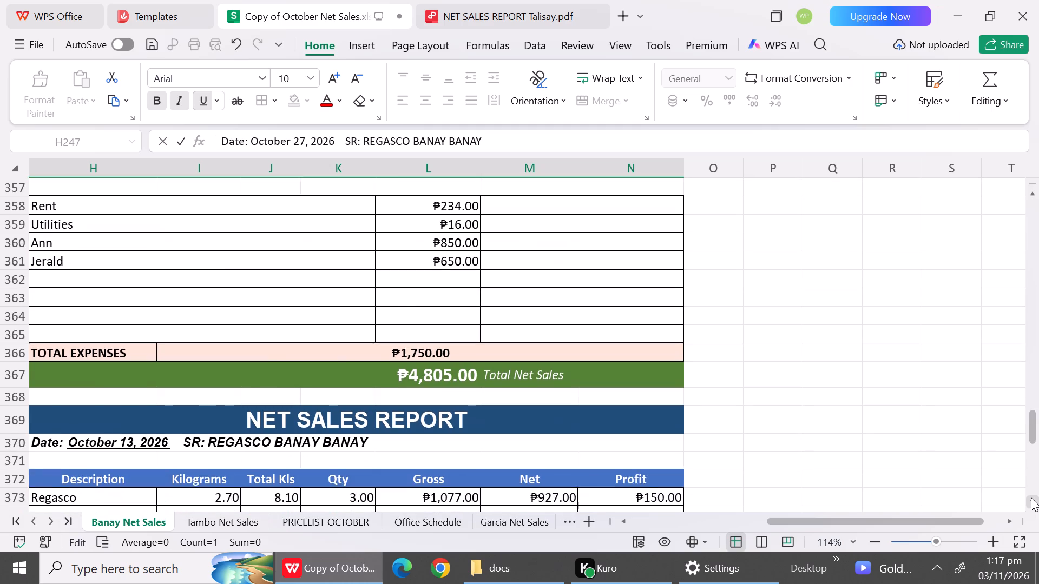
{"action": "left_click_drag", "start_coordinate": [1031, 497], "coordinate": [136, 417]}
{"action": "double_click", "coordinate": [131, 389]}
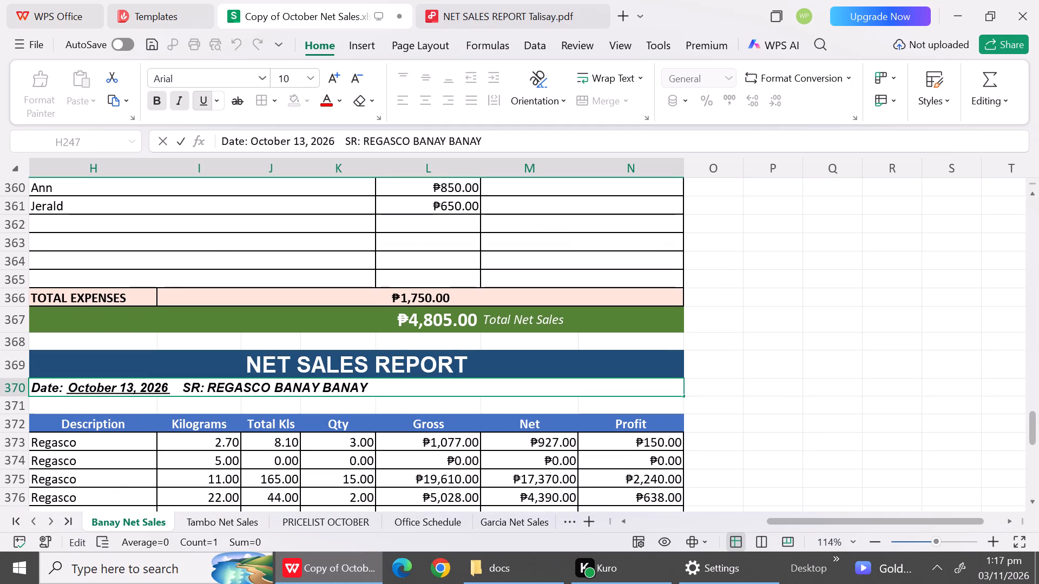
{"action": "key", "text": "BackSpace"}
{"action": "key", "text": "BackSpace"}
{"action": "type", "text": "28"}
Change the date of the Banay report below the October 28 one to October 29, 2026.
{"action": "triple_click", "coordinate": [1033, 501]}
{"action": "triple_click", "coordinate": [1033, 501]}
{"action": "triple_click", "coordinate": [1033, 501]}
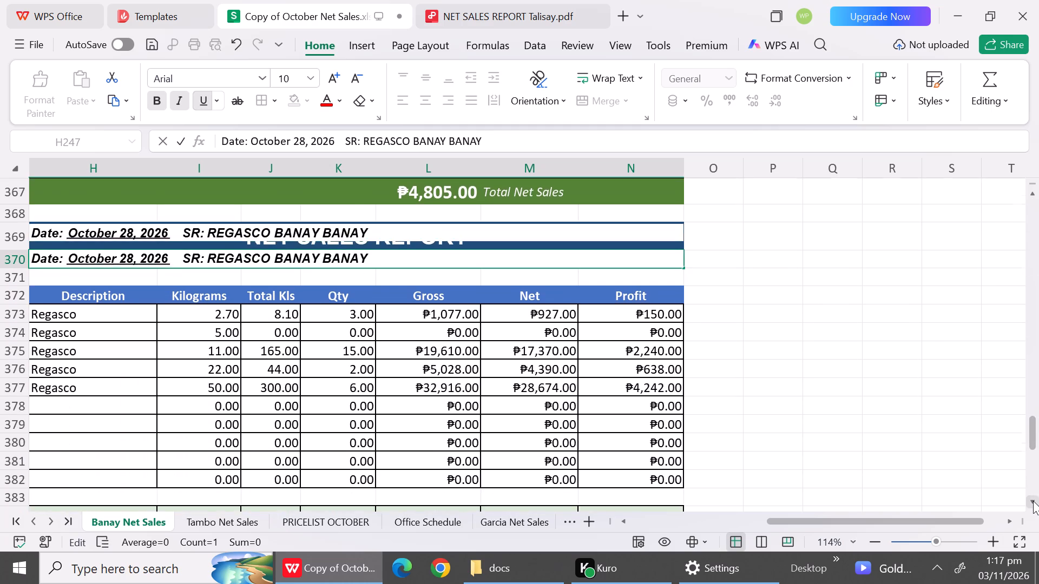
{"action": "triple_click", "coordinate": [1033, 501]}
{"action": "triple_click", "coordinate": [1033, 501]}
{"action": "triple_click", "coordinate": [1033, 501]}
{"action": "triple_click", "coordinate": [1033, 501]}
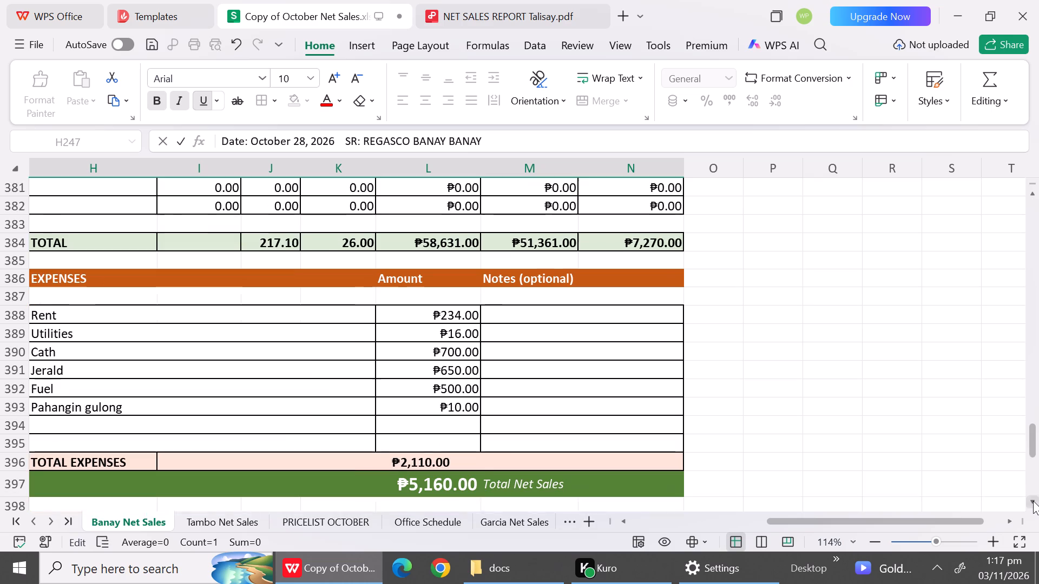
{"action": "triple_click", "coordinate": [1033, 501]}
{"action": "triple_click", "coordinate": [1033, 501]}
{"action": "left_click", "coordinate": [1033, 501]}
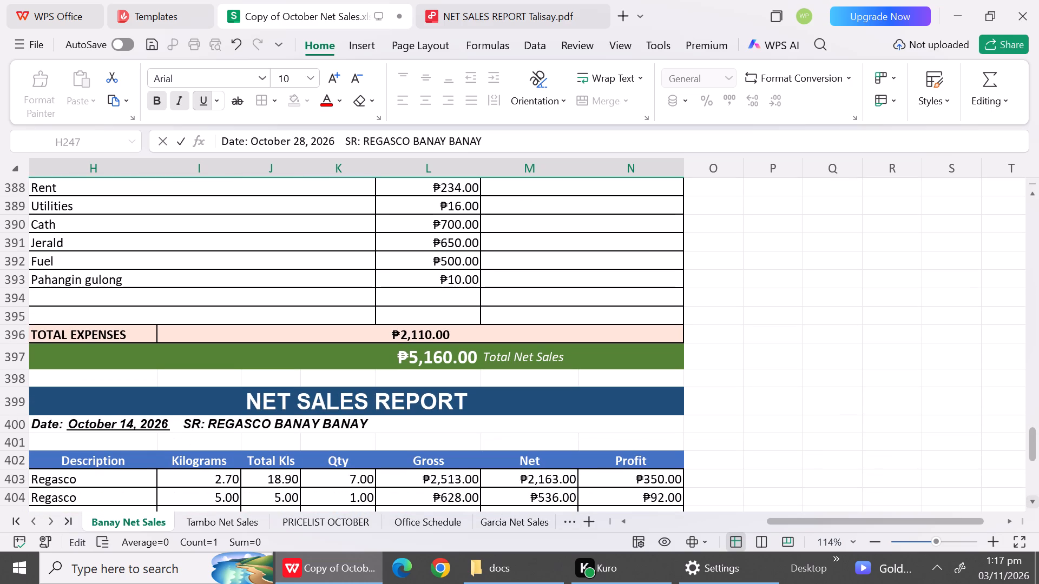
{"action": "double_click", "coordinate": [133, 417]}
{"action": "key", "text": "BackSpace"}
{"action": "key", "text": "BackSpace"}
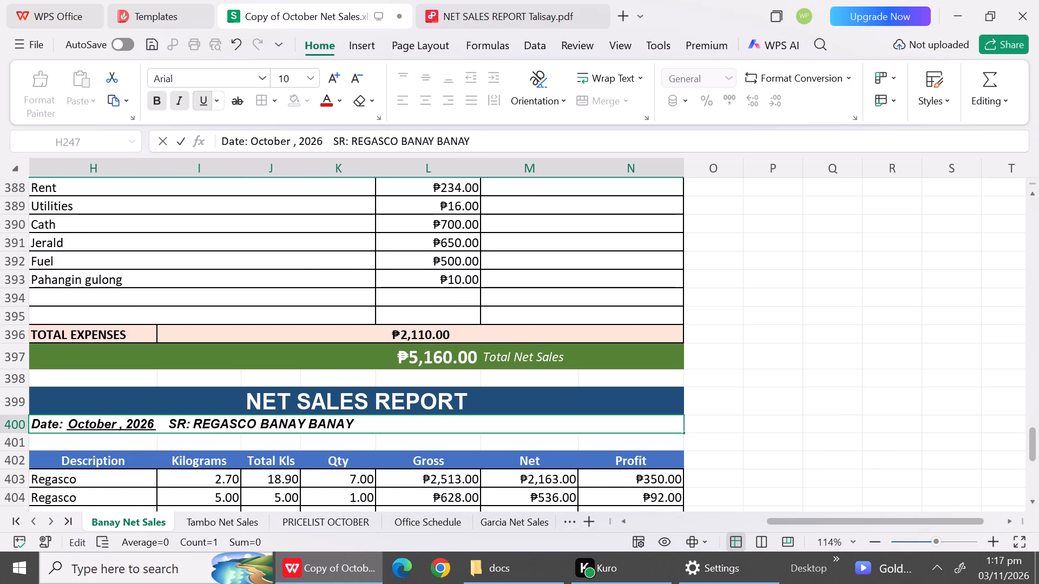
{"action": "type", "text": "29"}
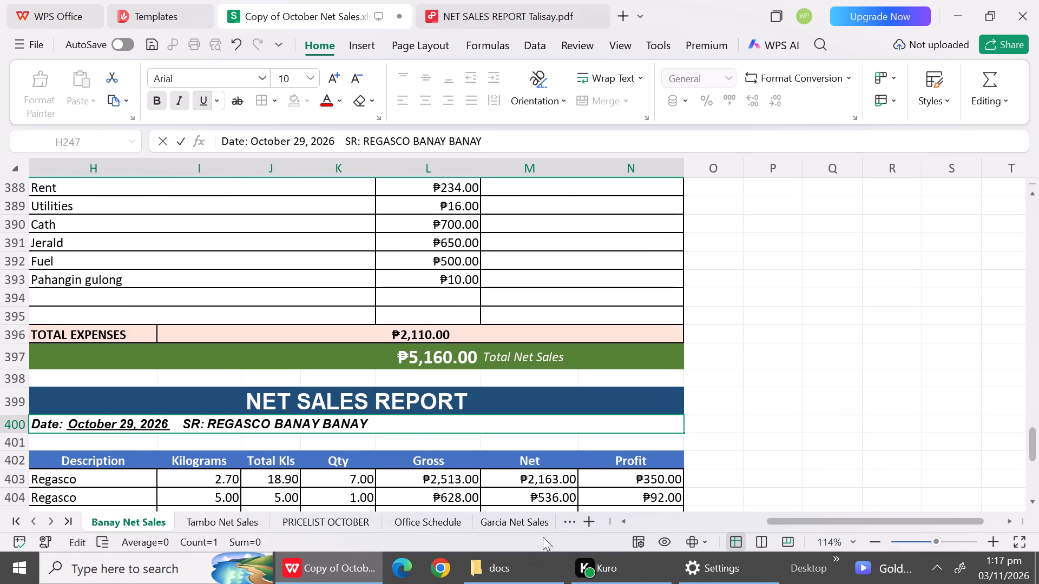
Change the date of the Banay report below the October 29 one to October 30, 2026.
{"action": "triple_click", "coordinate": [1035, 504]}
{"action": "triple_click", "coordinate": [1035, 504]}
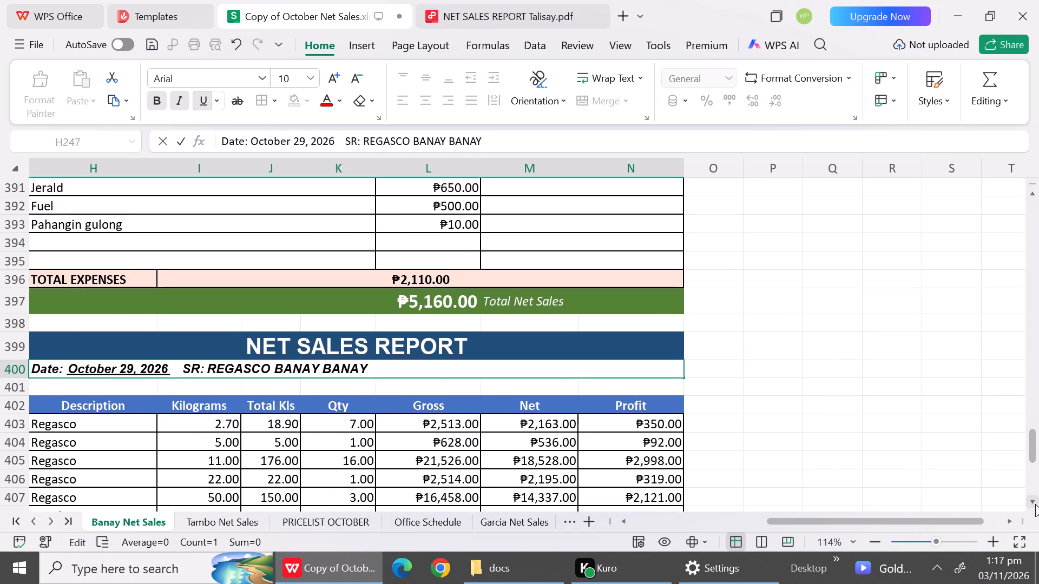
{"action": "triple_click", "coordinate": [1035, 504]}
{"action": "triple_click", "coordinate": [1035, 504]}
{"action": "triple_click", "coordinate": [1035, 504]}
{"action": "triple_click", "coordinate": [1035, 504]}
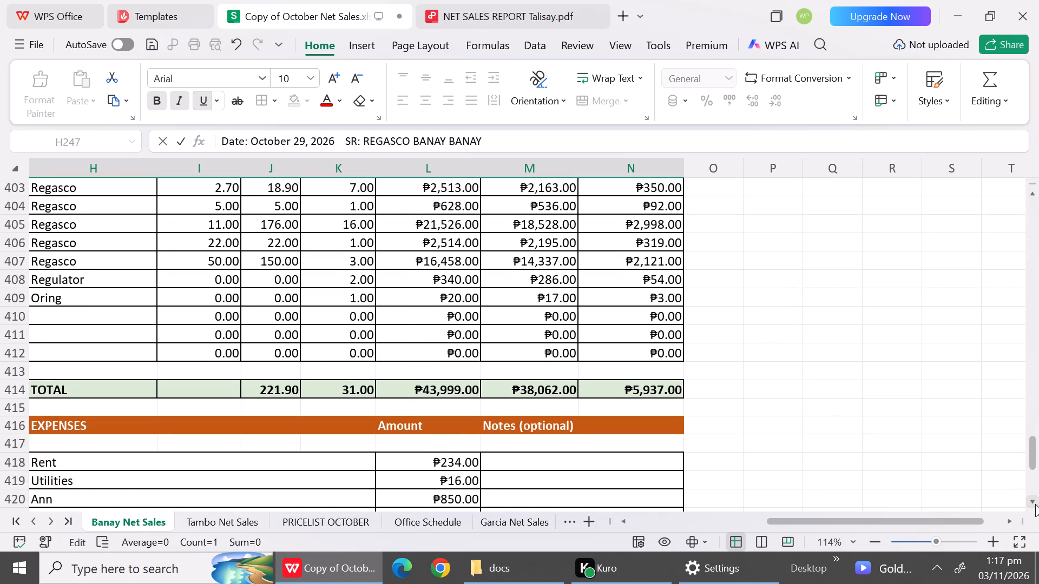
{"action": "triple_click", "coordinate": [1035, 504]}
{"action": "triple_click", "coordinate": [1035, 504]}
{"action": "triple_click", "coordinate": [1035, 504]}
{"action": "triple_click", "coordinate": [1035, 504]}
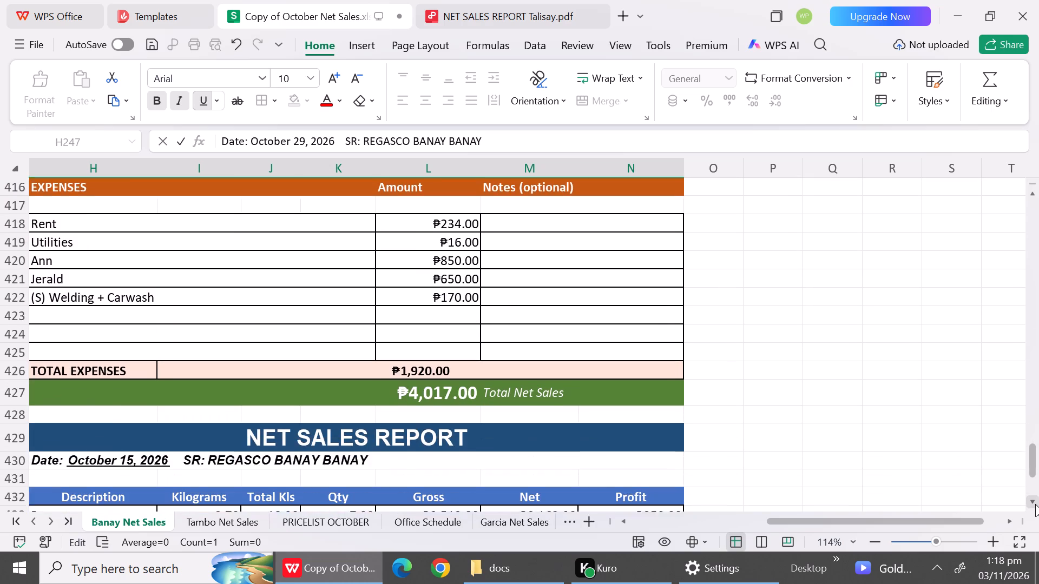
{"action": "triple_click", "coordinate": [131, 424]}
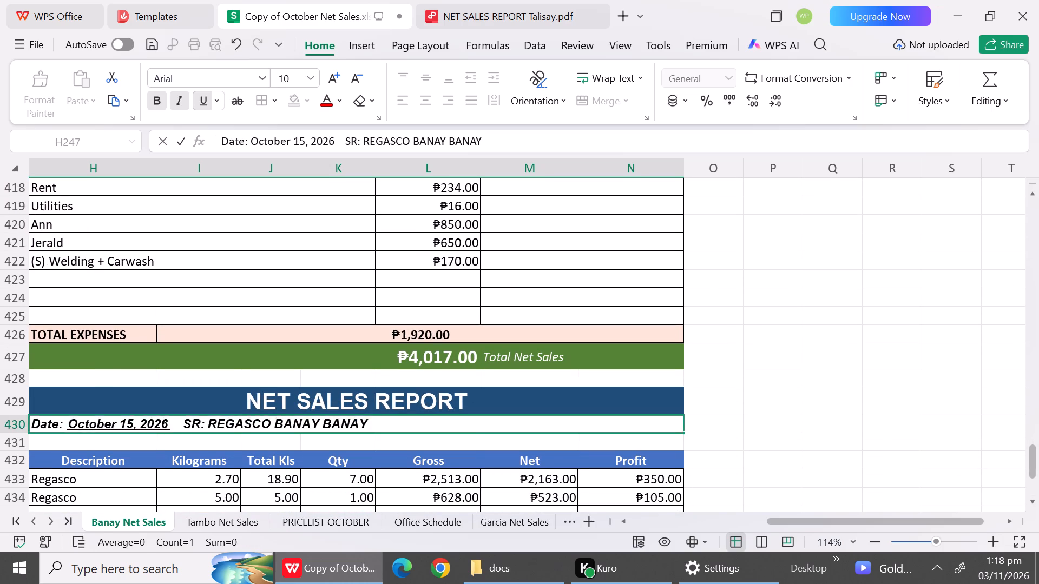
{"action": "key", "text": "BackSpace"}
{"action": "key", "text": "BackSpace"}
{"action": "type", "text": "30"}
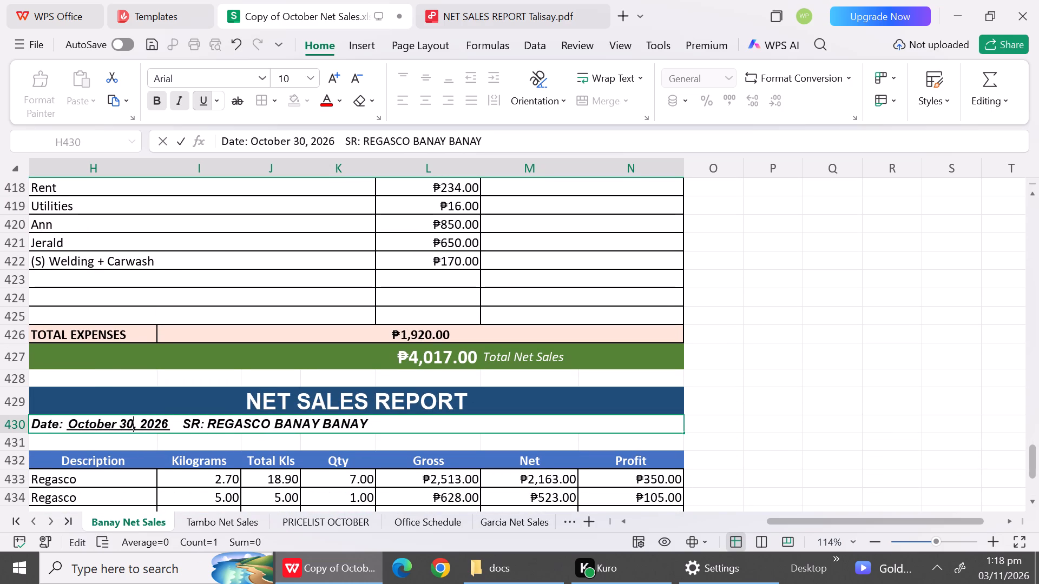
{"action": "left_click", "coordinate": [756, 458]}
Save the workbook with the corrected Banay report dates.
{"action": "key", "text": "ctrl+s"}
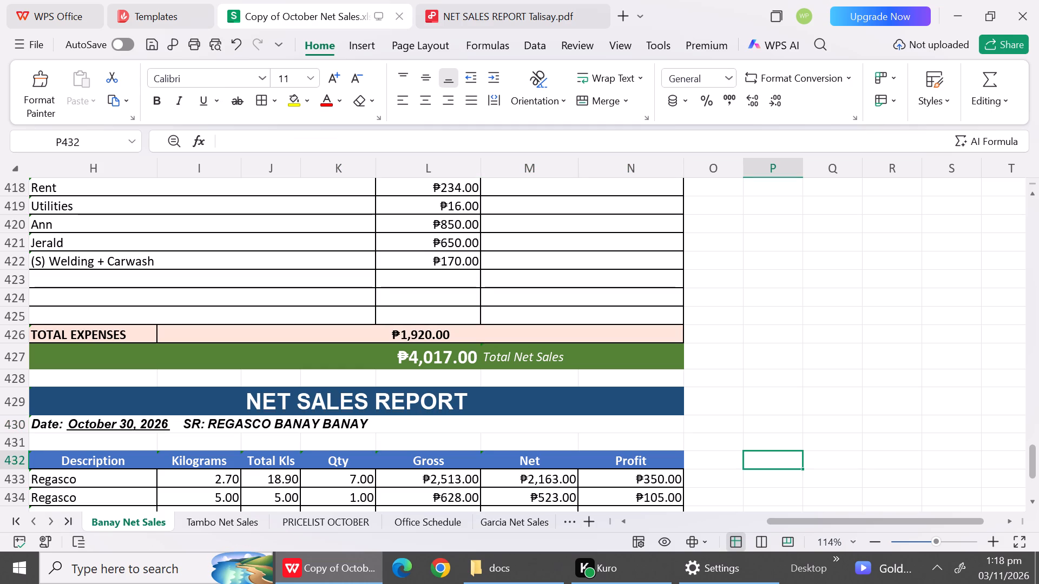
Copy the October 16, 2026 Banay report block, from title to Total Net Sales, and paste it beside the original starting at O16.
{"action": "triple_click", "coordinate": [1033, 216]}
{"action": "triple_click", "coordinate": [1033, 216]}
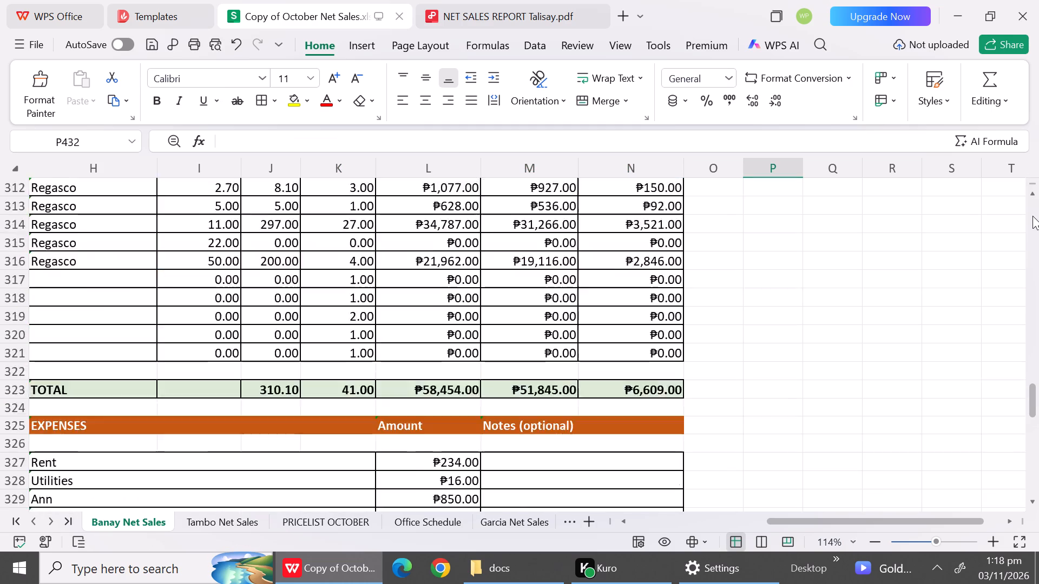
{"action": "triple_click", "coordinate": [1033, 216]}
{"action": "triple_click", "coordinate": [1033, 216]}
{"action": "left_click", "coordinate": [1033, 216]}
{"action": "left_click_drag", "start_coordinate": [1033, 216], "coordinate": [1035, 318]}
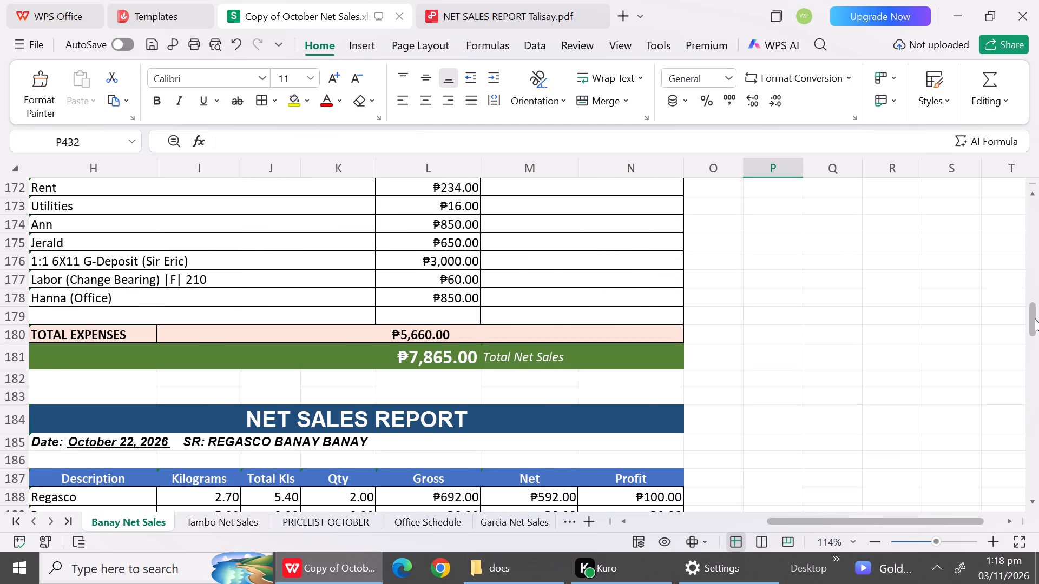
{"action": "left_click_drag", "start_coordinate": [1035, 318], "coordinate": [1030, 244]}
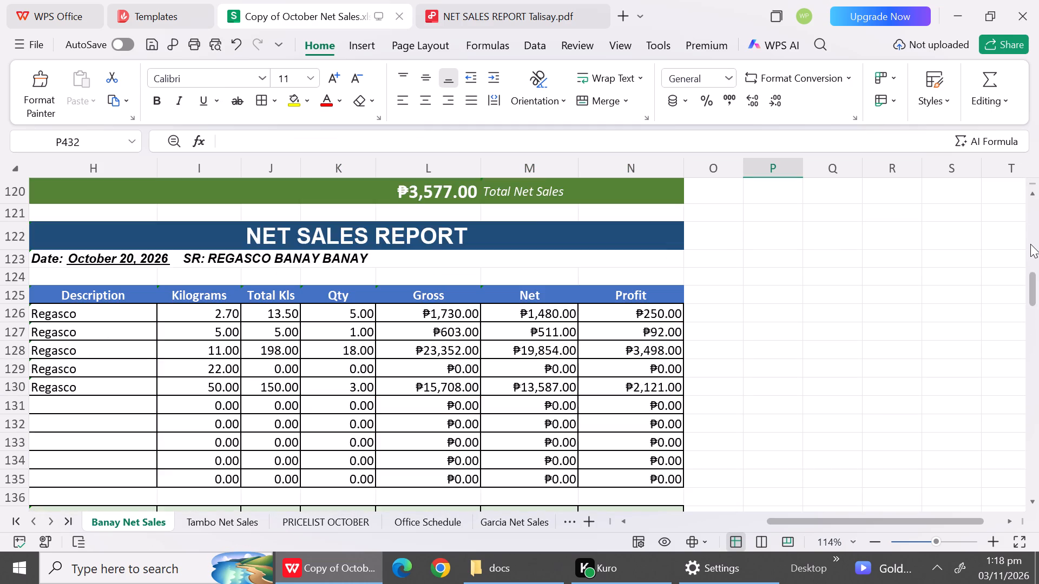
{"action": "left_click_drag", "start_coordinate": [1030, 244], "coordinate": [1028, 205]}
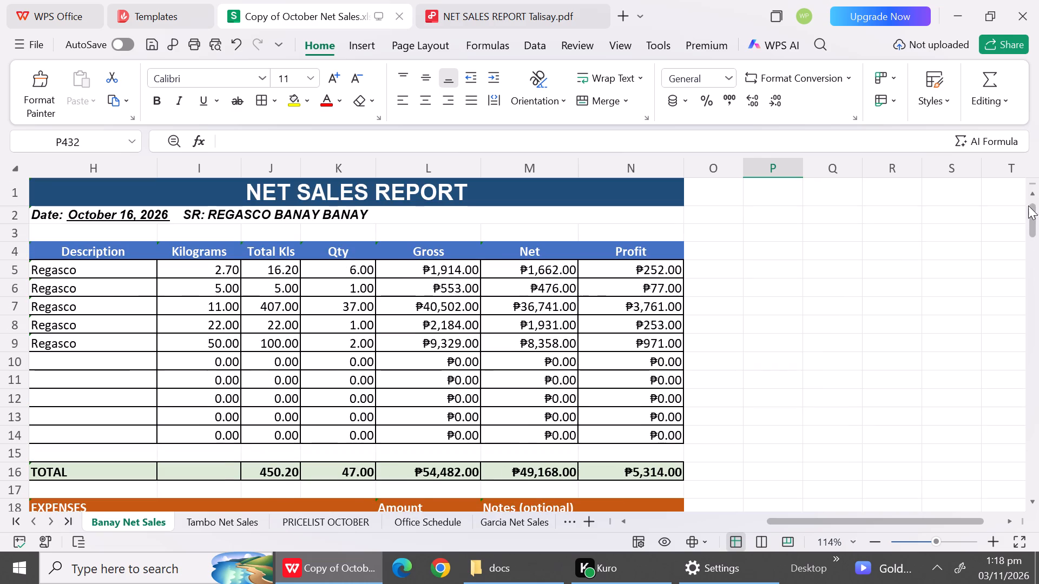
{"action": "left_click_drag", "start_coordinate": [1028, 205], "coordinate": [1027, 184]}
{"action": "left_click_drag", "start_coordinate": [63, 194], "coordinate": [365, 541]}
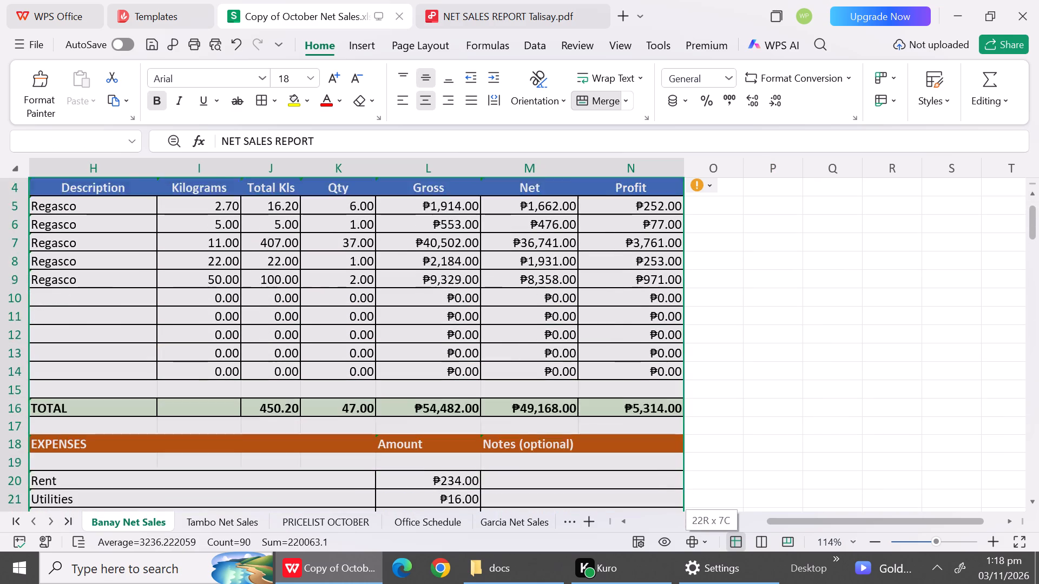
{"action": "left_click_drag", "start_coordinate": [365, 541], "coordinate": [346, 430]}
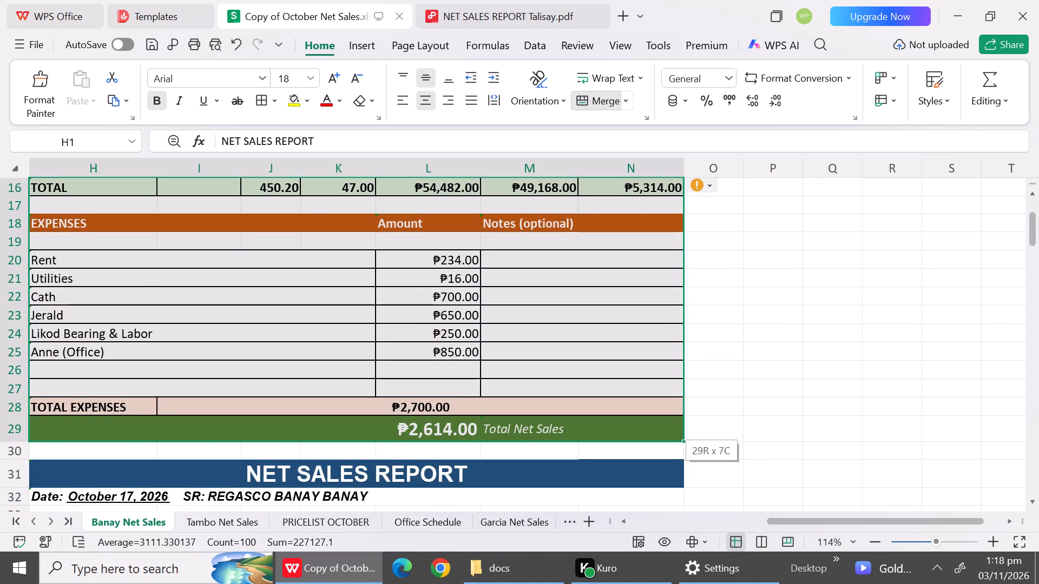
{"action": "key", "text": "ctrl+c"}
{"action": "left_click", "coordinate": [737, 195]}
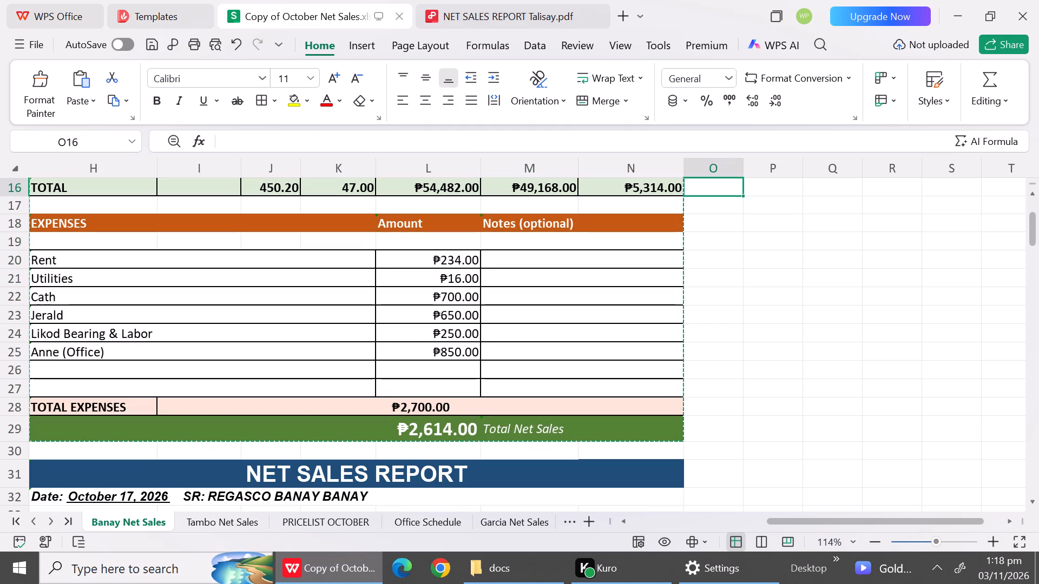
{"action": "key", "text": "ctrl+v"}
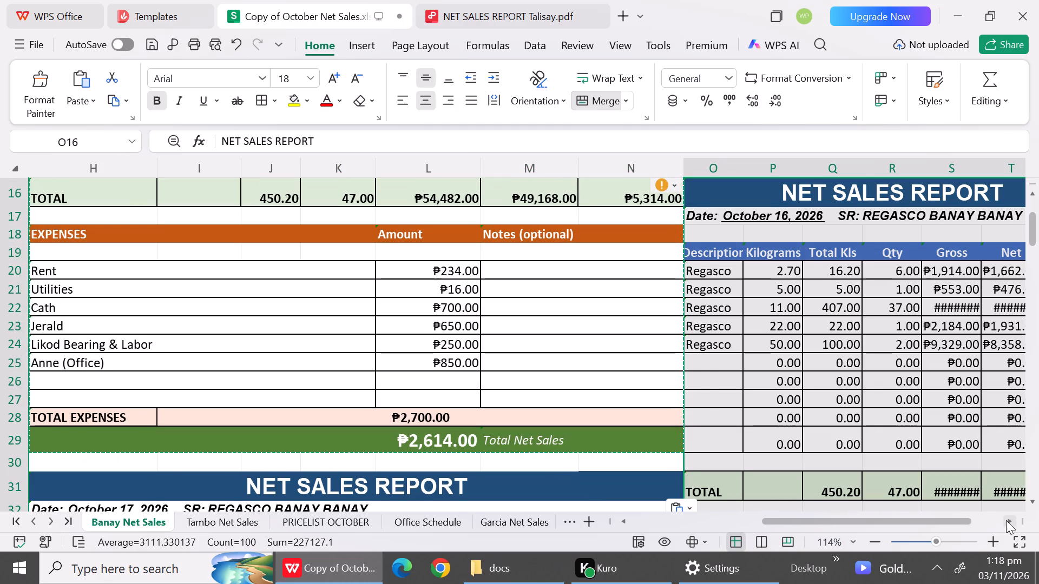
Change the date of the pasted Banay report copy to October 31, 2026.
{"action": "triple_click", "coordinate": [1006, 520]}
{"action": "left_click_drag", "start_coordinate": [1006, 520], "coordinate": [477, 215]}
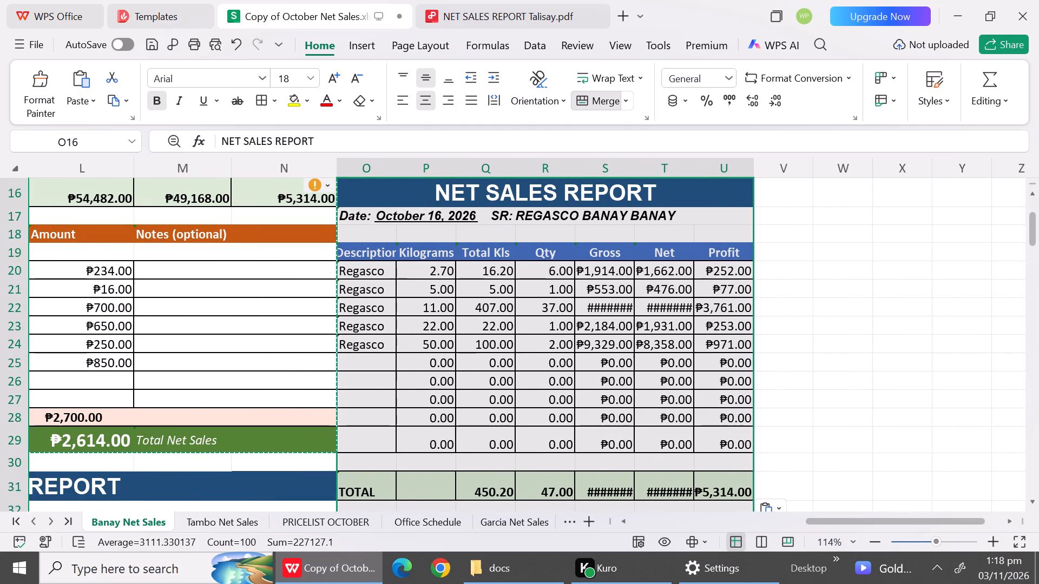
{"action": "double_click", "coordinate": [438, 220]}
{"action": "key", "text": "BackSpace"}
{"action": "key", "text": "BackSpace"}
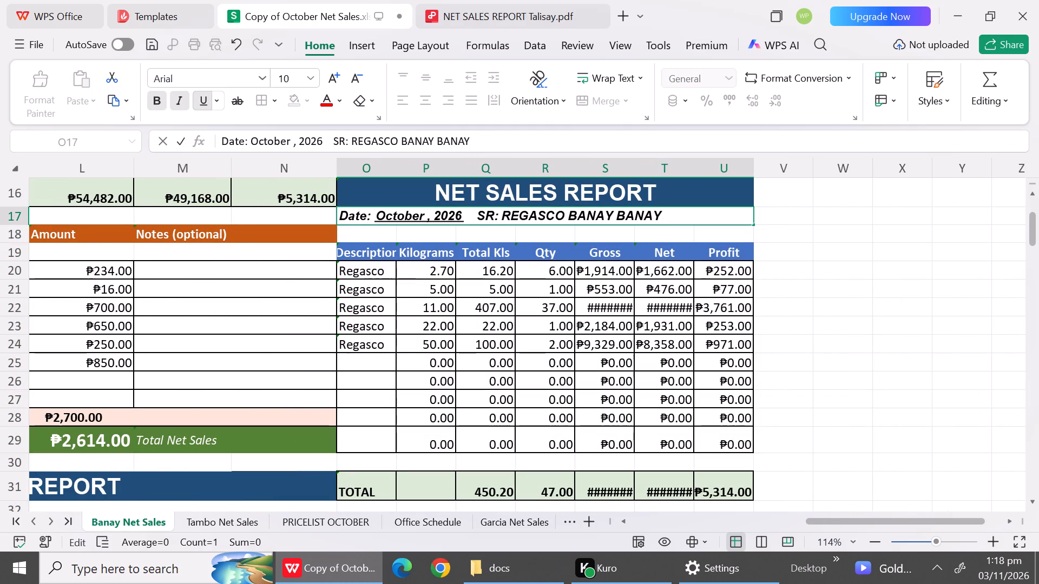
{"action": "type", "text": "31"}
{"action": "left_click", "coordinate": [816, 302]}
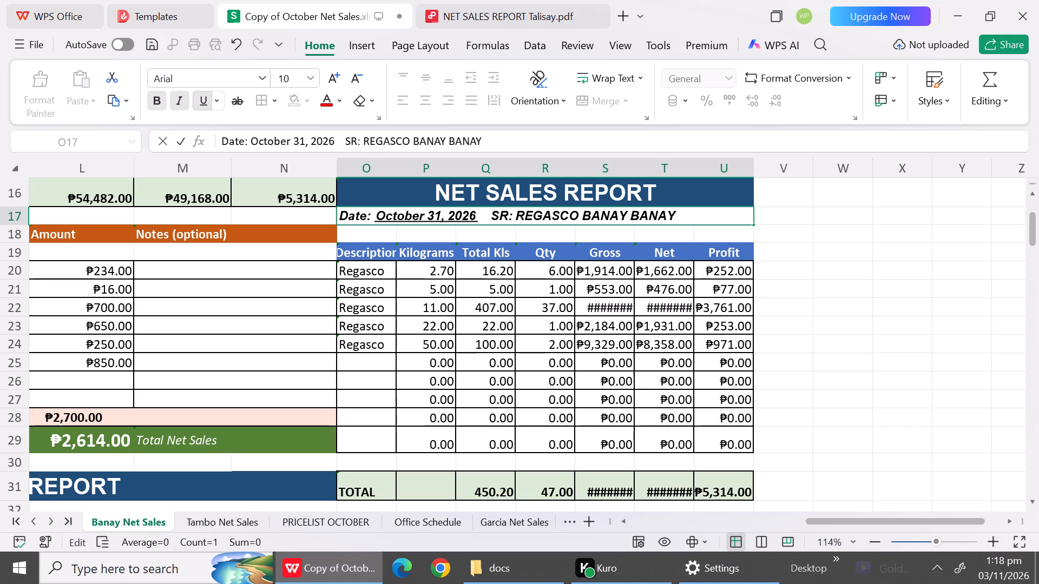
Widen column O so the Description heading of the October 31 report fits.
{"action": "left_click_drag", "start_coordinate": [397, 166], "coordinate": [457, 171]}
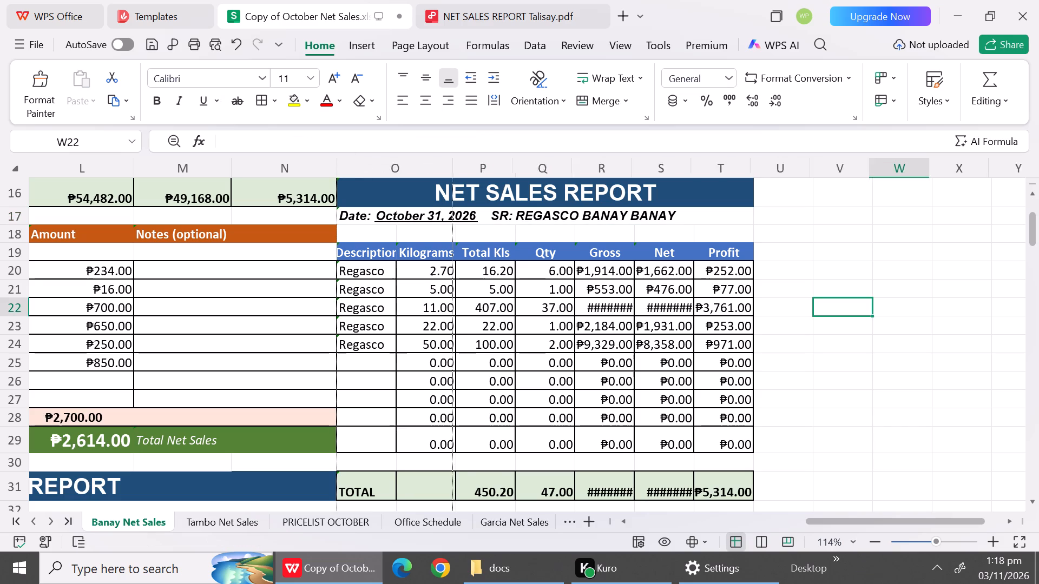
{"action": "left_click_drag", "start_coordinate": [457, 171], "coordinate": [490, 171]}
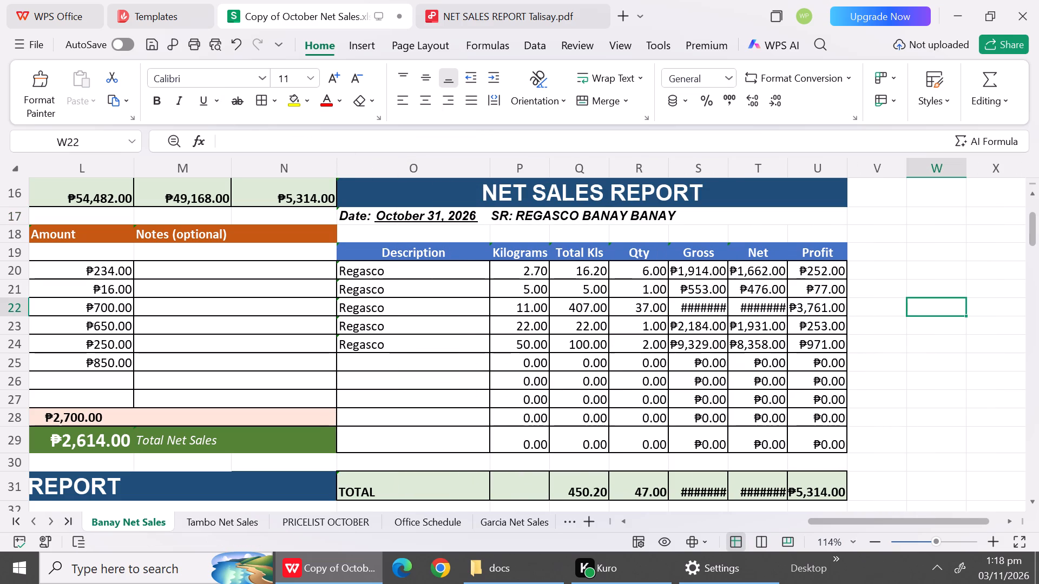
Move the whole October 31 Banay report block up so that it starts at O1.
{"action": "left_click_drag", "start_coordinate": [1031, 230], "coordinate": [1031, 209]}
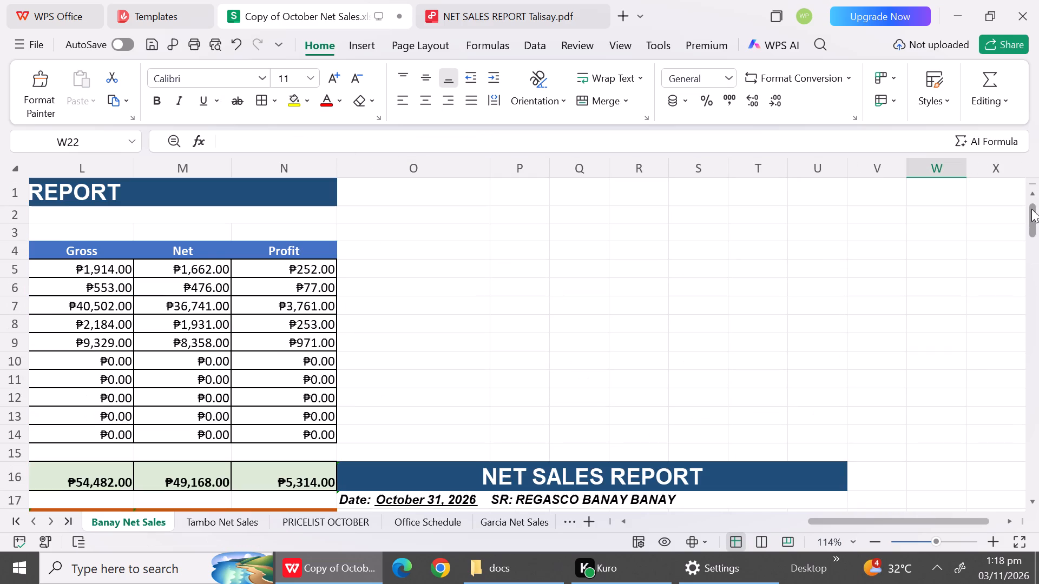
{"action": "left_click_drag", "start_coordinate": [1031, 209], "coordinate": [1030, 182]}
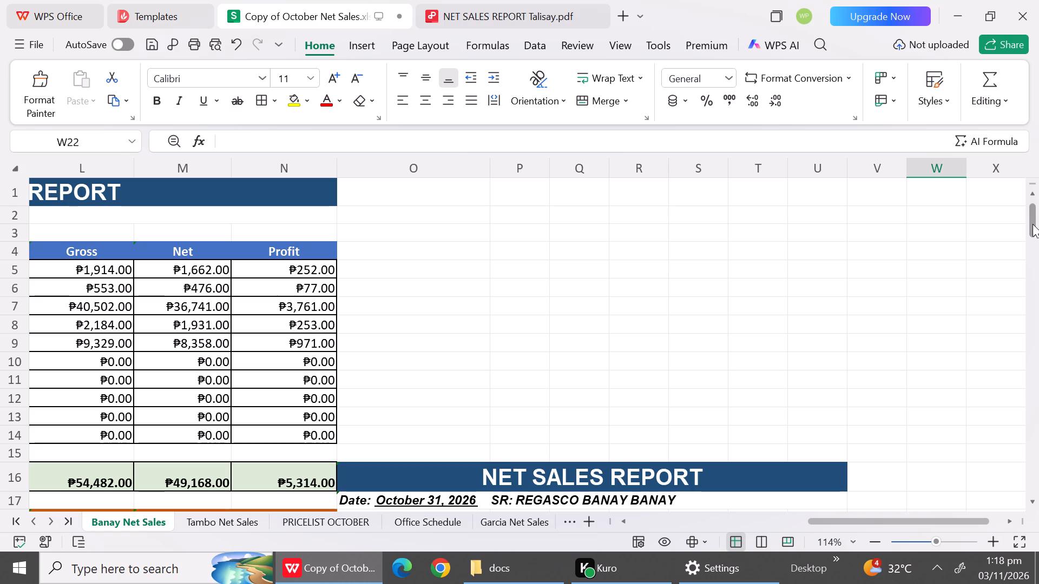
{"action": "left_click_drag", "start_coordinate": [1033, 223], "coordinate": [1022, 189]}
{"action": "triple_click", "coordinate": [1037, 499]}
{"action": "left_click", "coordinate": [1037, 499]}
{"action": "left_click_drag", "start_coordinate": [1037, 499], "coordinate": [499, 394]}
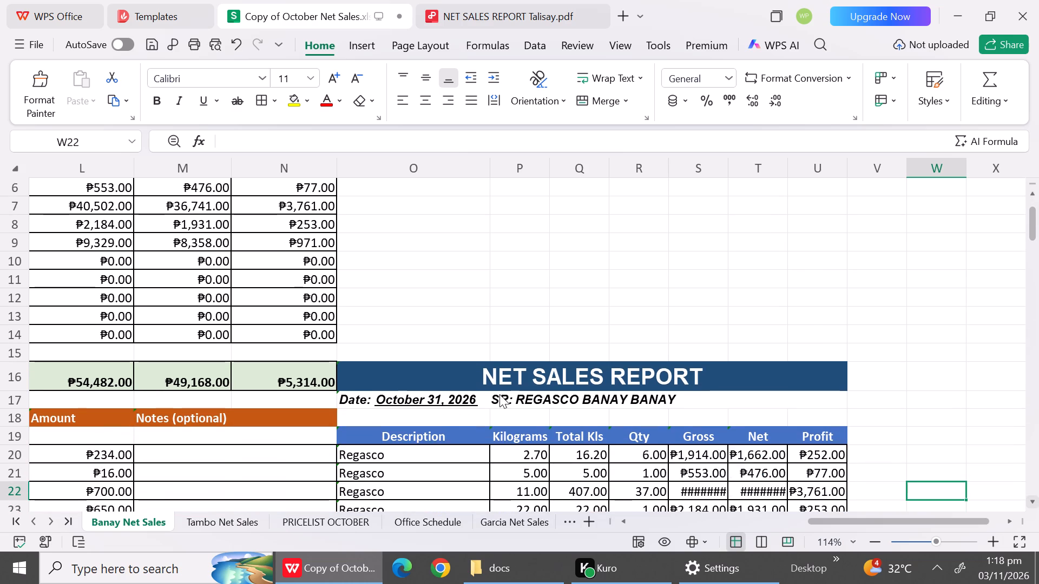
{"action": "left_click_drag", "start_coordinate": [499, 394], "coordinate": [429, 370]}
{"action": "left_click", "coordinate": [385, 373]}
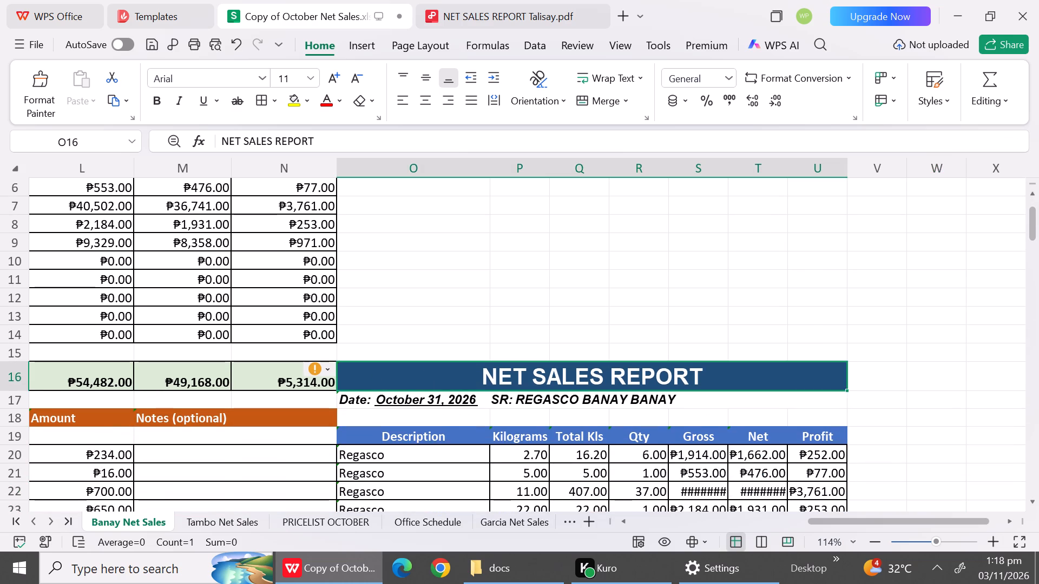
{"action": "left_click_drag", "start_coordinate": [385, 373], "coordinate": [483, 486]}
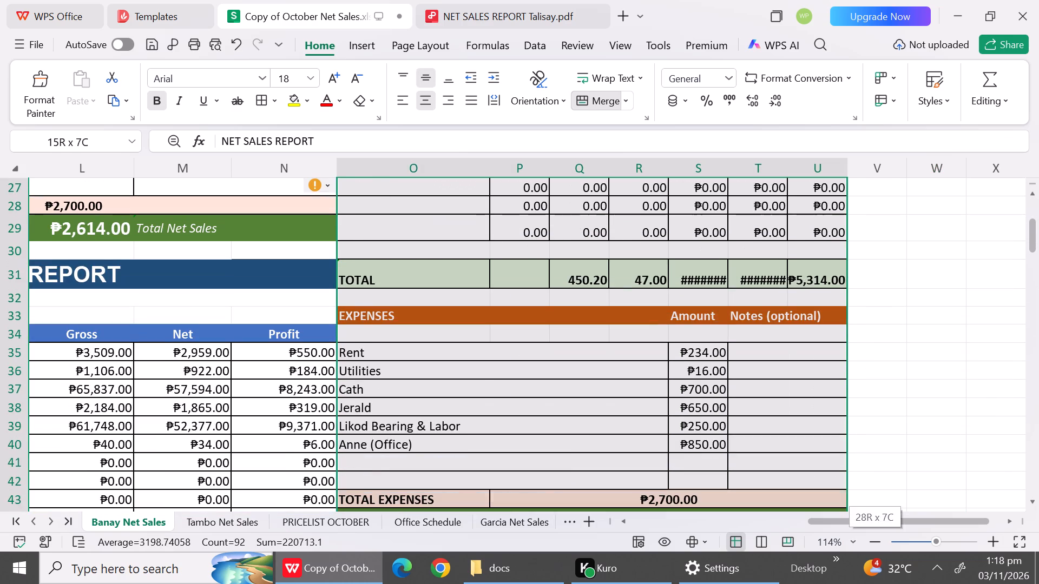
{"action": "left_click_drag", "start_coordinate": [483, 486], "coordinate": [473, 463]}
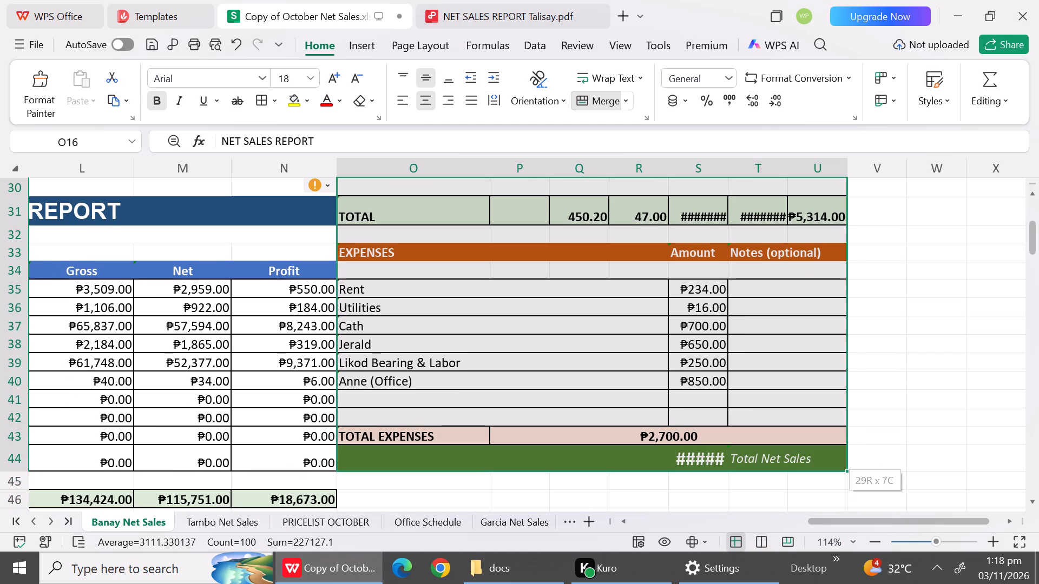
{"action": "key", "text": "ctrl+x"}
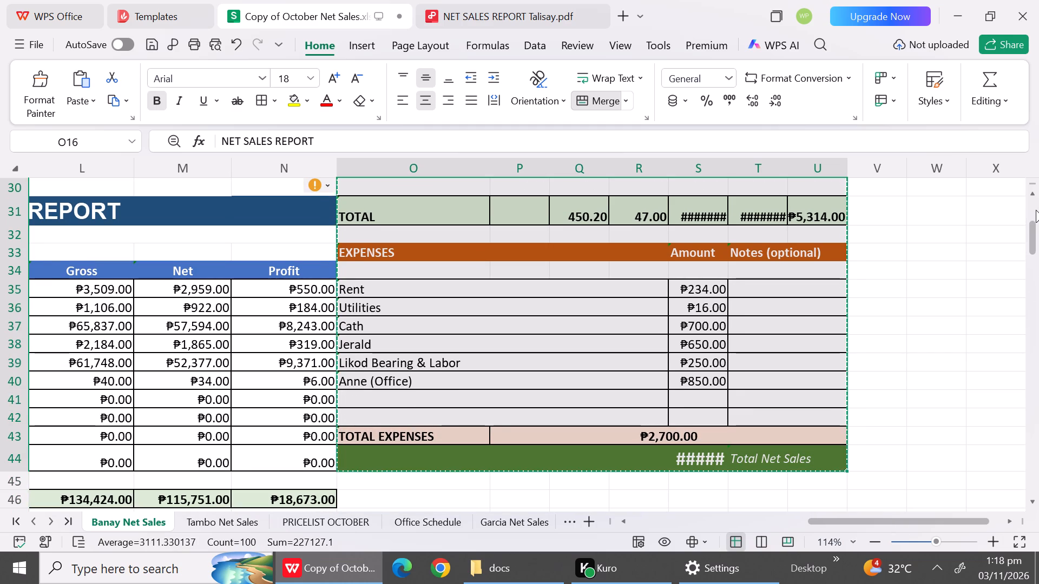
{"action": "triple_click", "coordinate": [1035, 210]}
{"action": "left_click", "coordinate": [1035, 210]}
{"action": "double_click", "coordinate": [1034, 201]}
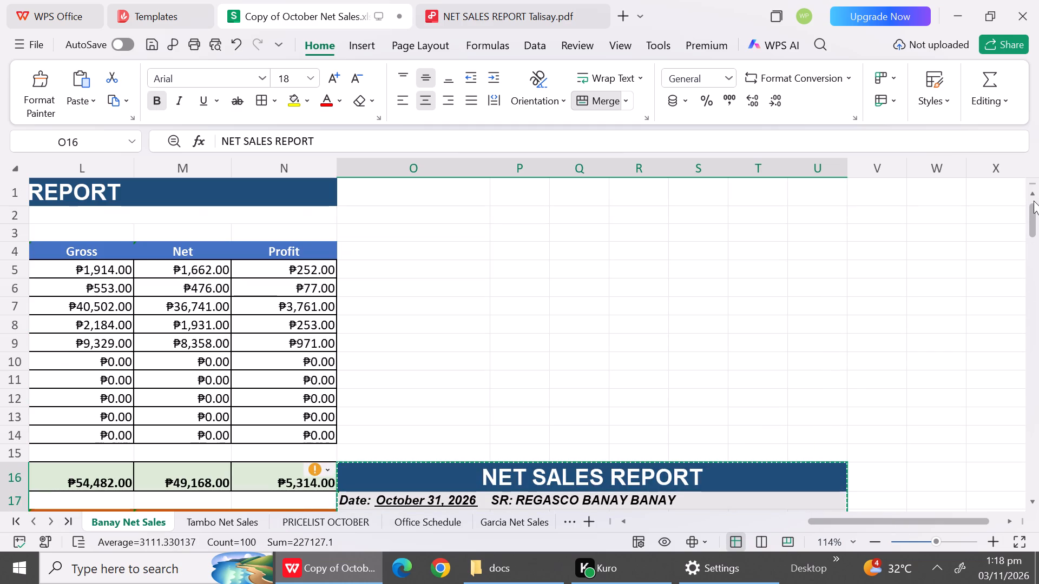
{"action": "triple_click", "coordinate": [1032, 190]}
{"action": "left_click_drag", "start_coordinate": [1032, 190], "coordinate": [315, 223]}
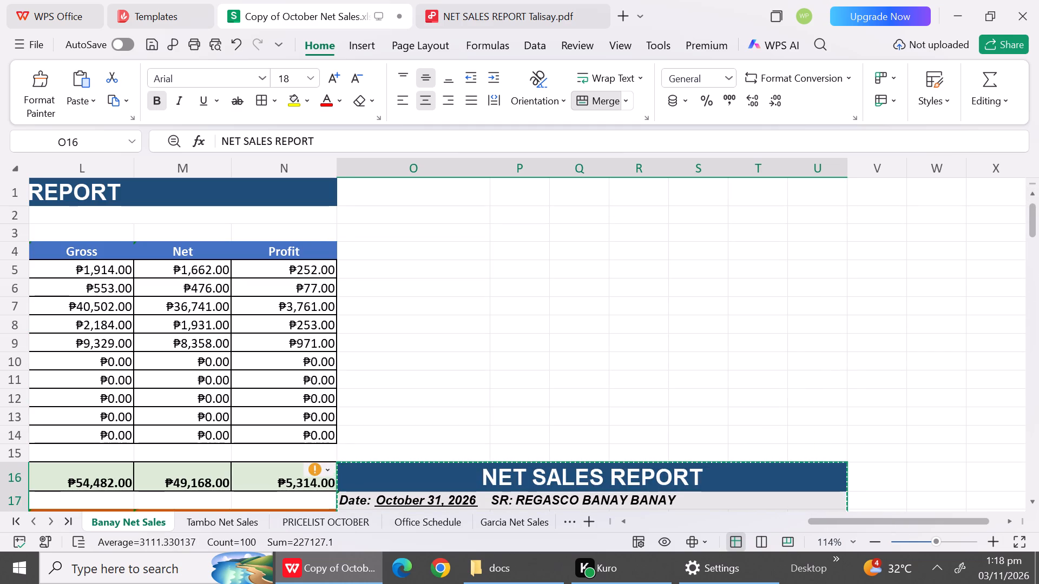
{"action": "left_click", "coordinate": [408, 195]}
{"action": "key", "text": "ctrl+v"}
{"action": "left_click", "coordinate": [603, 243]}
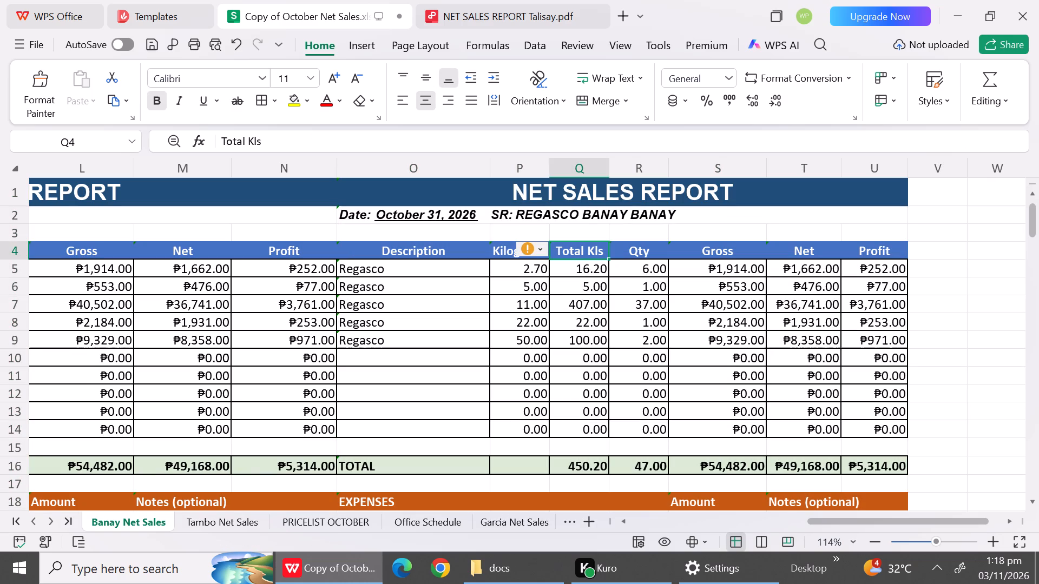
{"action": "left_click", "coordinate": [963, 340]}
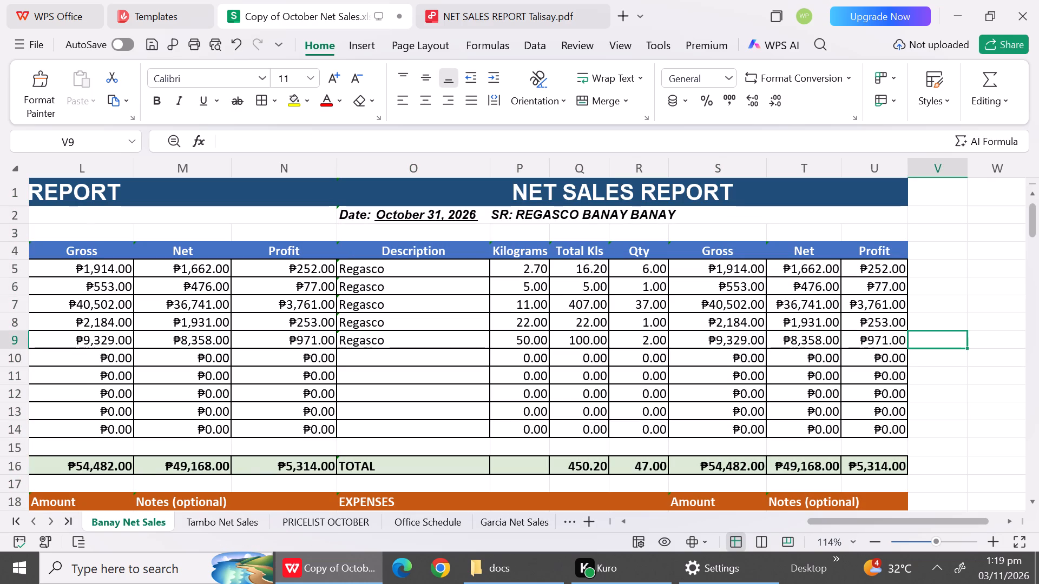
Save the workbook with the added October 31 Banay report.
{"action": "key", "text": "ctrl+s"}
Go to the Talisay Net Sales sheet and add a new blank worksheet to the workbook.
{"action": "left_click", "coordinate": [21, 519]}
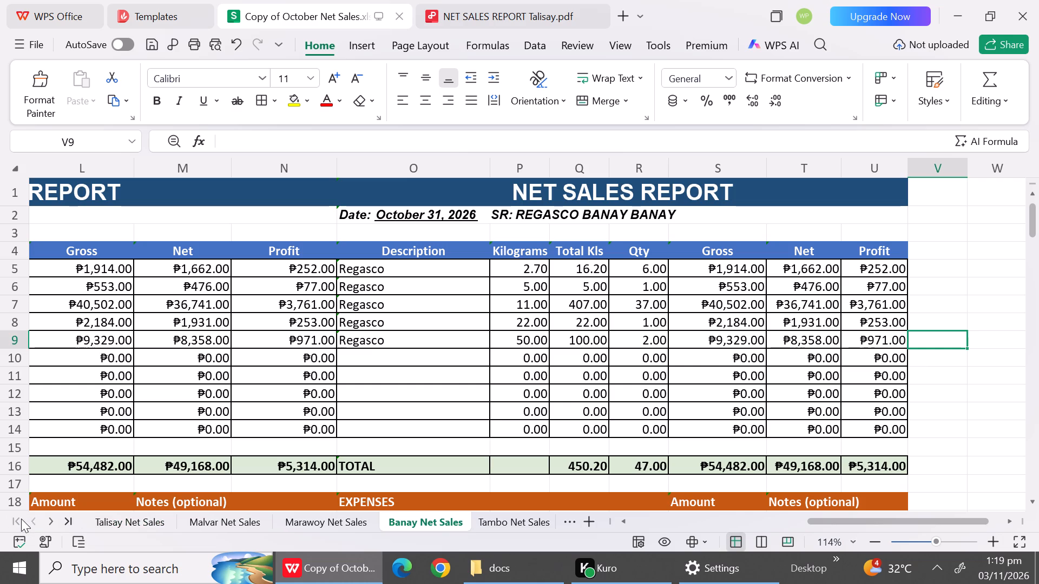
{"action": "left_click", "coordinate": [146, 523]}
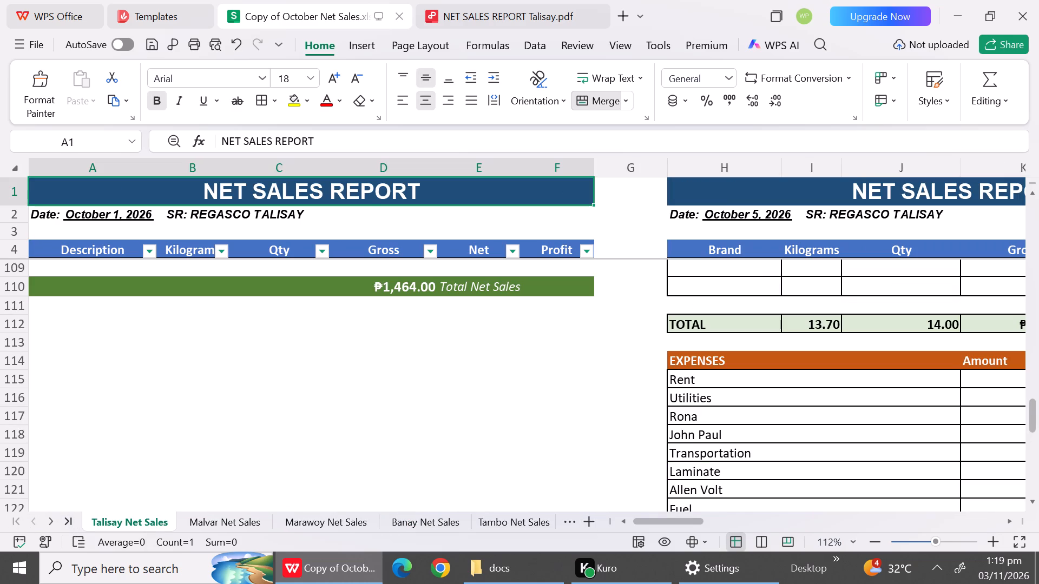
{"action": "left_click", "coordinate": [590, 517]}
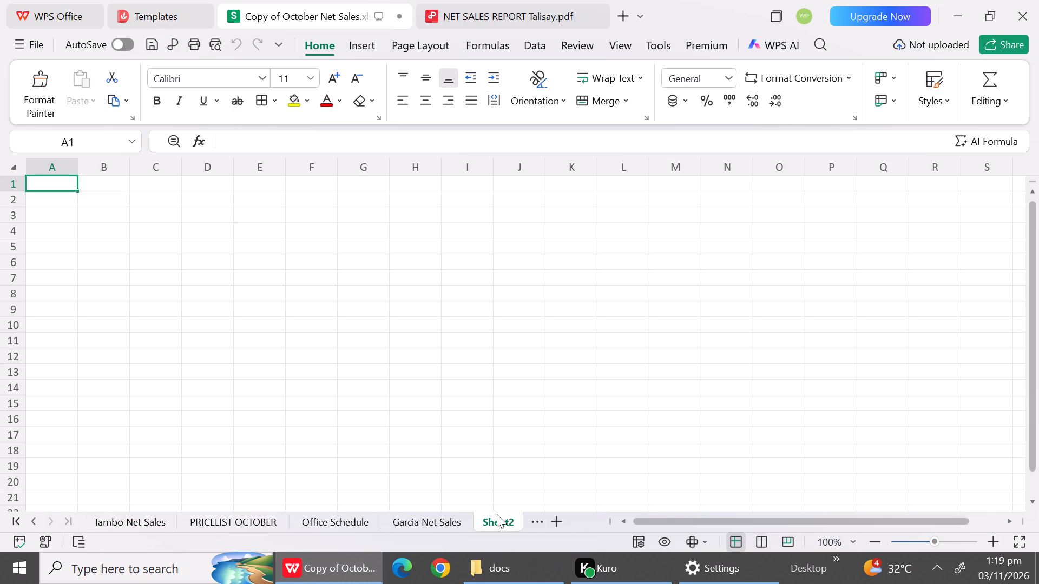
Rename the new blank sheet as Talisay Net Sales final.
{"action": "double_click", "coordinate": [497, 514]}
{"action": "type", "text": "Talisa"}
{"action": "key", "text": "space"}
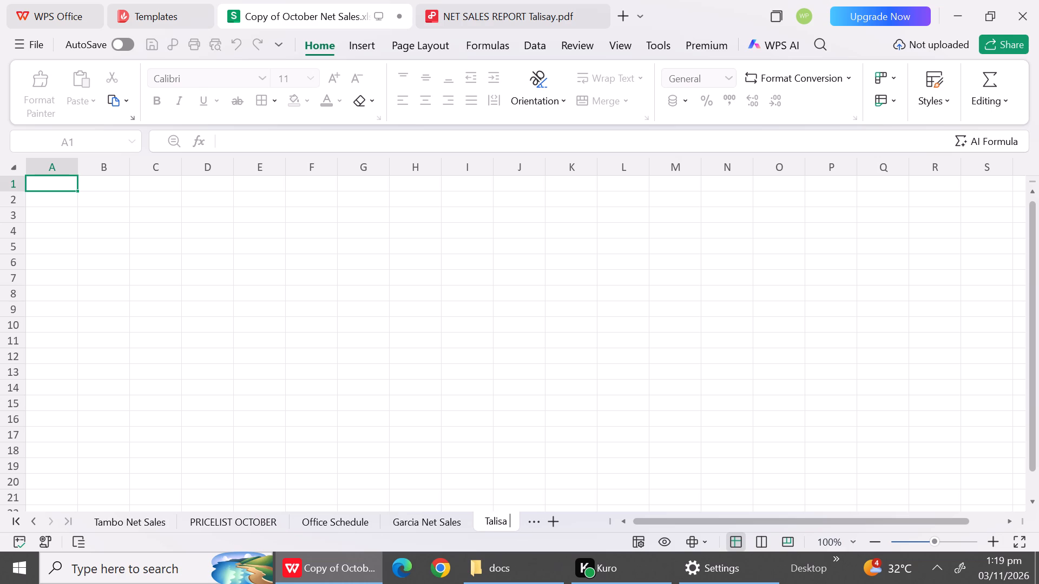
{"action": "key", "text": "BackSpace"}
{"action": "type", "text": "y Net Sales"}
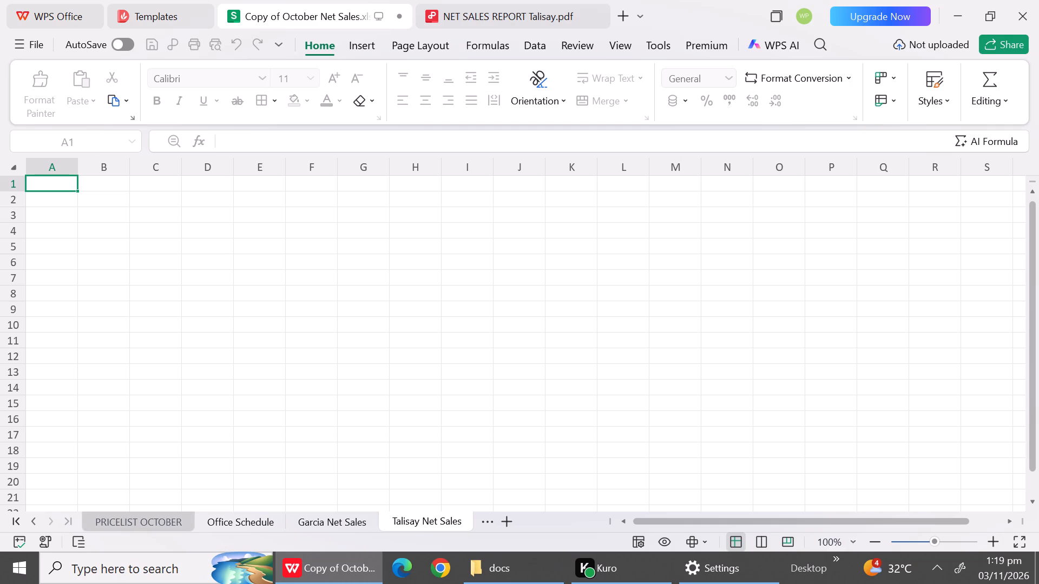
{"action": "left_click_drag", "start_coordinate": [339, 528], "coordinate": [224, 530]}
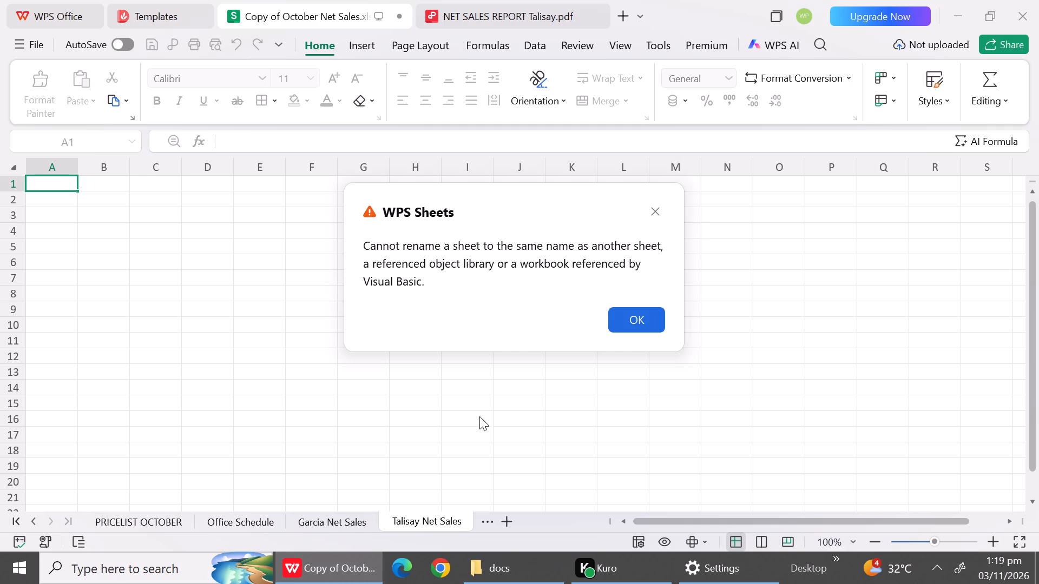
{"action": "left_click", "coordinate": [662, 201]}
{"action": "left_click", "coordinate": [632, 324]}
{"action": "double_click", "coordinate": [573, 416]}
{"action": "left_click", "coordinate": [464, 515]}
{"action": "left_click", "coordinate": [628, 320]}
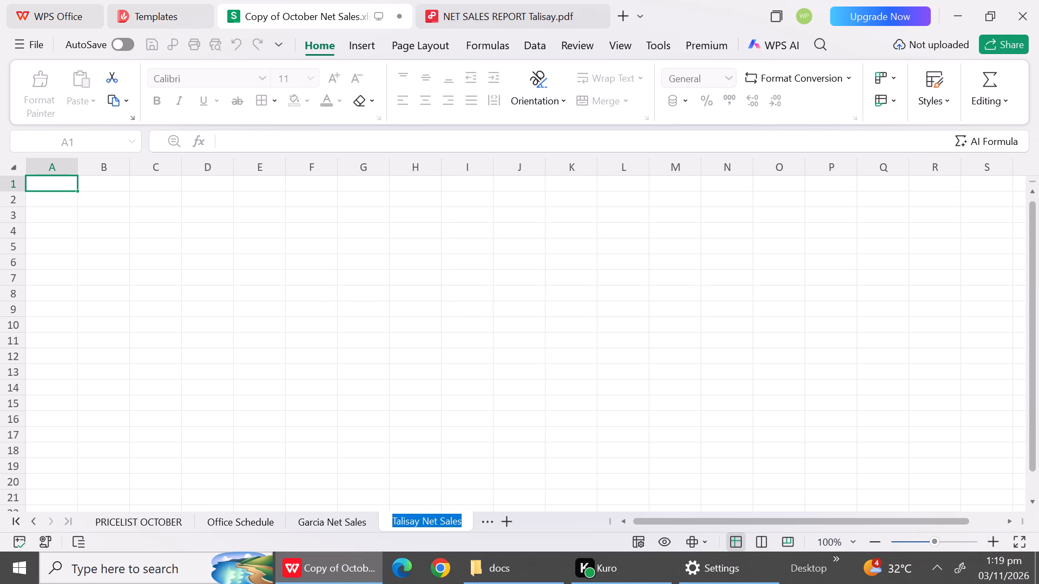
{"action": "left_click", "coordinate": [465, 521]}
{"action": "key", "text": "space"}
{"action": "type", "text": "final"}
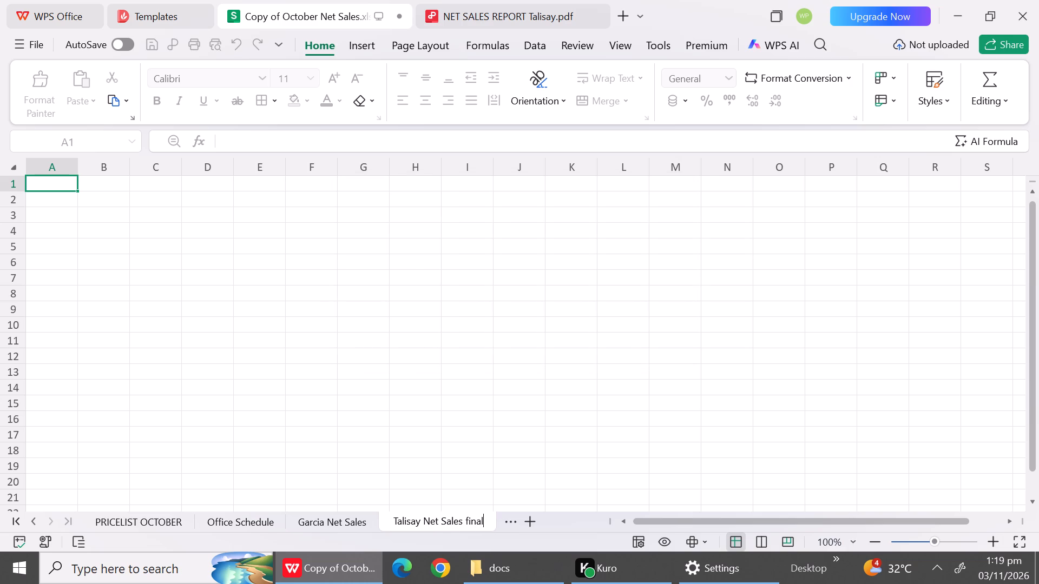
{"action": "left_click", "coordinate": [448, 403]}
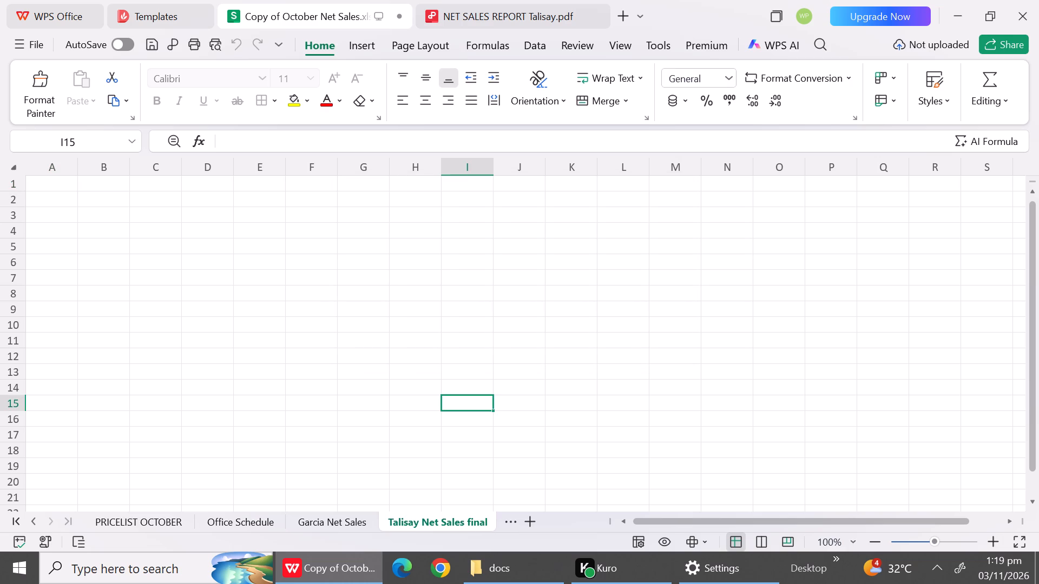
Reorder the sheets so that PRICELIST OCTOBER and Office Schedule come after Garcia Net Sales.
{"action": "left_click_drag", "start_coordinate": [220, 521], "coordinate": [328, 515]}
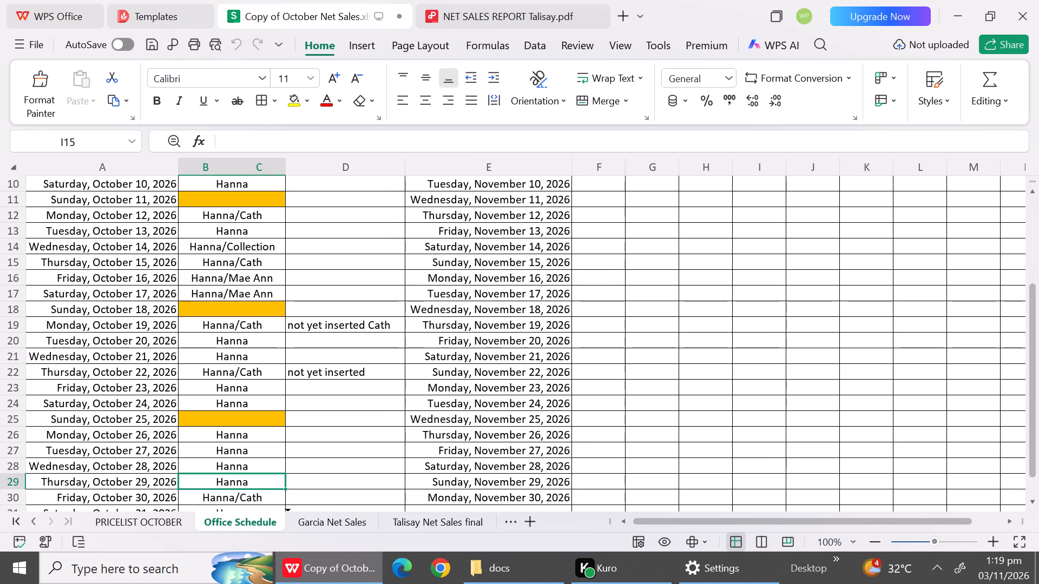
{"action": "left_click_drag", "start_coordinate": [328, 515], "coordinate": [373, 528]}
{"action": "left_click_drag", "start_coordinate": [259, 519], "coordinate": [423, 520]}
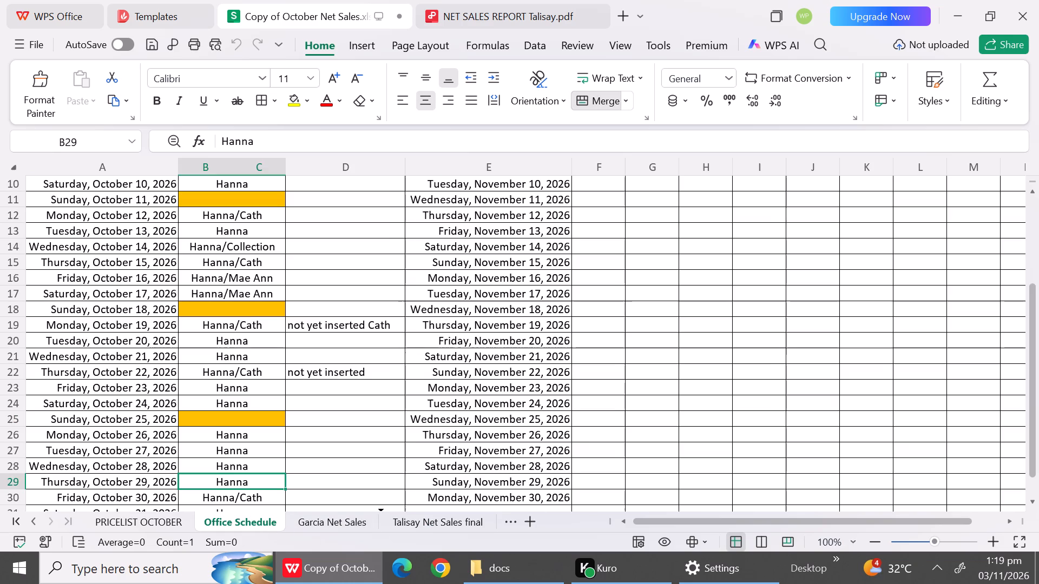
{"action": "left_click_drag", "start_coordinate": [423, 520], "coordinate": [424, 520]}
{"action": "left_click_drag", "start_coordinate": [157, 523], "coordinate": [325, 521]}
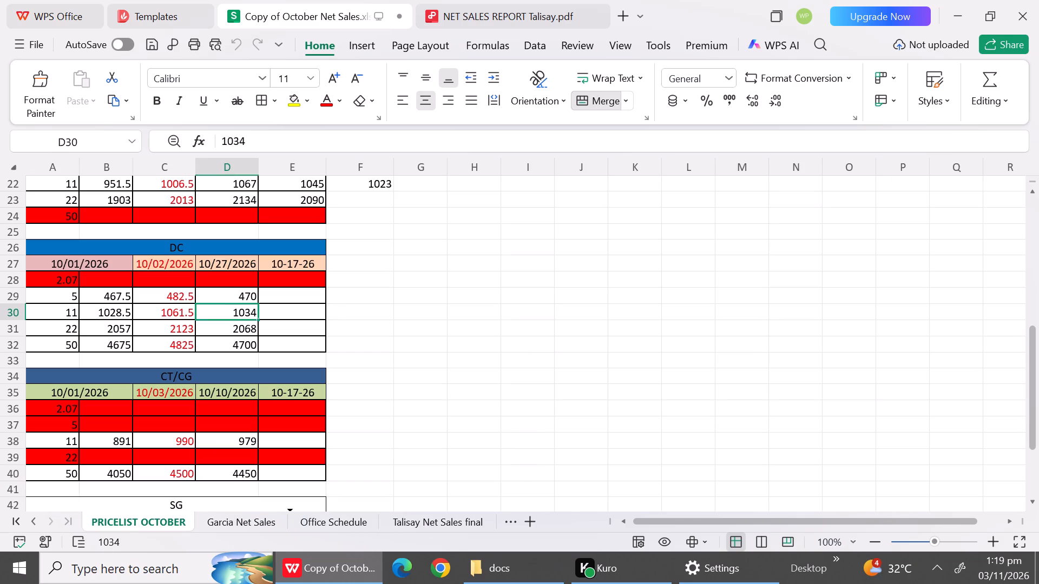
{"action": "left_click_drag", "start_coordinate": [325, 521], "coordinate": [344, 520]}
Move the Talisay Net Sales final sheet forward so that it directly follows the Talisay Net Sales sheet.
{"action": "left_click_drag", "start_coordinate": [423, 519], "coordinate": [247, 521]}
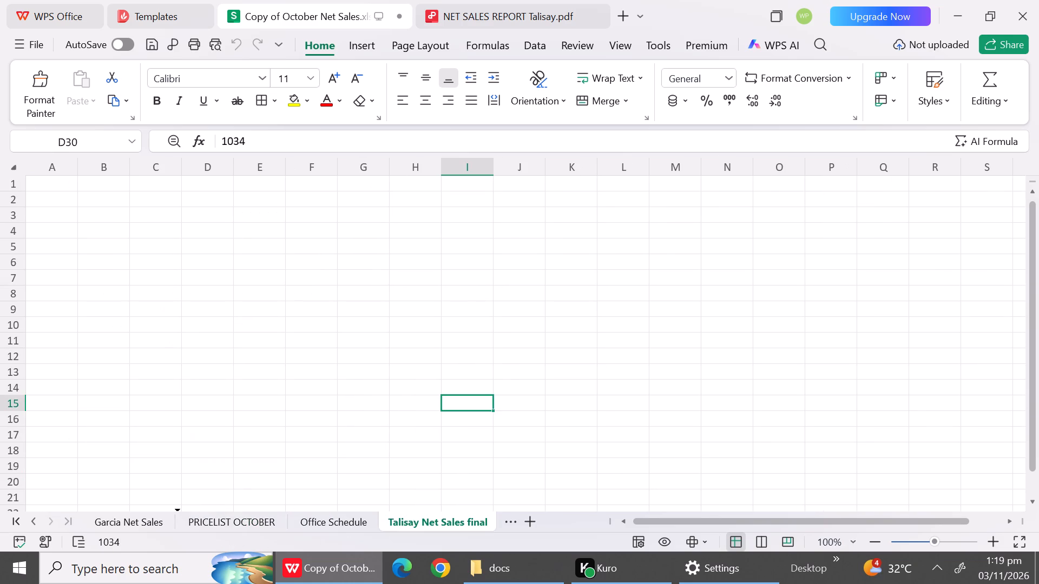
{"action": "left_click_drag", "start_coordinate": [247, 521], "coordinate": [239, 519]}
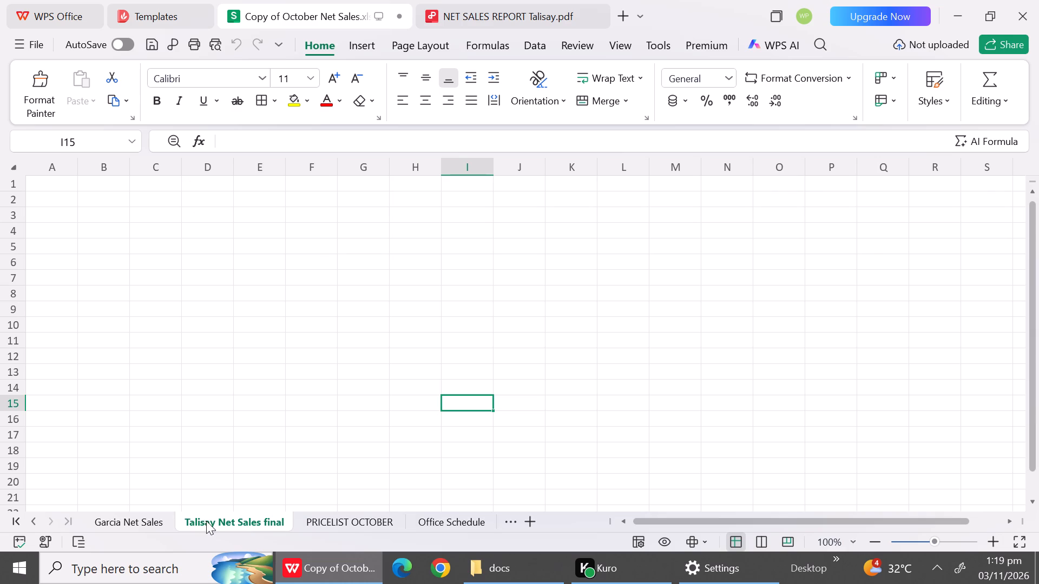
{"action": "left_click_drag", "start_coordinate": [227, 520], "coordinate": [118, 521]}
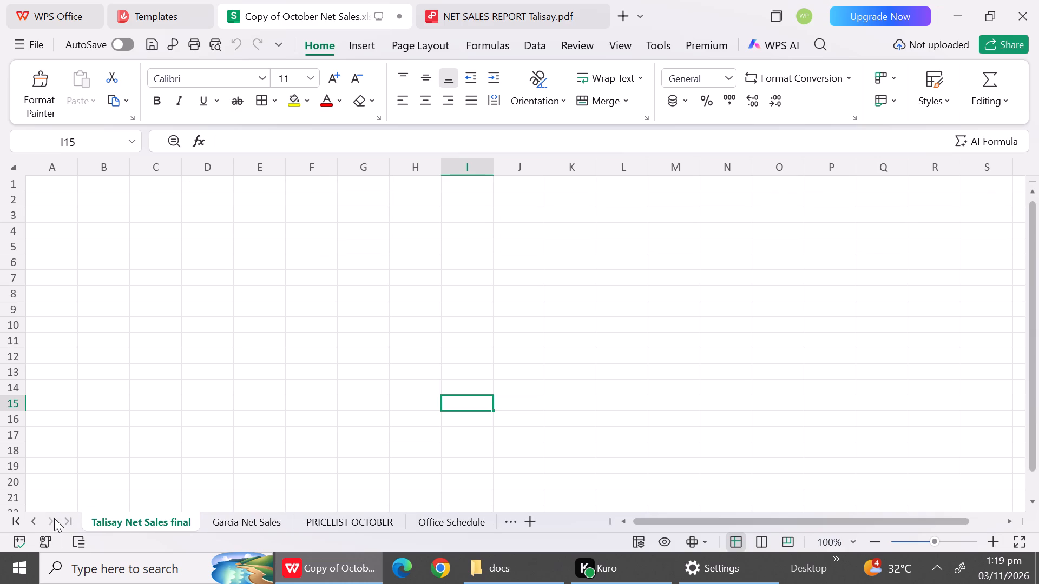
{"action": "left_click", "coordinate": [34, 520]}
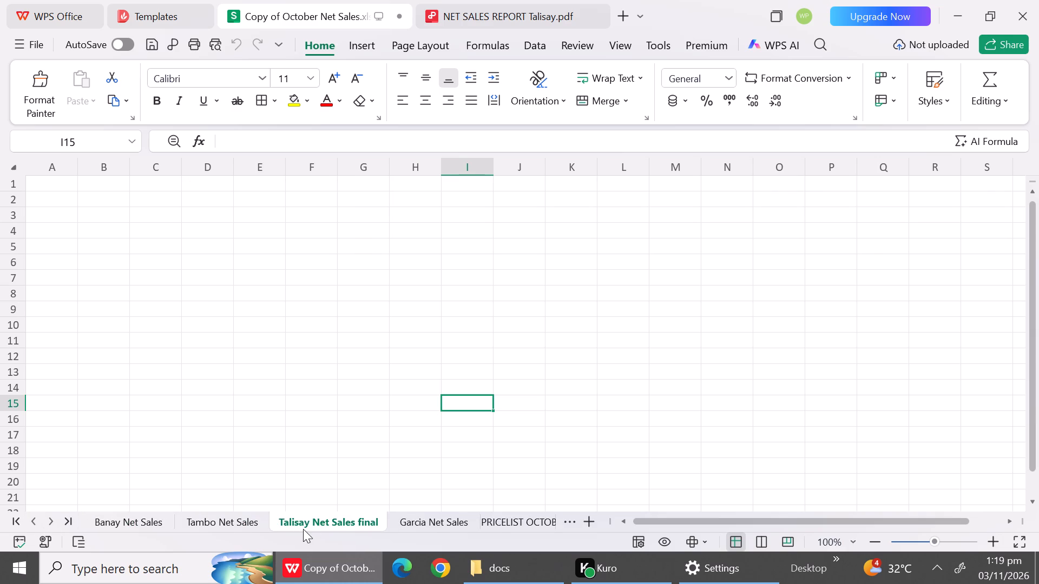
{"action": "left_click_drag", "start_coordinate": [323, 519], "coordinate": [115, 518]}
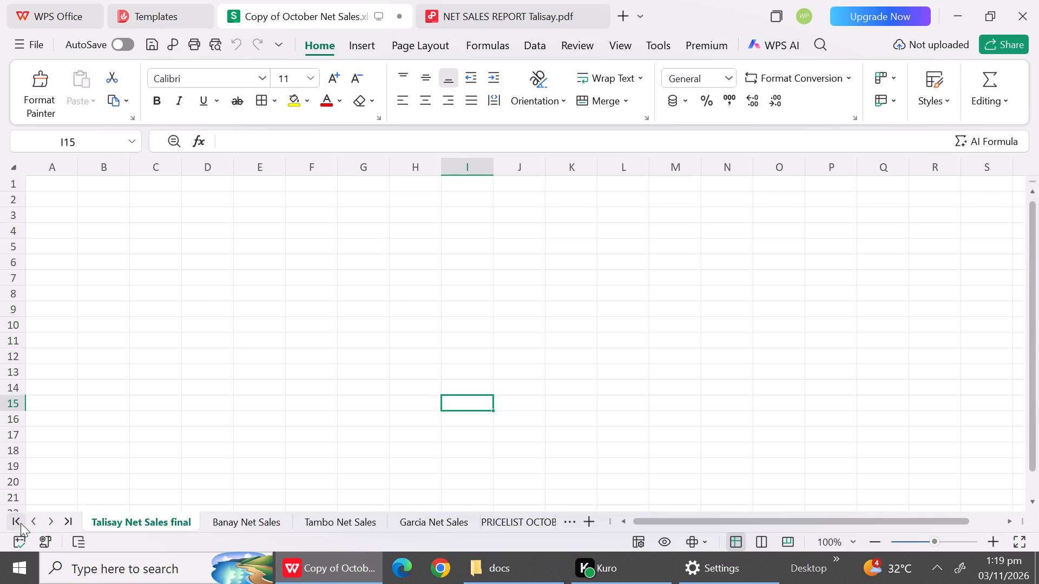
{"action": "left_click", "coordinate": [14, 521]}
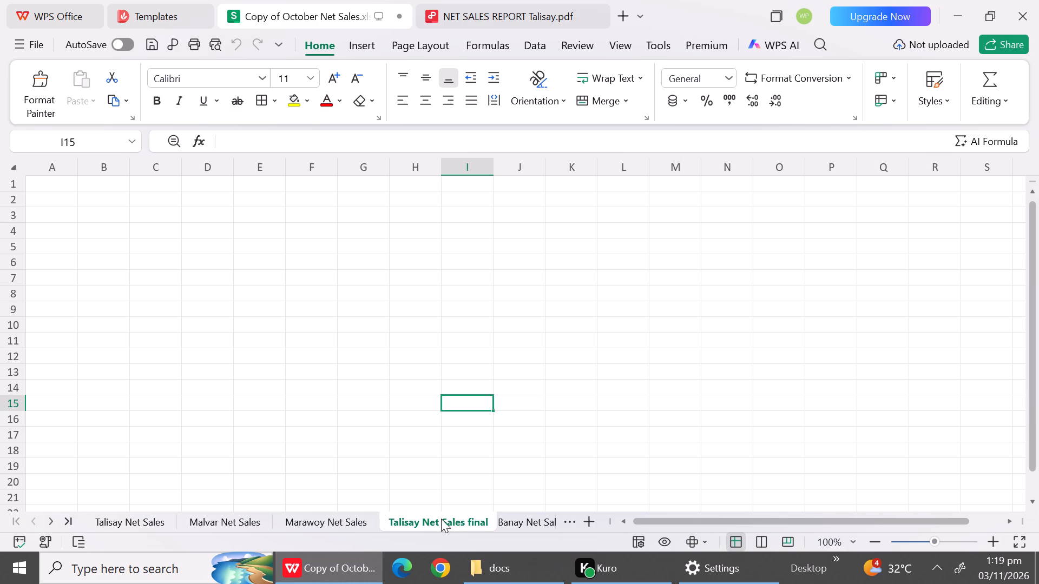
{"action": "left_click_drag", "start_coordinate": [441, 517], "coordinate": [236, 521]}
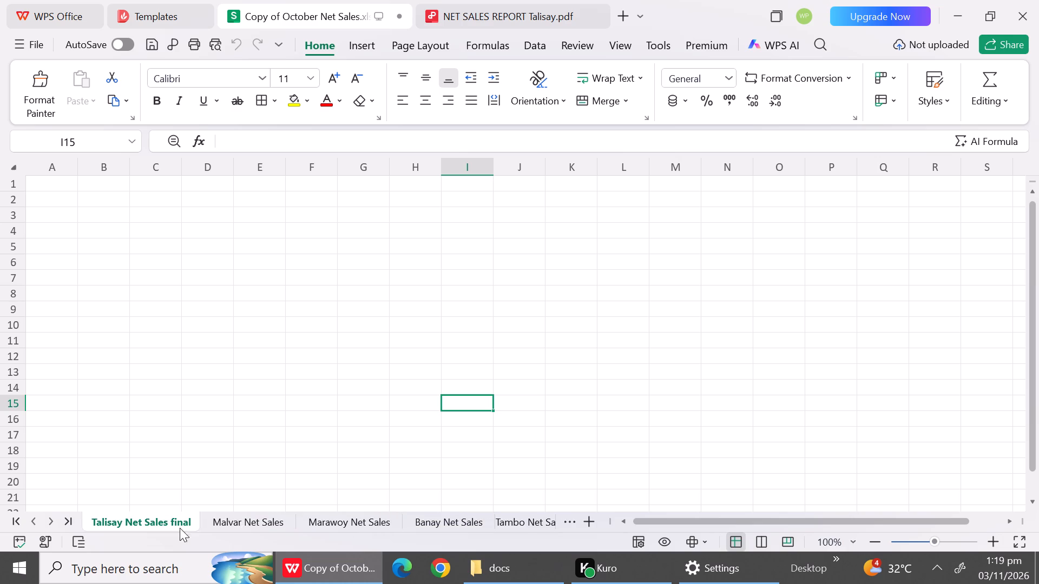
{"action": "left_click", "coordinate": [36, 524]}
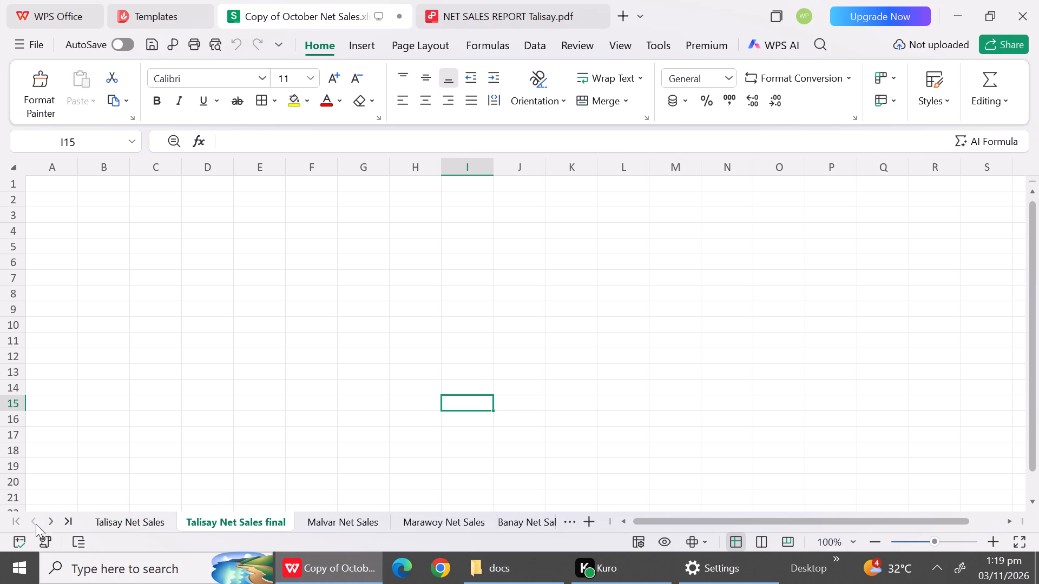
{"action": "left_click", "coordinate": [213, 519]}
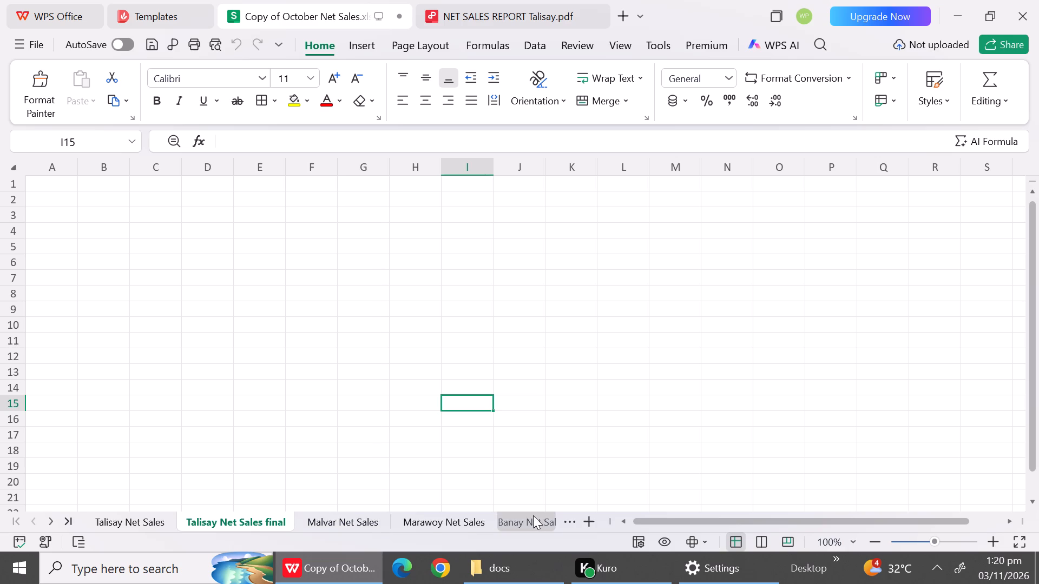
Copy the entire contents of the Banay Net Sales sheet into the blank Talisay Net Sales final sheet, starting at A1.
{"action": "left_click", "coordinate": [533, 515]}
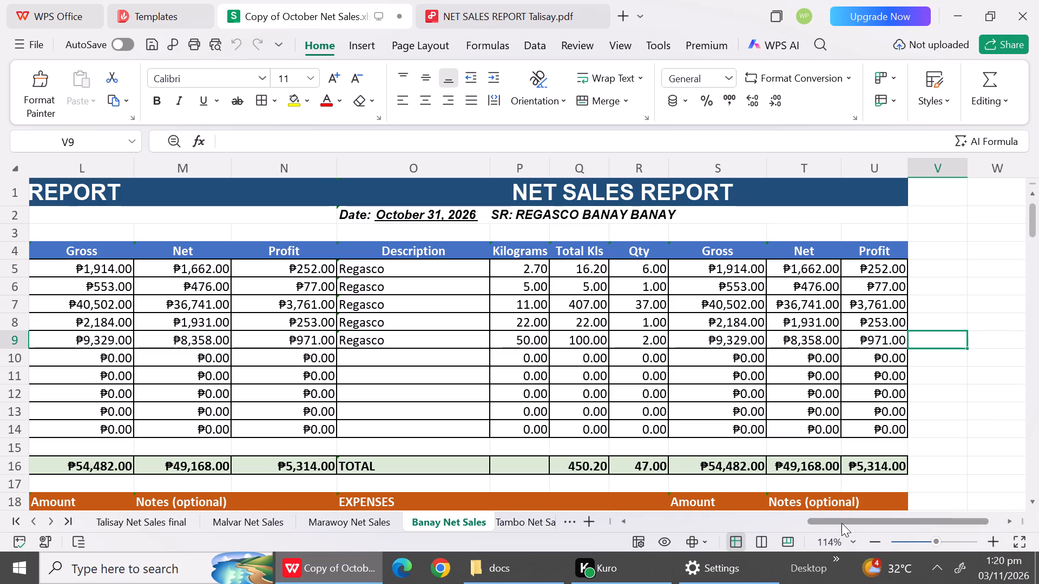
{"action": "left_click_drag", "start_coordinate": [840, 519], "coordinate": [574, 515]}
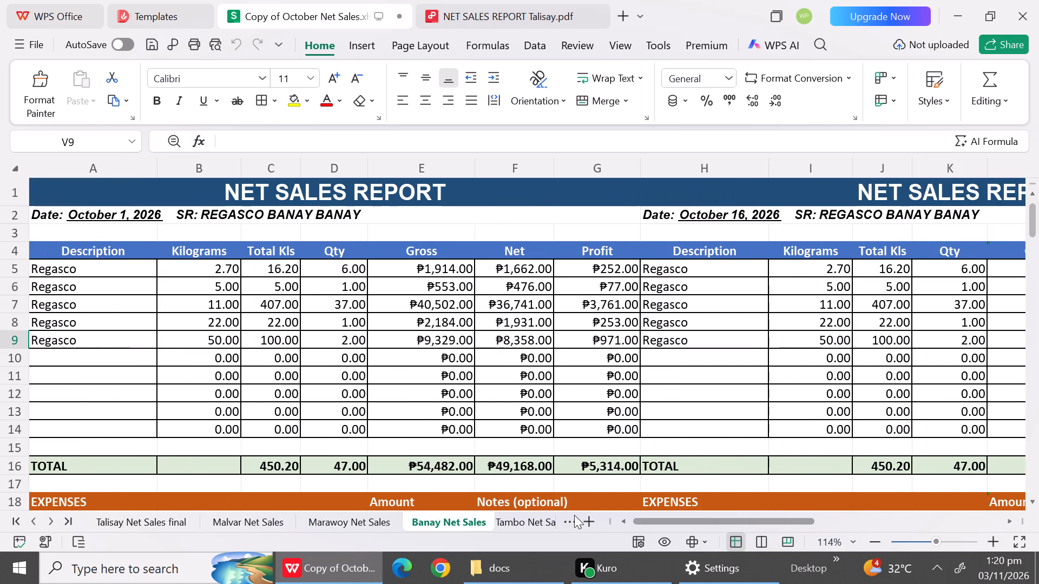
{"action": "left_click_drag", "start_coordinate": [574, 515], "coordinate": [569, 515]}
{"action": "left_click", "coordinate": [14, 164]}
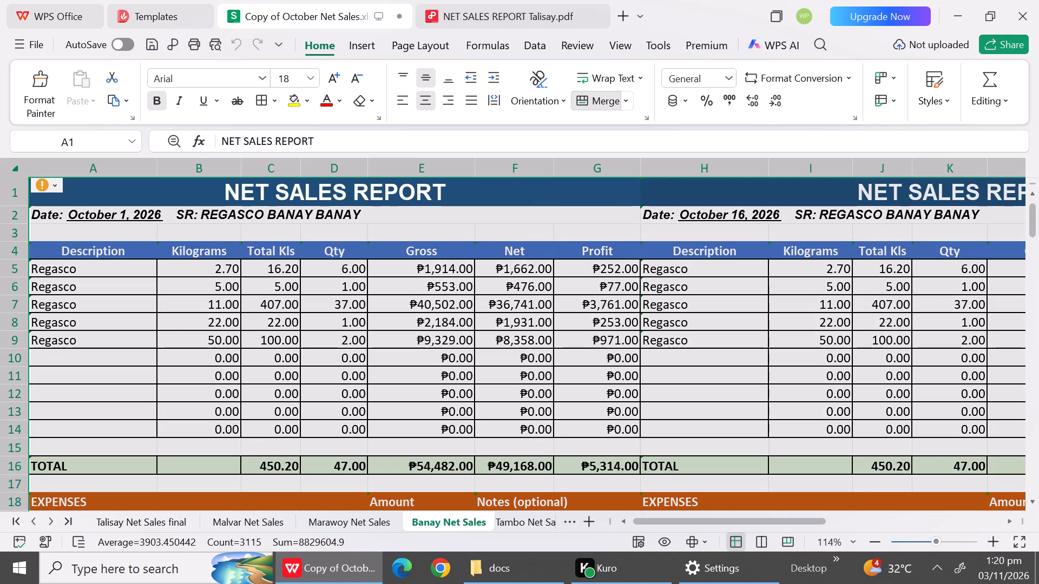
{"action": "key", "text": "ctrl+c"}
{"action": "left_click", "coordinate": [160, 522]}
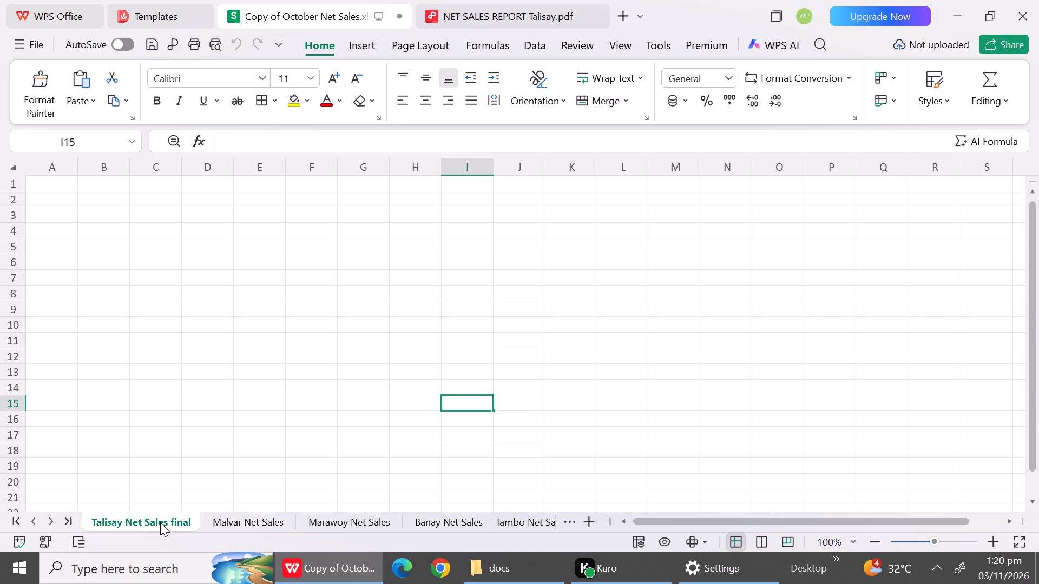
{"action": "left_click", "coordinate": [47, 183]}
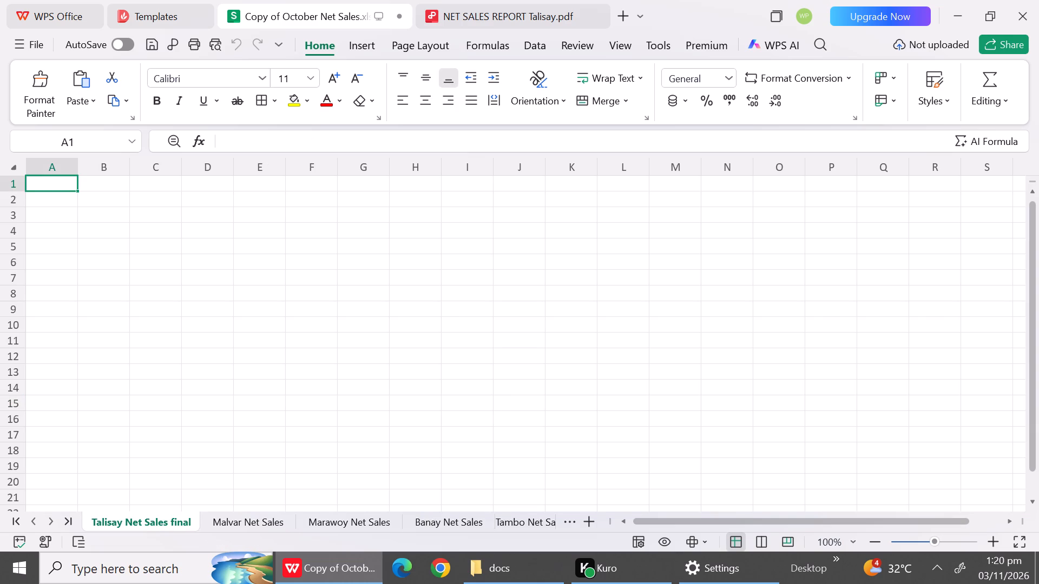
{"action": "left_click", "coordinate": [17, 167]}
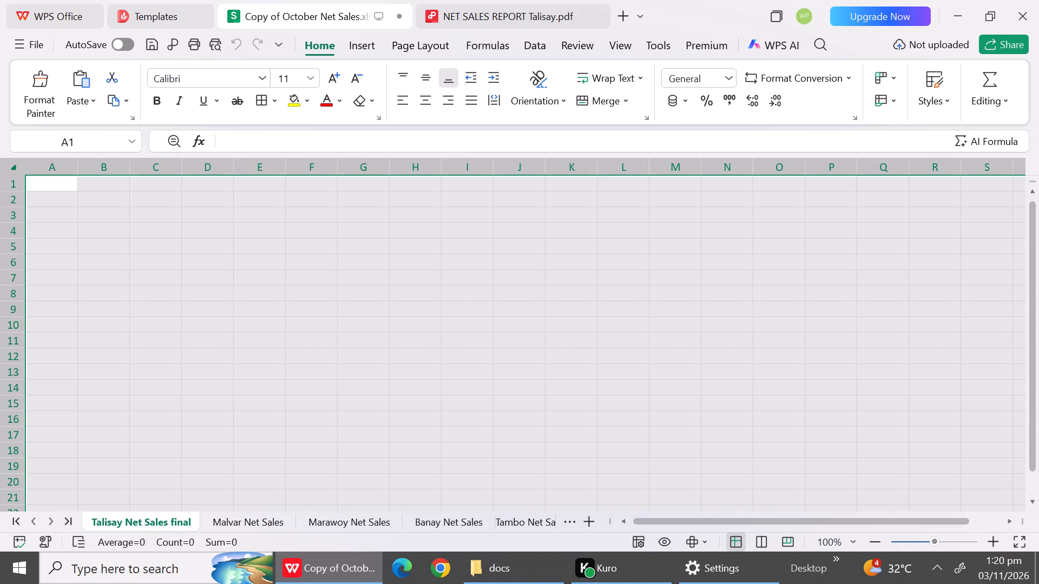
{"action": "key", "text": "ctrl+v"}
{"action": "left_click", "coordinate": [190, 269]}
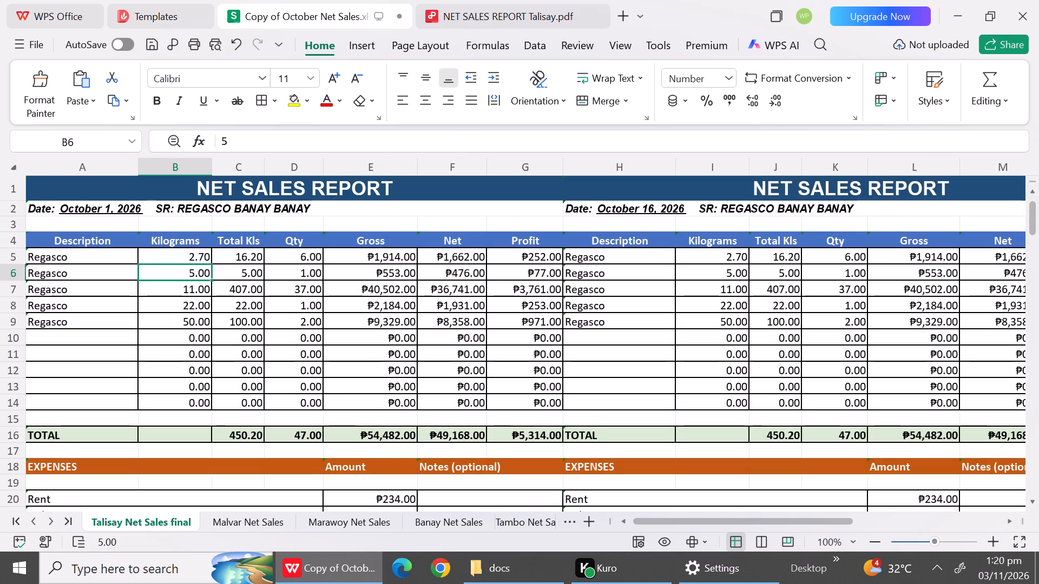
Change the SR heading of the October 1 report to REGASCO TALISAY.
{"action": "double_click", "coordinate": [321, 206]}
{"action": "key", "text": "BackSpace"}
{"action": "key", "text": "BackSpace"}
{"action": "key", "text": "BackSpace"}
{"action": "key", "text": "BackSpace"}
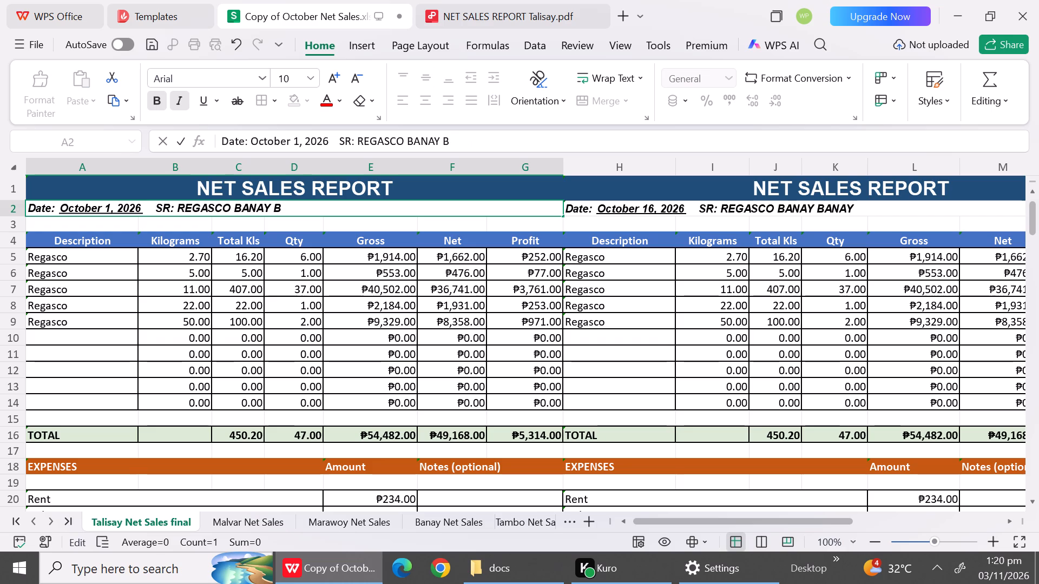
{"action": "key", "text": "BackSpace"}
{"action": "key", "text": "BackSpace"}
{"action": "key", "text": "BackSpace"}
{"action": "key", "text": "BackSpace"}
{"action": "key", "text": "BackSpace"}
{"action": "key", "text": "BackSpace"}
{"action": "key", "text": "BackSpace"}
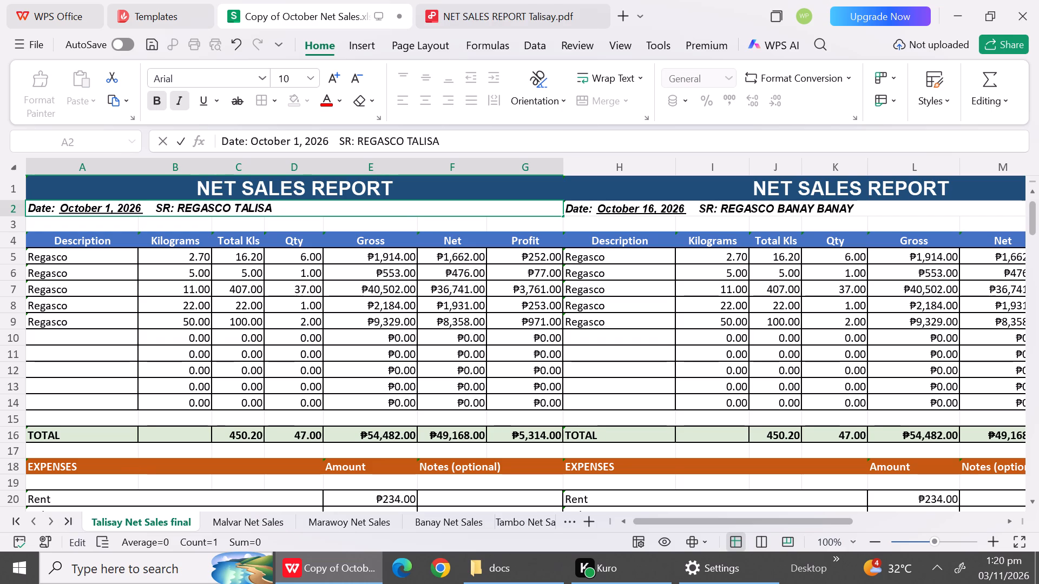
{"action": "left_click", "coordinate": [397, 290]}
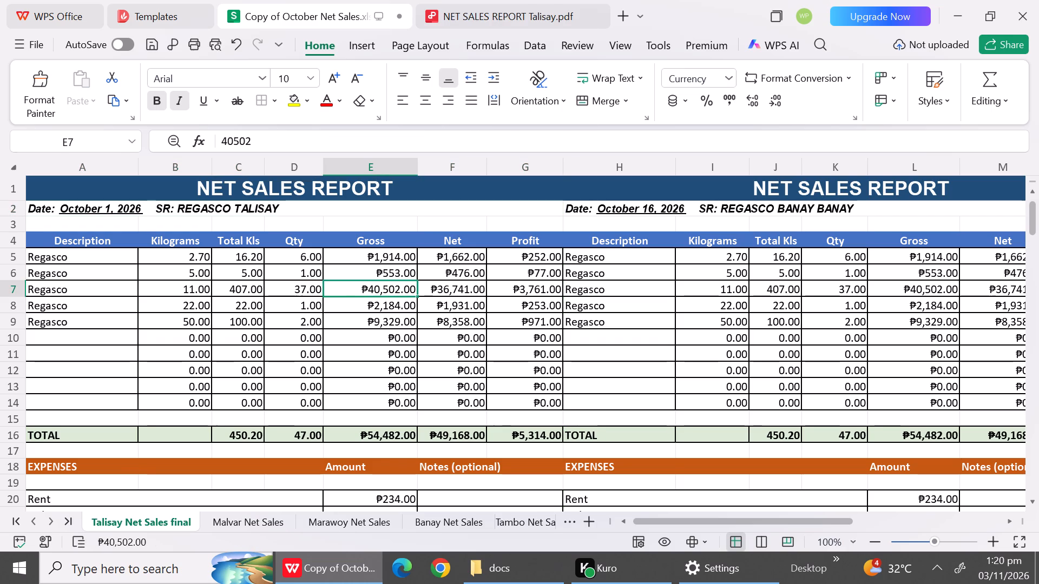
Change the SR heading of the October 16 report to REGASCO TALISAY, reusing text copied from the October 1 heading.
{"action": "double_click", "coordinate": [286, 211]}
{"action": "left_click_drag", "start_coordinate": [286, 211], "coordinate": [243, 204]}
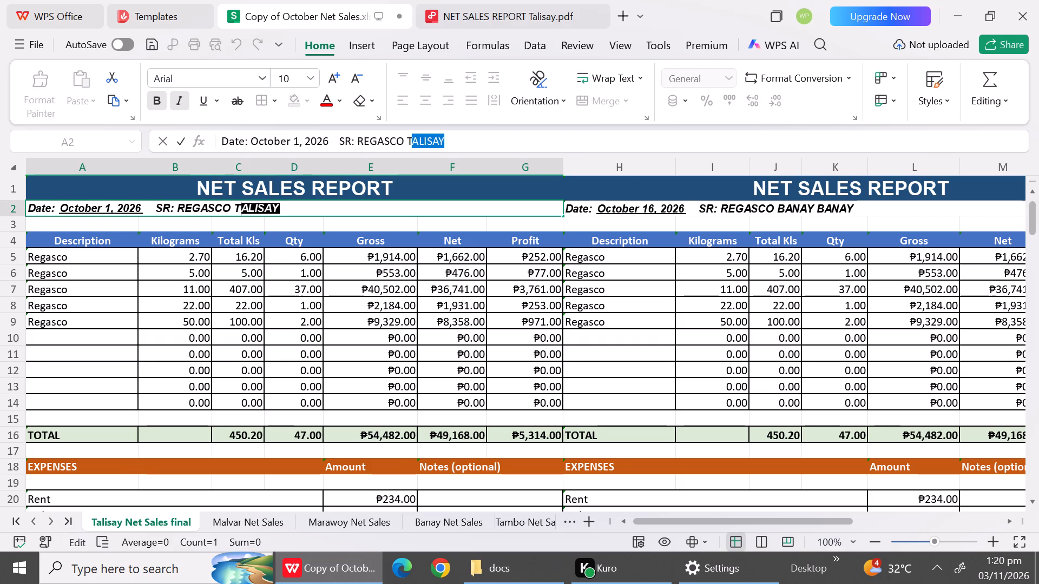
{"action": "left_click_drag", "start_coordinate": [243, 204], "coordinate": [240, 198]}
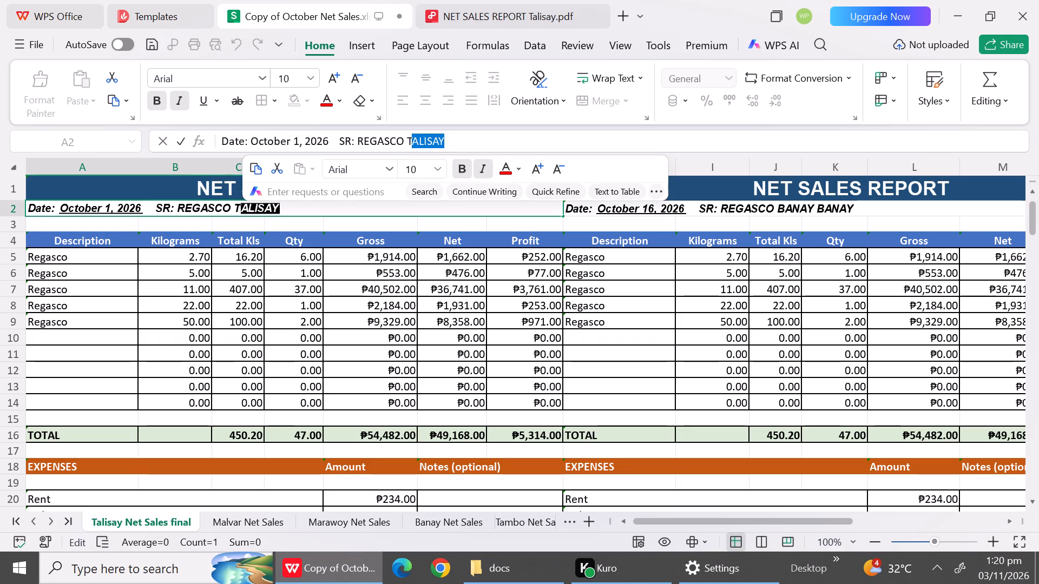
{"action": "key", "text": "ctrl+c"}
{"action": "double_click", "coordinate": [872, 209]}
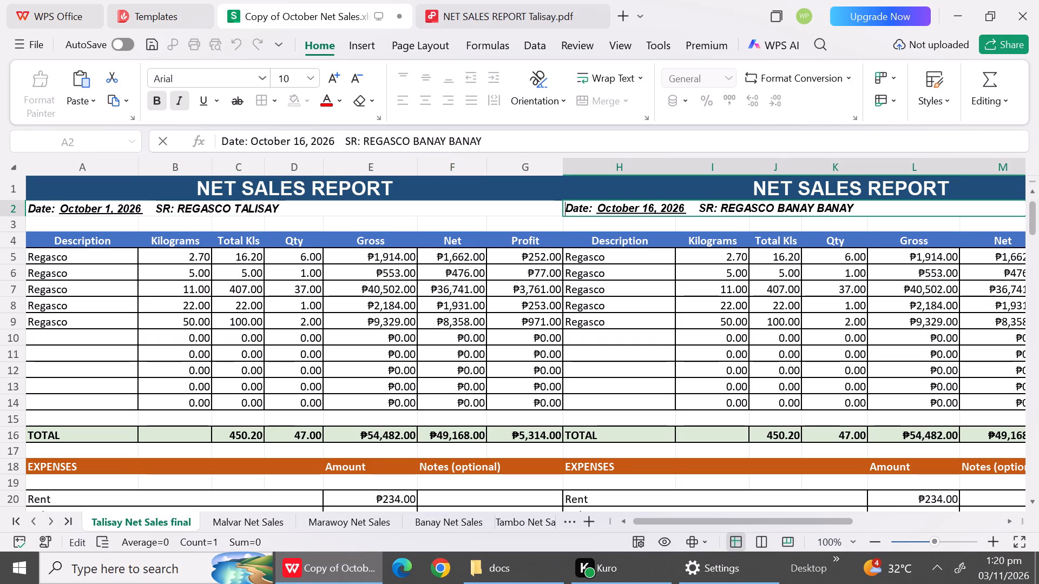
{"action": "left_click_drag", "start_coordinate": [872, 209], "coordinate": [775, 205]}
{"action": "key", "text": "ctrl+v"}
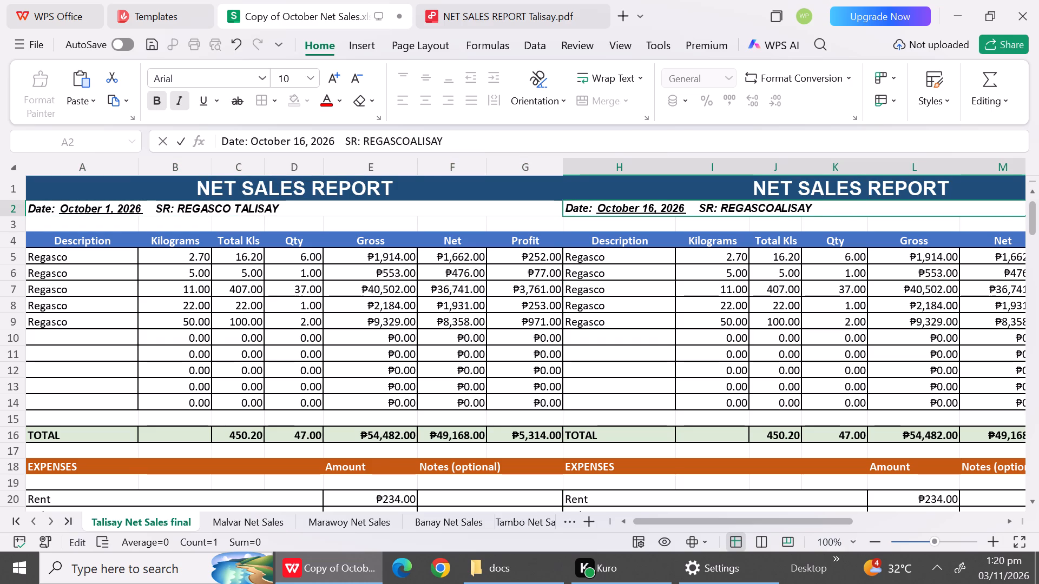
{"action": "left_click", "coordinate": [774, 204]}
{"action": "key", "text": "space"}
{"action": "type", "text": "t"}
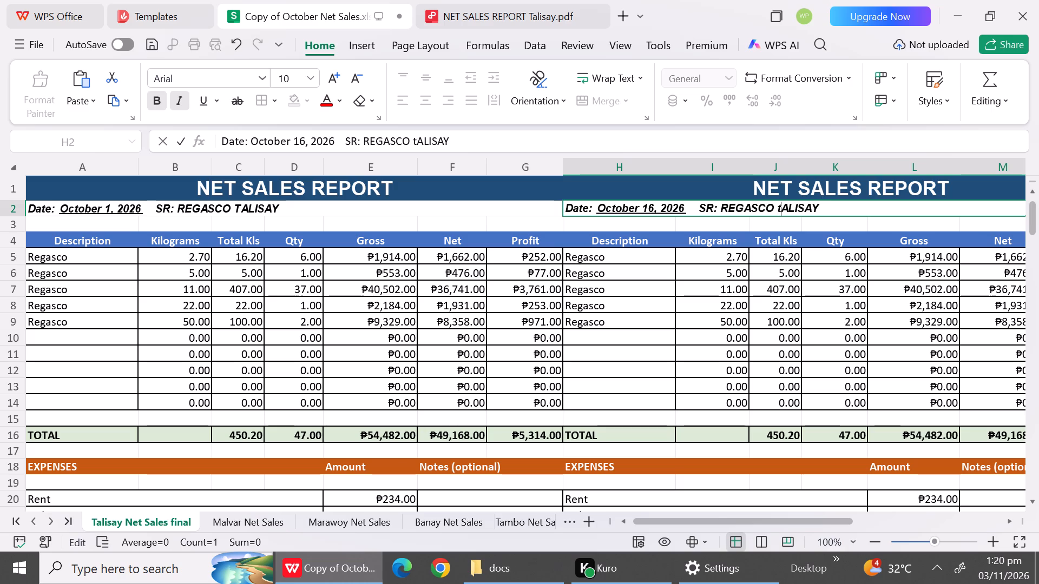
{"action": "key", "text": "BackSpace"}
{"action": "key", "text": "t"}
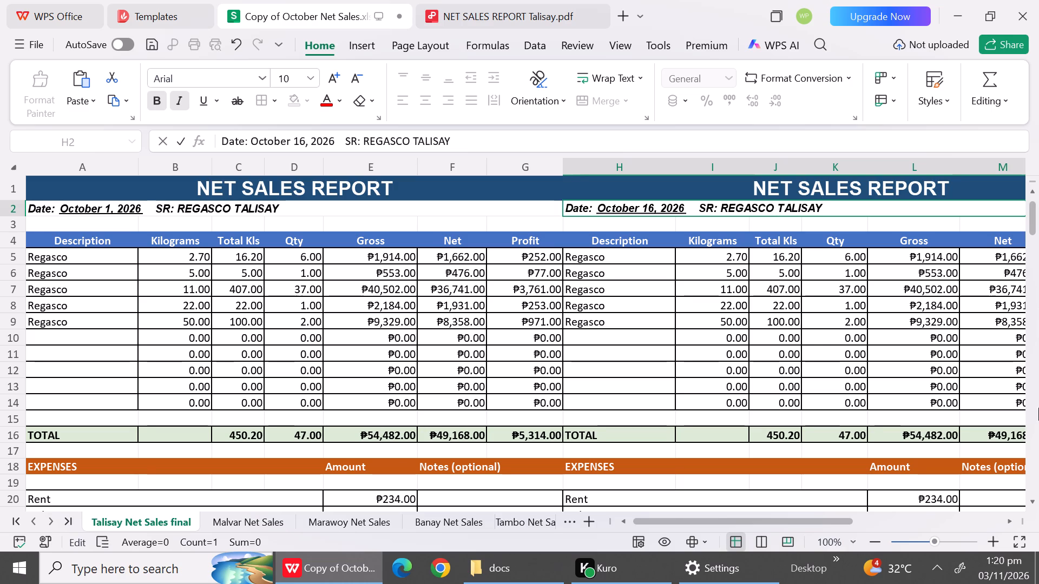
Change the SR heading of the October 2 report to REGASCO TALISAY.
{"action": "left_click", "coordinate": [1038, 402]}
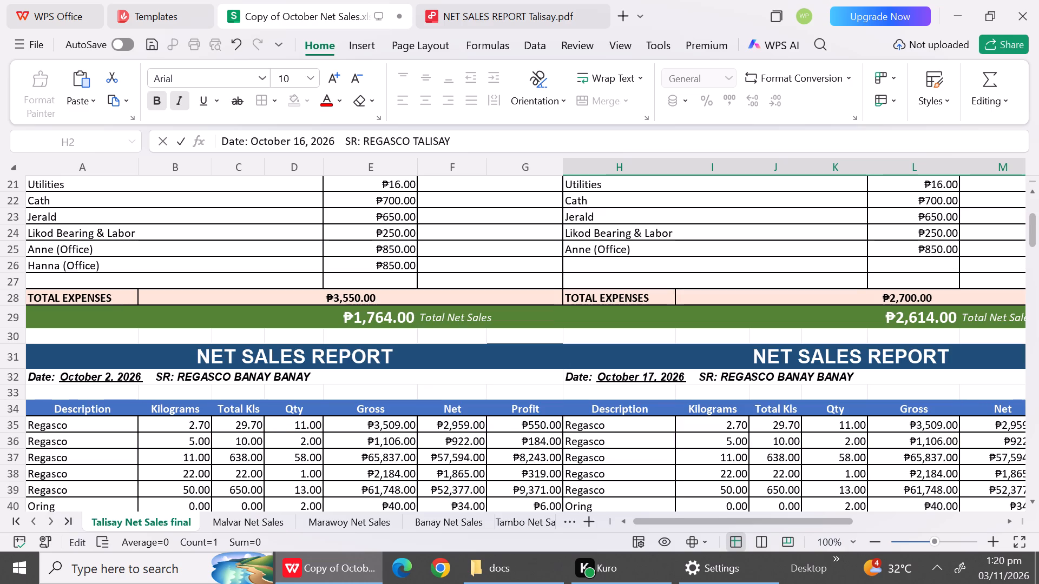
{"action": "left_click", "coordinate": [318, 376]}
{"action": "double_click", "coordinate": [318, 376]}
{"action": "left_click_drag", "start_coordinate": [318, 376], "coordinate": [250, 373]}
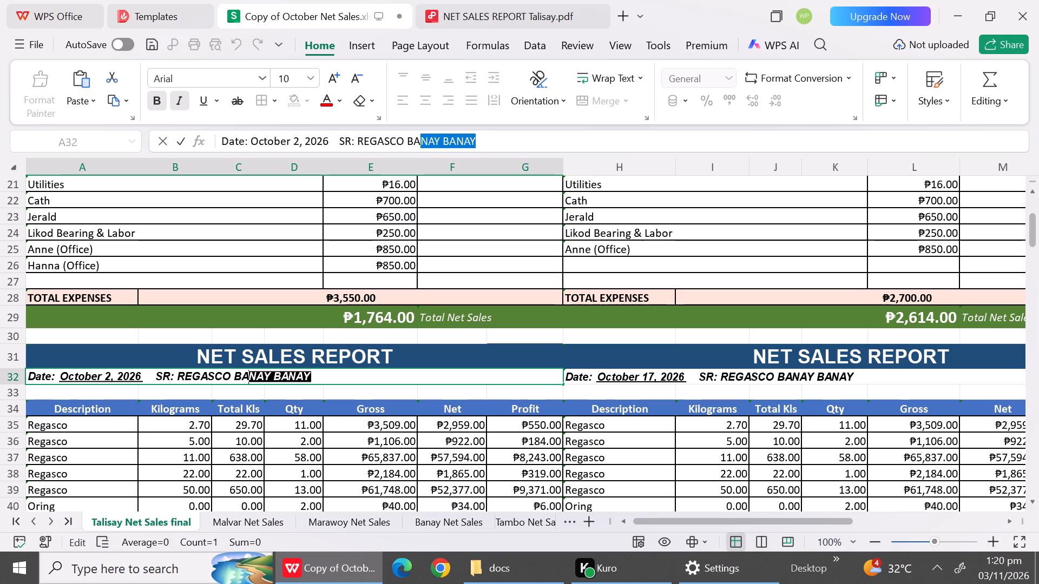
{"action": "left_click_drag", "start_coordinate": [250, 373], "coordinate": [234, 373]}
{"action": "key", "text": "ctrl+v"}
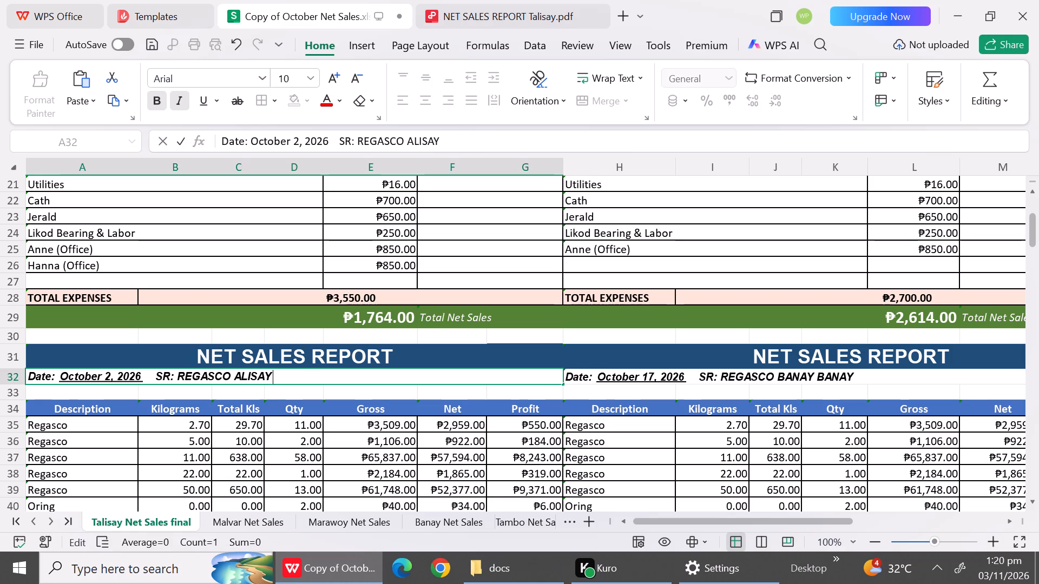
{"action": "left_click", "coordinate": [234, 373]}
{"action": "key", "text": "shift+t"}
{"action": "scroll", "coordinate": [234, 373], "scroll_direction": "up", "scroll_amount": 3, "text": "ctrl"}
{"action": "key", "text": "t"}
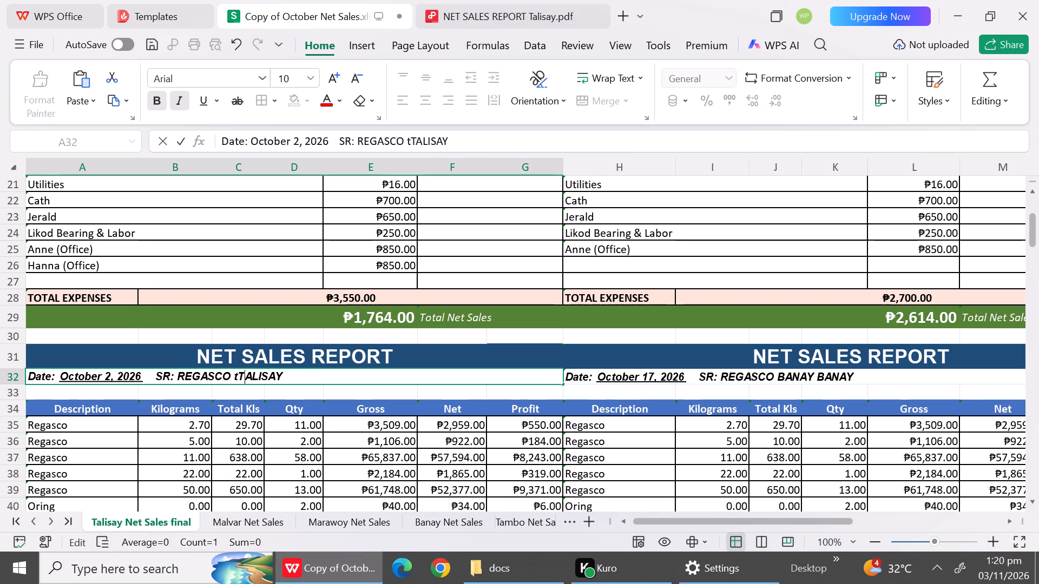
{"action": "key", "text": "BackSpace"}
{"action": "key", "text": "BackSpace"}
{"action": "key", "text": "t"}
Copy TALISAY from the October 2 heading and replace BANAY BANAY with it in the October 17 report's SR heading.
{"action": "left_click", "coordinate": [284, 376]}
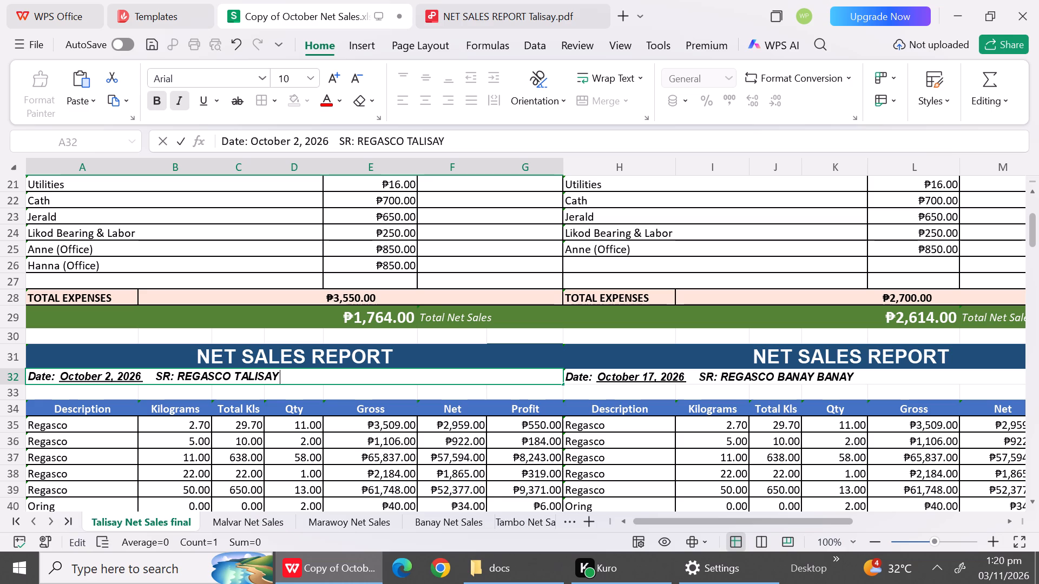
{"action": "left_click_drag", "start_coordinate": [284, 376], "coordinate": [233, 375]}
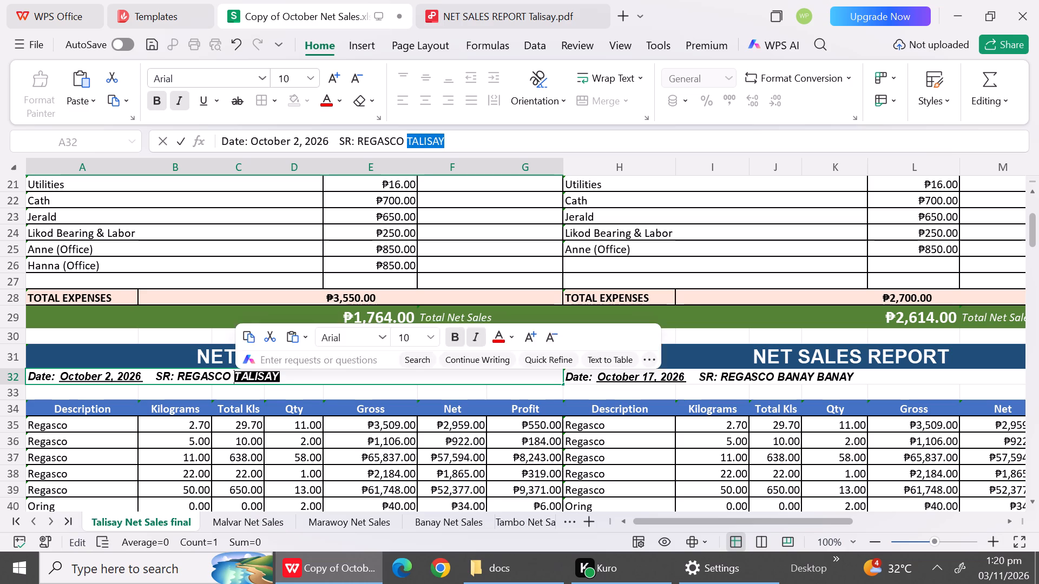
{"action": "key", "text": "ctrl+c"}
{"action": "double_click", "coordinate": [854, 375]}
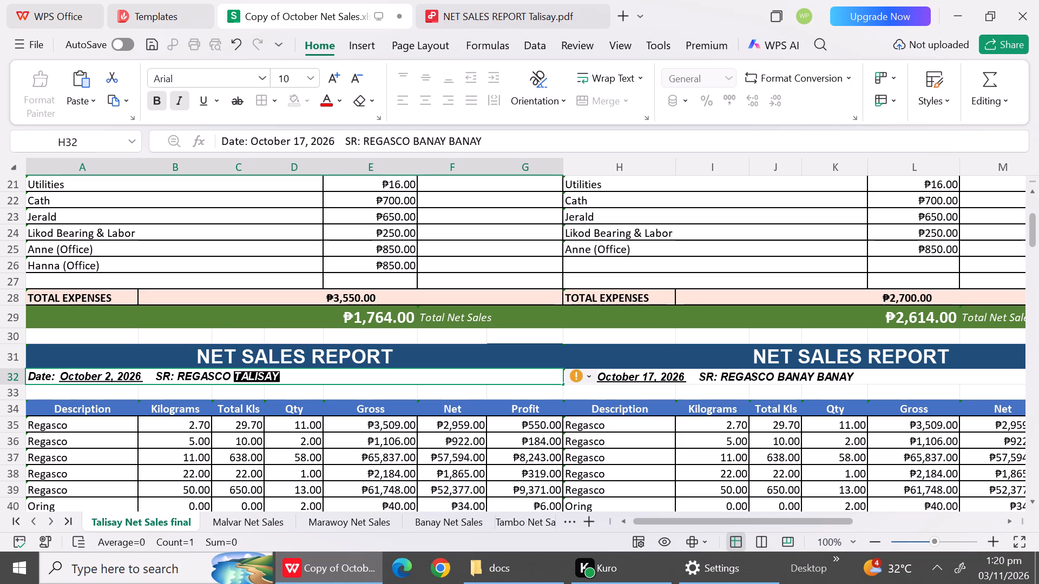
{"action": "left_click_drag", "start_coordinate": [854, 375], "coordinate": [776, 379]}
{"action": "key", "text": "ctrl+v"}
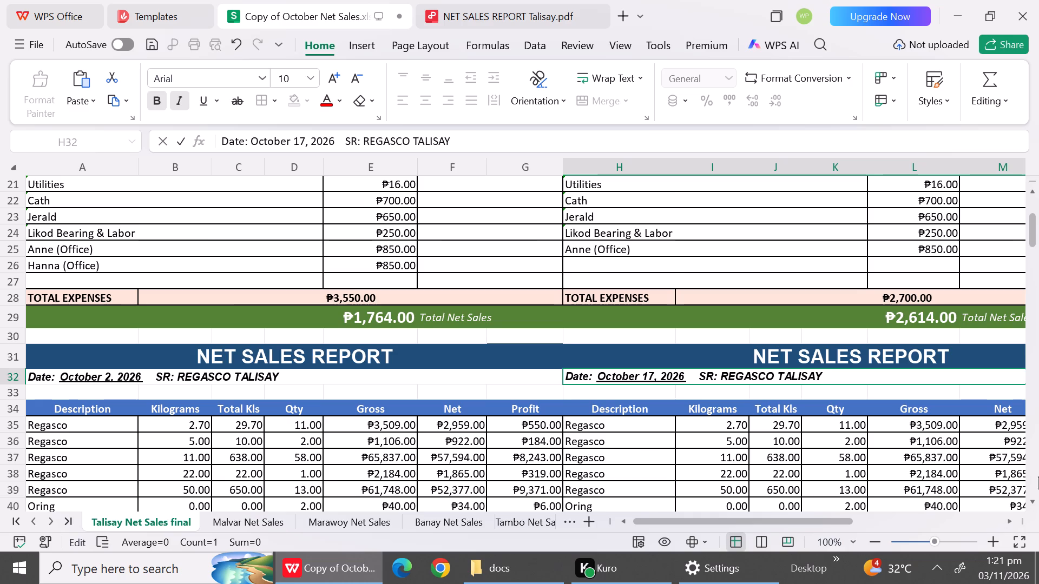
Replace BANAY BANAY with the copied TALISAY in the SR headings of the October 3 and October 18 reports.
{"action": "left_click", "coordinate": [1038, 472]}
{"action": "left_click", "coordinate": [1038, 472]}
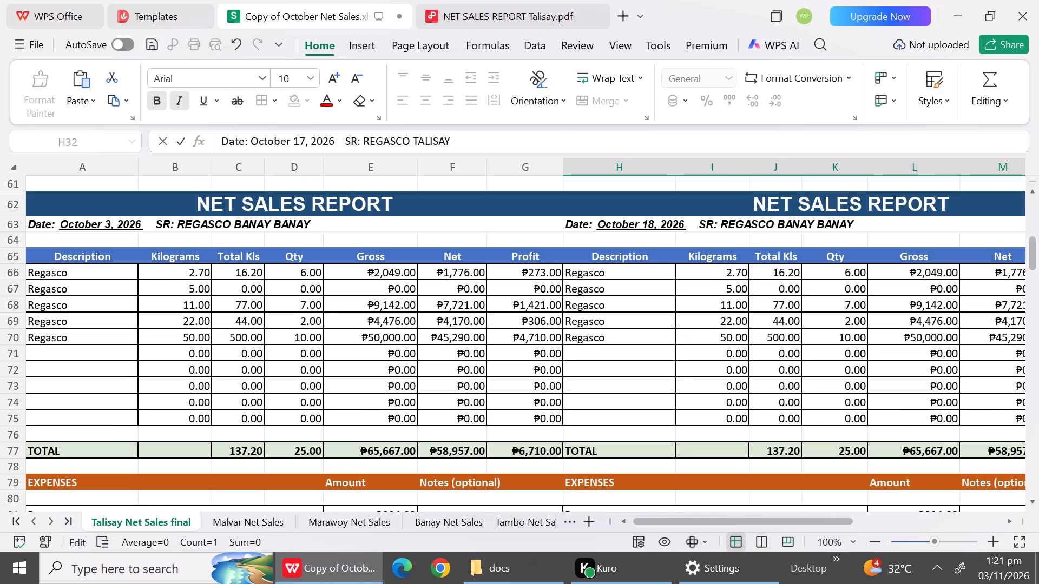
{"action": "double_click", "coordinate": [317, 228]}
{"action": "left_click_drag", "start_coordinate": [317, 228], "coordinate": [237, 222]}
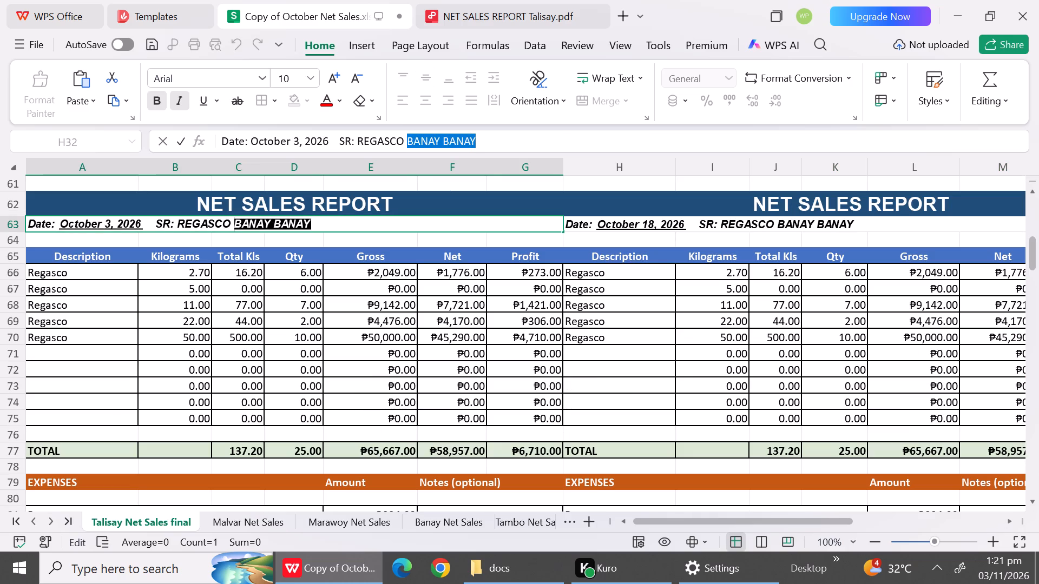
{"action": "left_click_drag", "start_coordinate": [237, 222], "coordinate": [236, 222]}
{"action": "key", "text": "ctrl+v"}
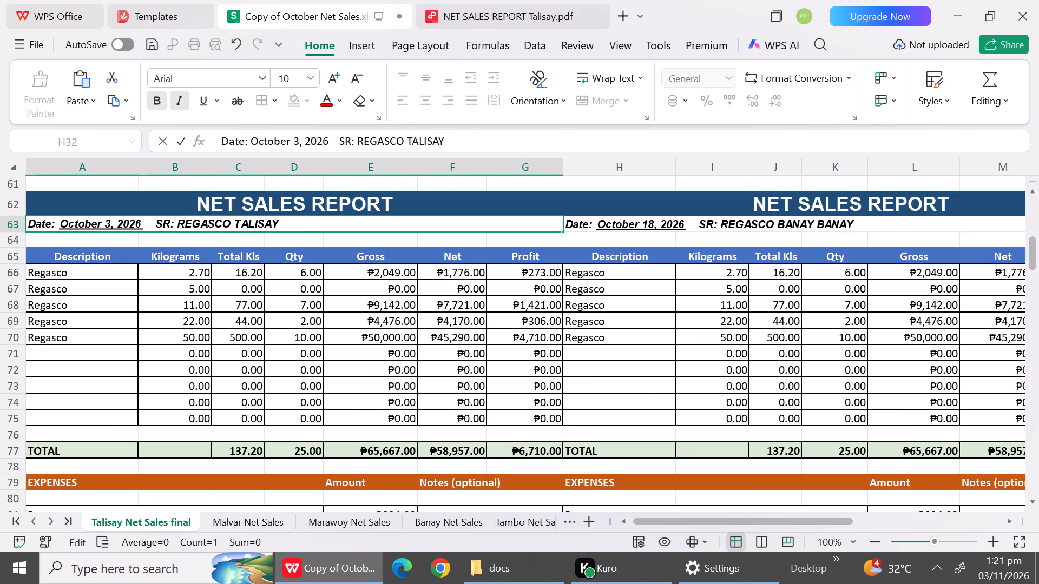
{"action": "double_click", "coordinate": [861, 221]}
{"action": "left_click_drag", "start_coordinate": [861, 221], "coordinate": [781, 223]}
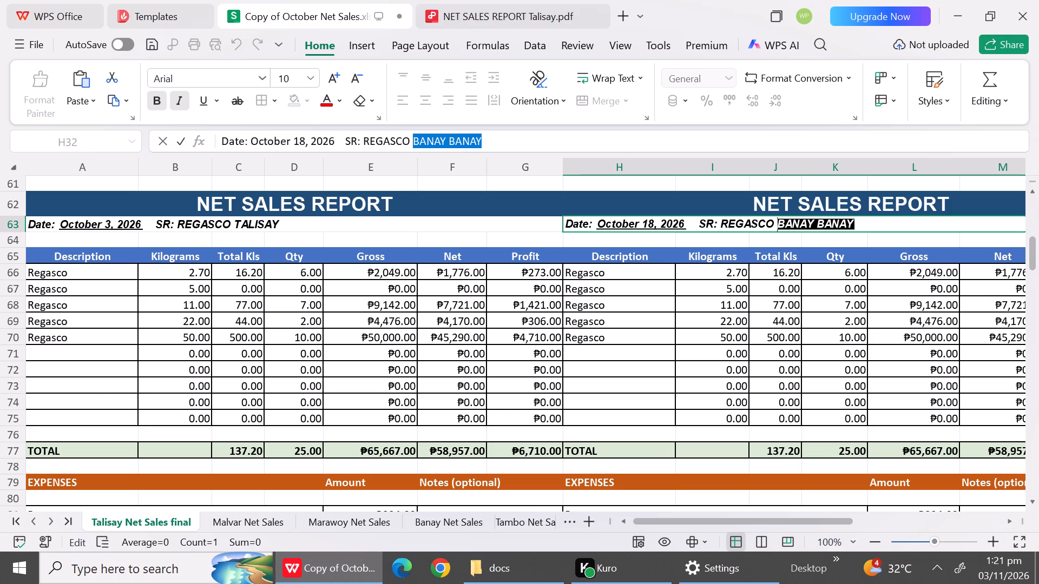
{"action": "left_click_drag", "start_coordinate": [781, 223], "coordinate": [779, 223]}
{"action": "key", "text": "ctrl+v"}
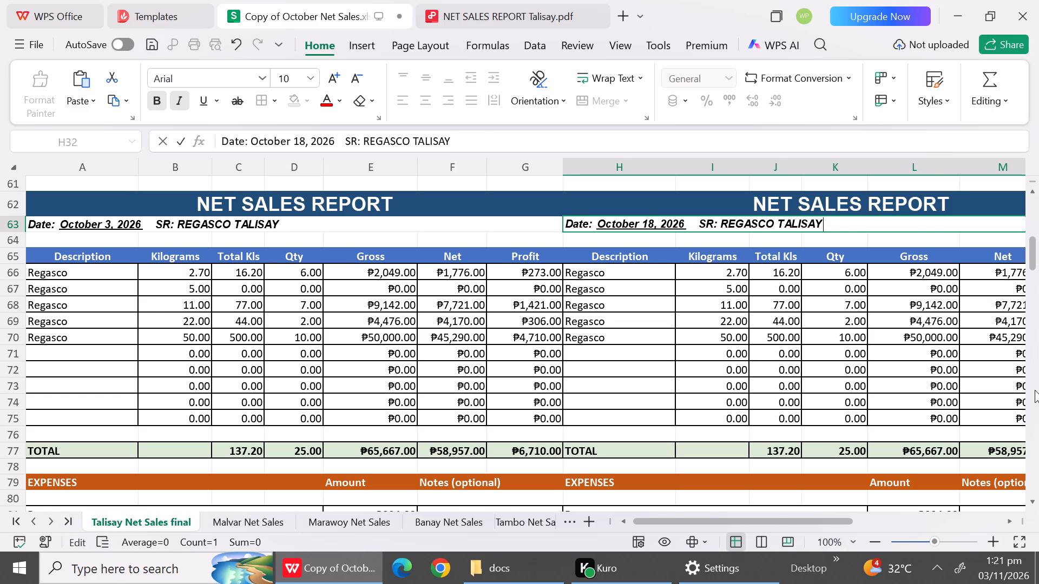
Replace BANAY BANAY with the copied TALISAY in the SR headings of the October 4 and October 19 reports.
{"action": "left_click", "coordinate": [1035, 390]}
{"action": "double_click", "coordinate": [323, 387]}
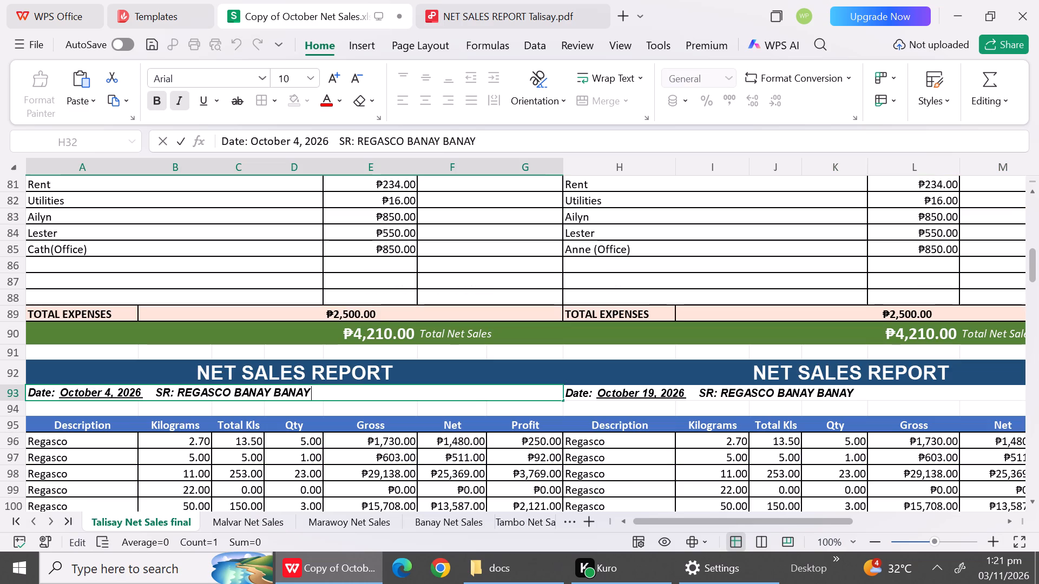
{"action": "double_click", "coordinate": [323, 387]}
{"action": "left_click", "coordinate": [323, 387]}
{"action": "left_click_drag", "start_coordinate": [323, 387], "coordinate": [299, 387]}
{"action": "left_click_drag", "start_coordinate": [299, 387], "coordinate": [235, 387]}
{"action": "key", "text": "ctrl+v"}
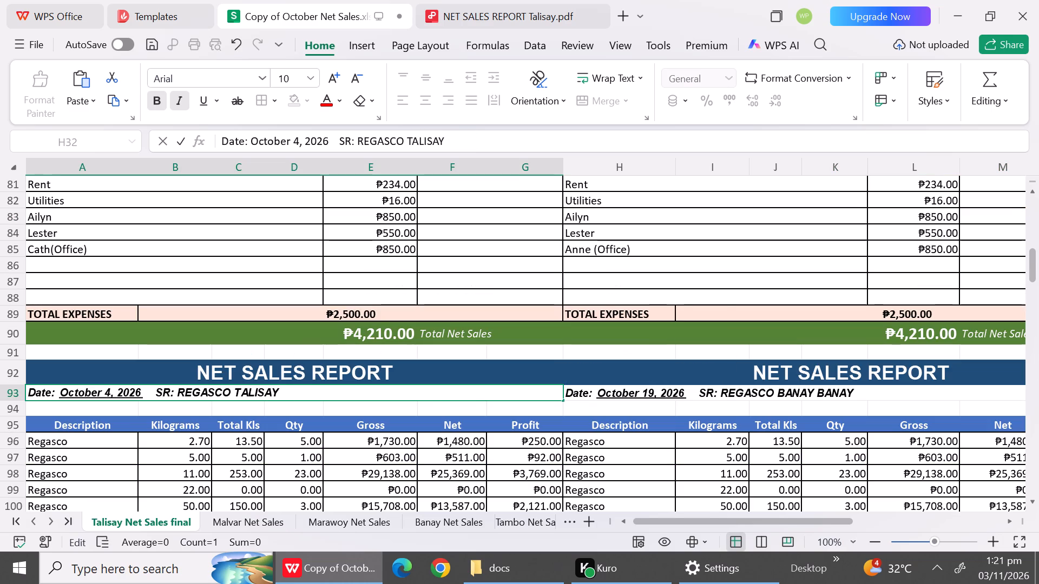
{"action": "double_click", "coordinate": [858, 395]}
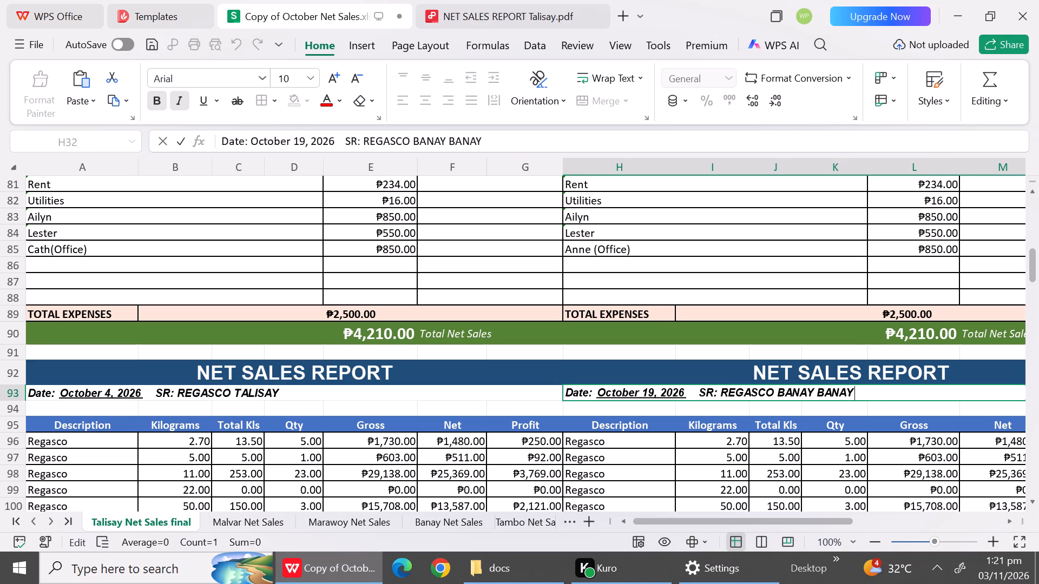
{"action": "left_click_drag", "start_coordinate": [858, 395], "coordinate": [779, 391]}
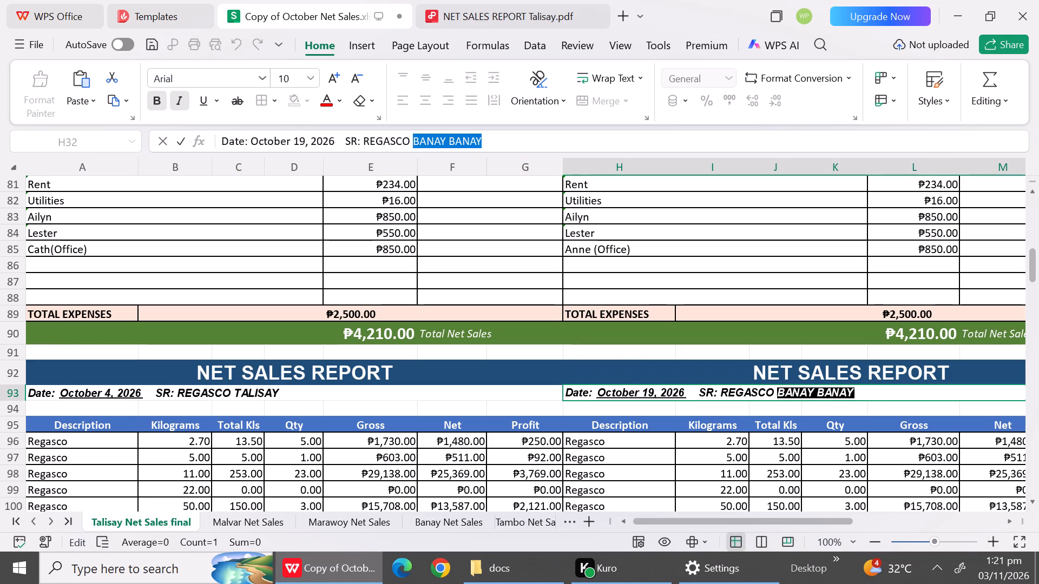
{"action": "key", "text": "ctrl+v"}
Replace BANAY BANAY with the copied TALISAY in the SR heading of the October 5 report.
{"action": "left_click", "coordinate": [1029, 493]}
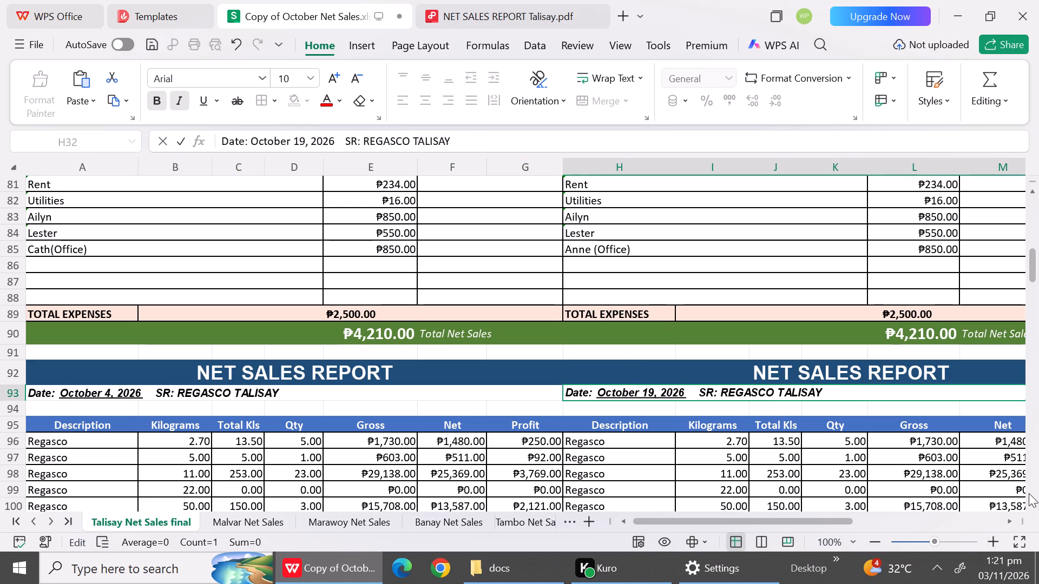
{"action": "left_click", "coordinate": [1029, 480]}
{"action": "double_click", "coordinate": [1034, 506]}
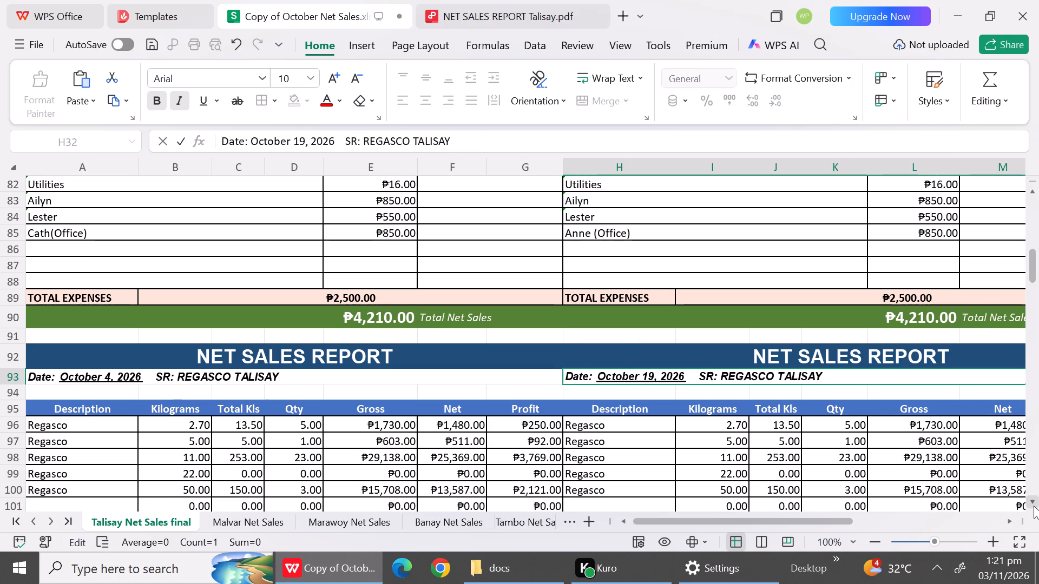
{"action": "left_click_drag", "start_coordinate": [1034, 506], "coordinate": [1034, 478]}
{"action": "double_click", "coordinate": [1034, 478]}
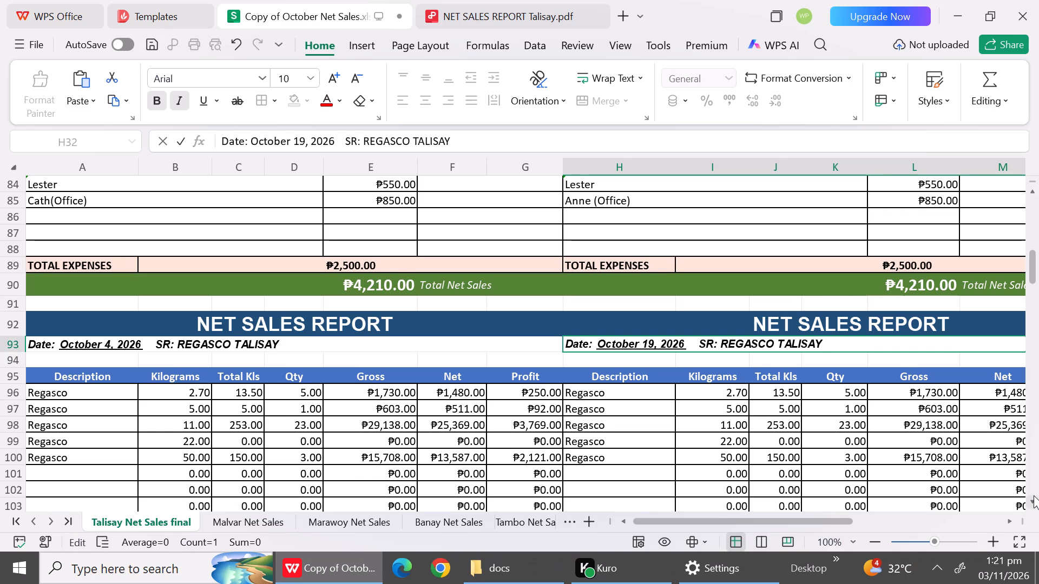
{"action": "triple_click", "coordinate": [1034, 496]}
{"action": "triple_click", "coordinate": [1034, 496]}
{"action": "triple_click", "coordinate": [1034, 496]}
{"action": "triple_click", "coordinate": [1034, 496]}
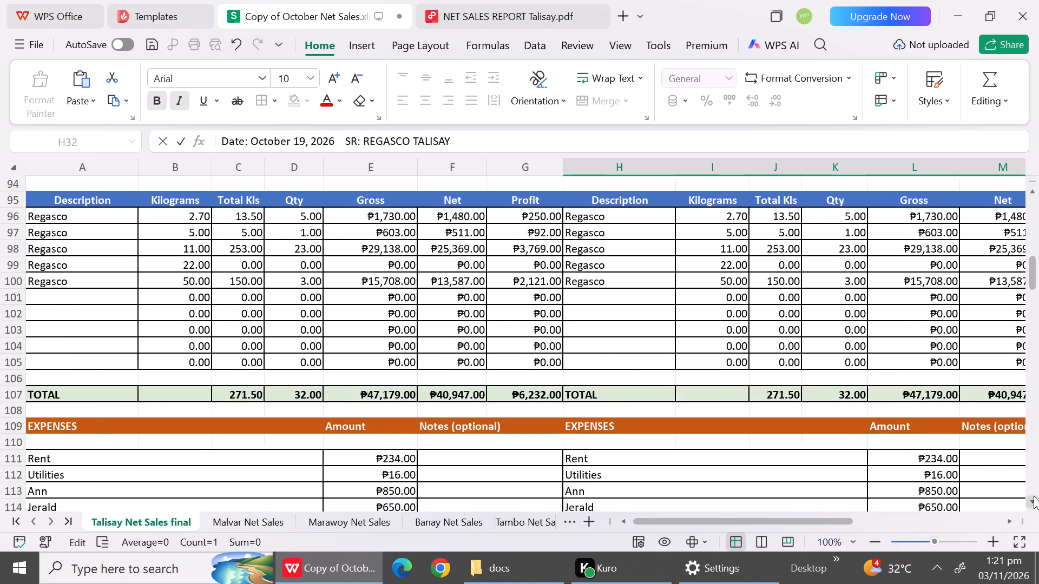
{"action": "triple_click", "coordinate": [1034, 496]}
{"action": "triple_click", "coordinate": [1034, 496]}
{"action": "triple_click", "coordinate": [1034, 496]}
{"action": "triple_click", "coordinate": [1034, 496]}
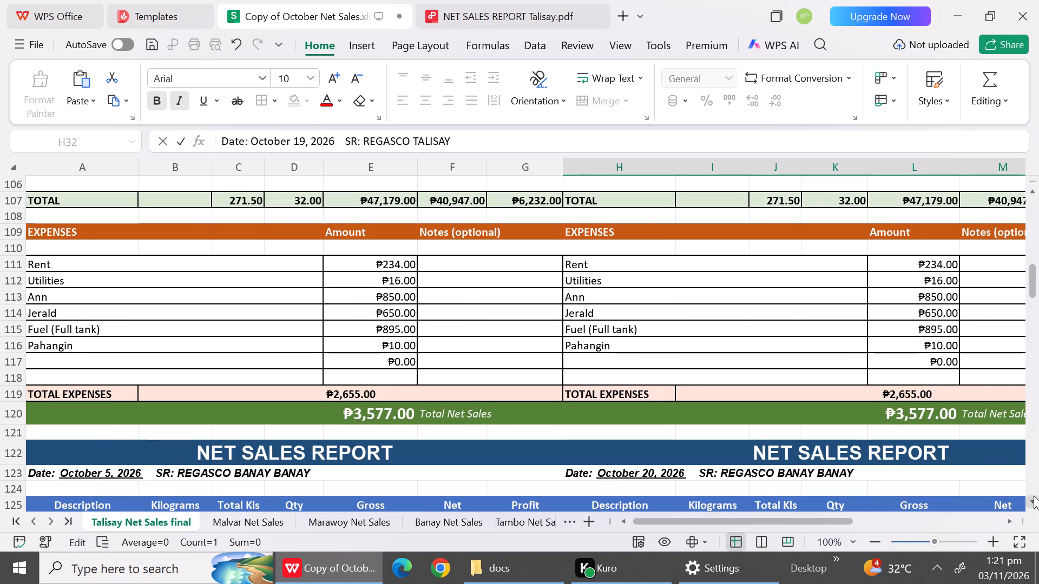
{"action": "triple_click", "coordinate": [1034, 496]}
{"action": "triple_click", "coordinate": [1034, 496]}
{"action": "triple_click", "coordinate": [1034, 496]}
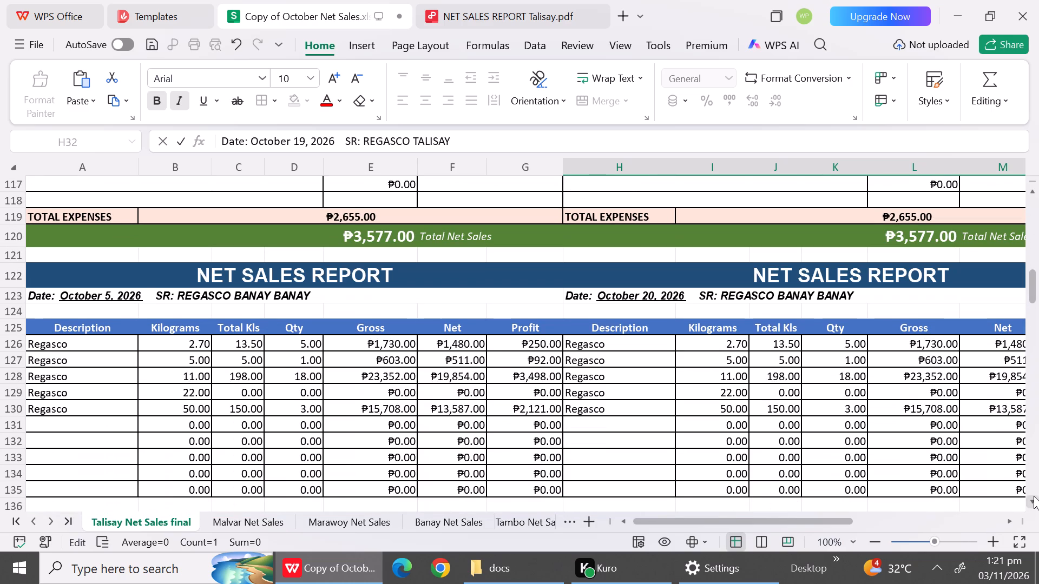
{"action": "double_click", "coordinate": [329, 299]}
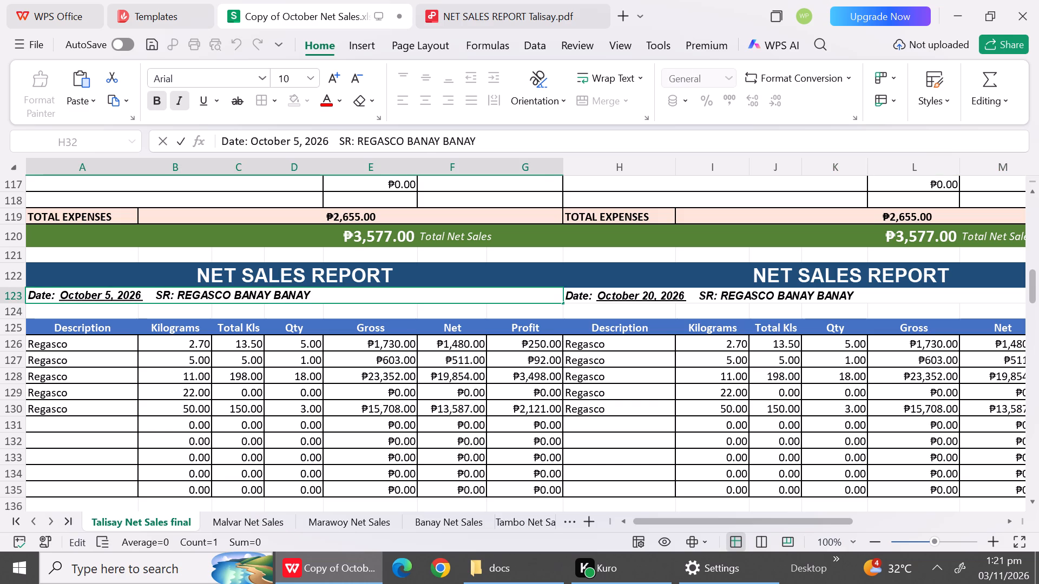
{"action": "left_click_drag", "start_coordinate": [329, 299], "coordinate": [236, 292]}
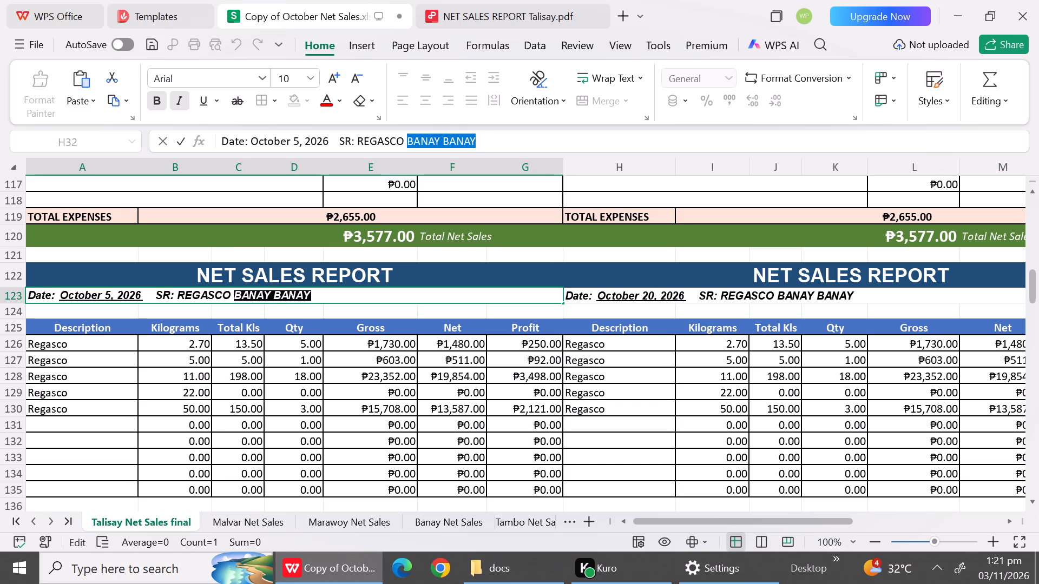
{"action": "key", "text": "ctrl+v"}
Replace BANAY BANAY with the copied TALISAY in the SR heading of the October 20 report.
{"action": "double_click", "coordinate": [867, 297]}
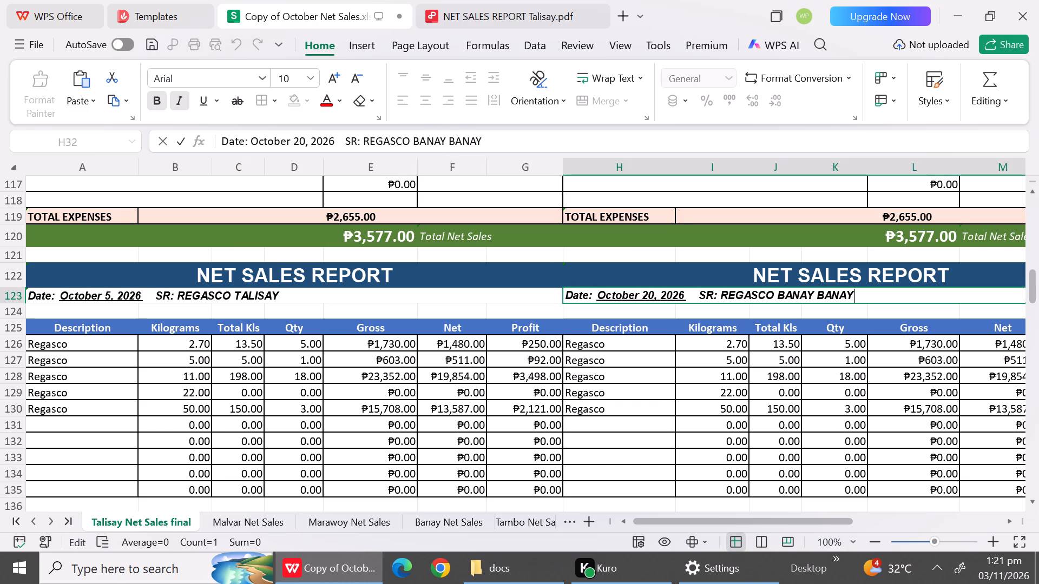
{"action": "left_click_drag", "start_coordinate": [867, 297], "coordinate": [780, 293]}
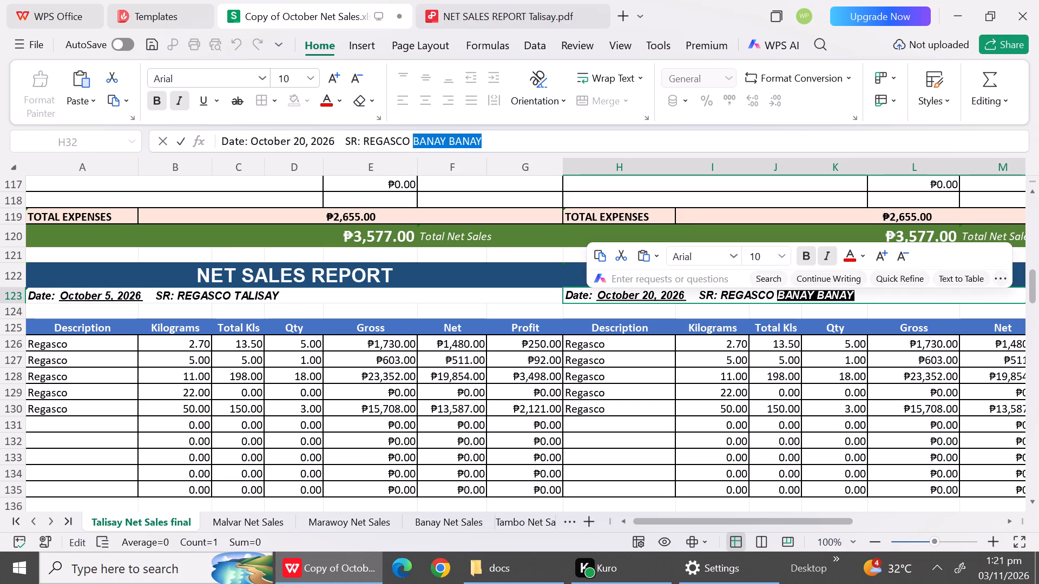
{"action": "key", "text": "ctrl+v"}
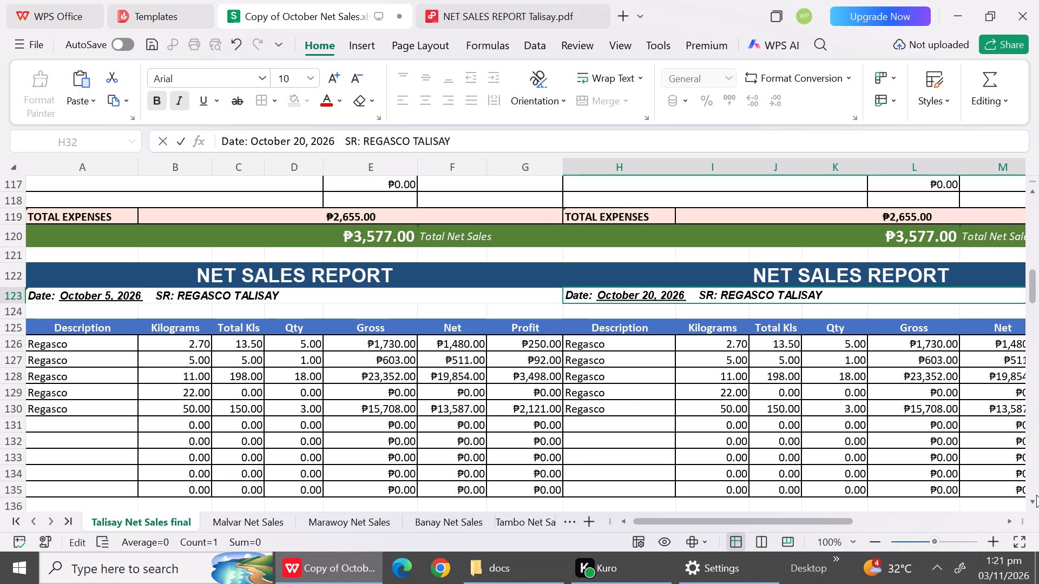
Replace BANAY BANAY with the copied TALISAY in the October 6 report's heading so it reads SR: REGASCO TALISAY.
{"action": "left_click", "coordinate": [1036, 495]}
{"action": "left_click", "coordinate": [1036, 484]}
{"action": "triple_click", "coordinate": [1034, 501]}
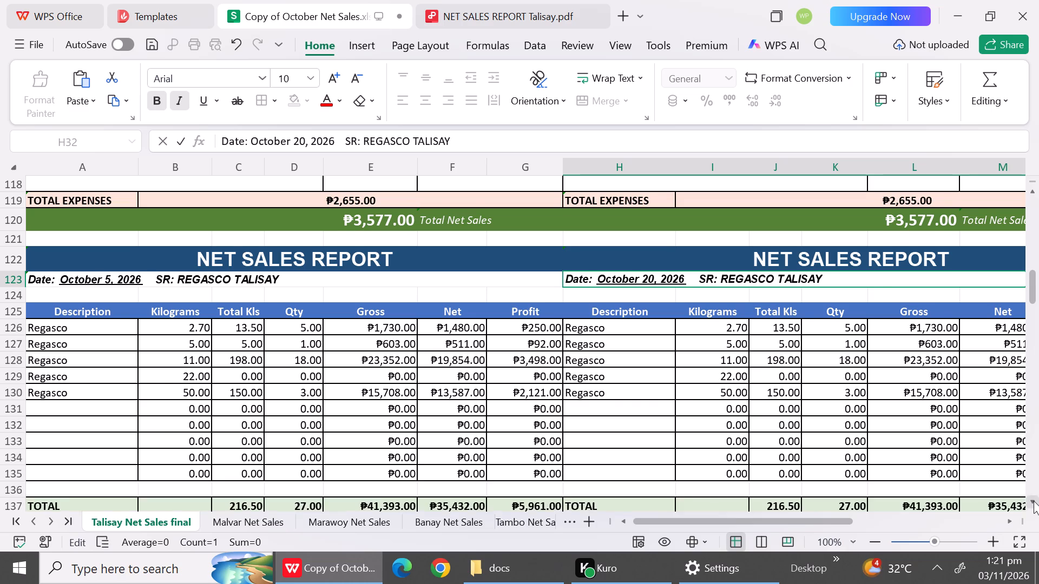
{"action": "triple_click", "coordinate": [1034, 501]}
{"action": "triple_click", "coordinate": [1034, 501]}
{"action": "triple_click", "coordinate": [1034, 501]}
{"action": "triple_click", "coordinate": [1034, 501]}
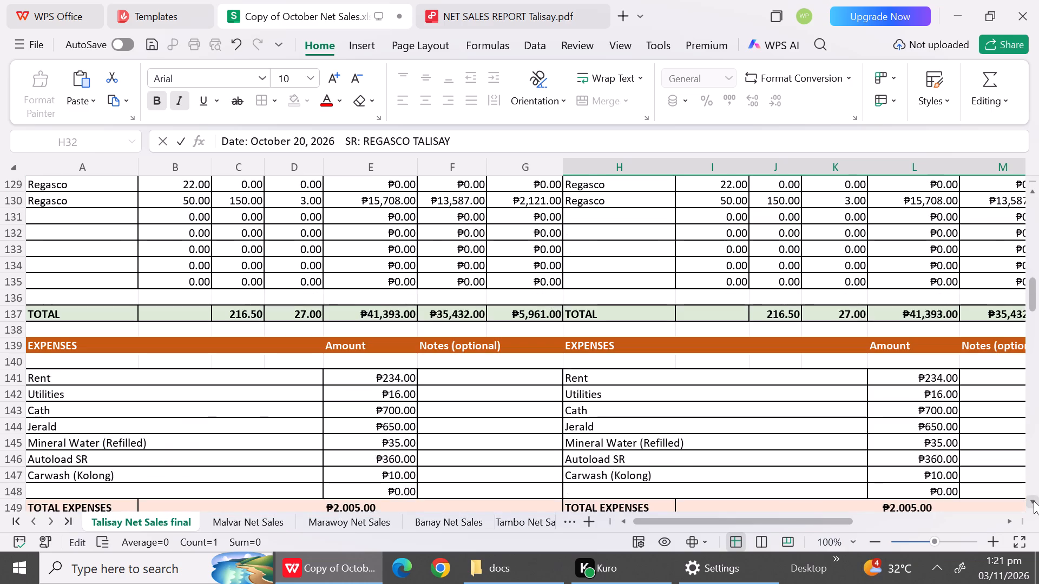
{"action": "triple_click", "coordinate": [1034, 501]}
{"action": "triple_click", "coordinate": [1034, 501]}
{"action": "triple_click", "coordinate": [1034, 501]}
{"action": "triple_click", "coordinate": [1034, 501]}
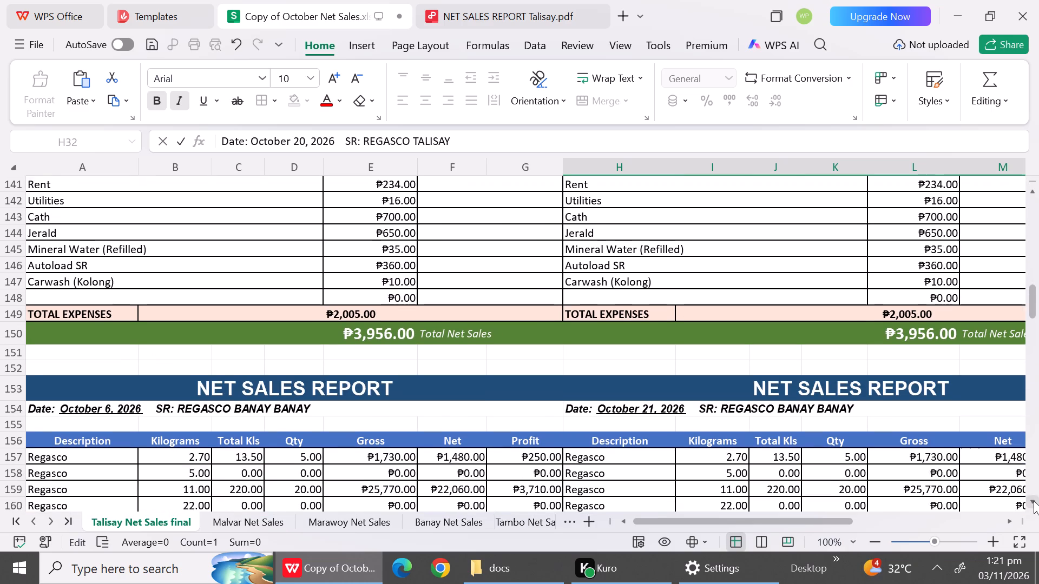
{"action": "triple_click", "coordinate": [1034, 501]}
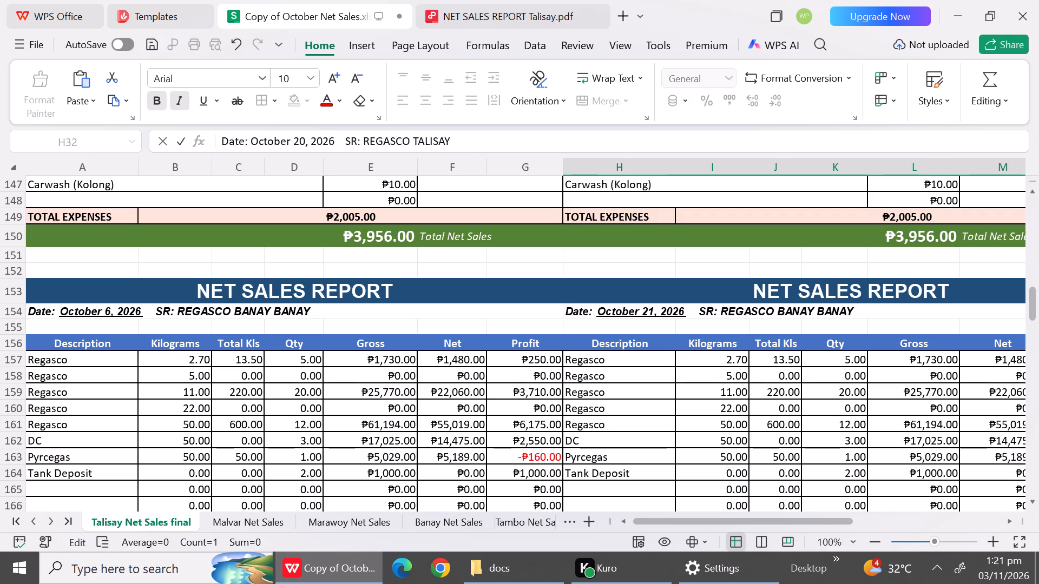
{"action": "double_click", "coordinate": [320, 315]}
{"action": "left_click_drag", "start_coordinate": [320, 315], "coordinate": [236, 310]}
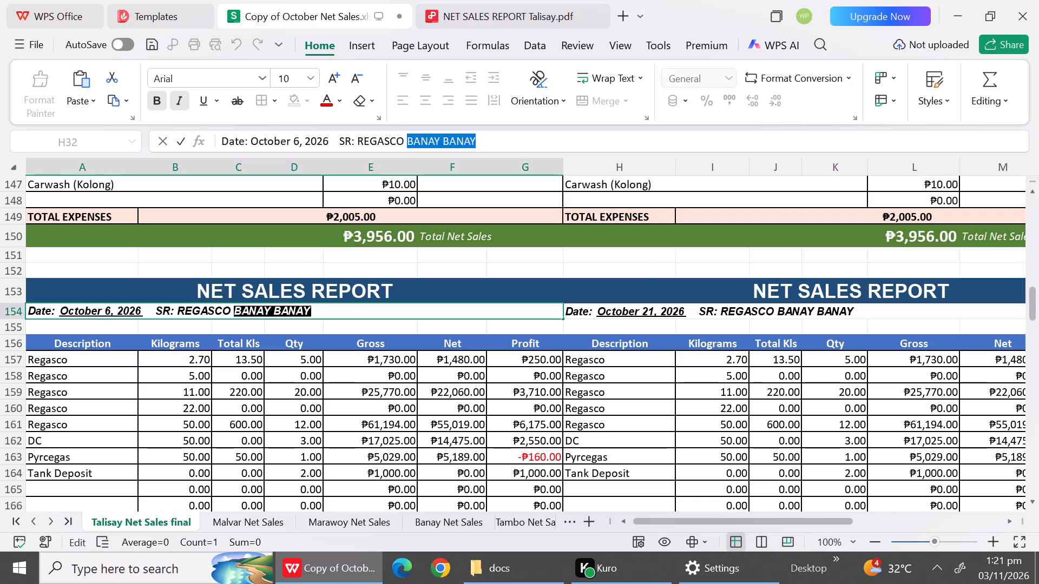
{"action": "left_click_drag", "start_coordinate": [236, 310], "coordinate": [223, 254]}
{"action": "key", "text": "ctrl+v"}
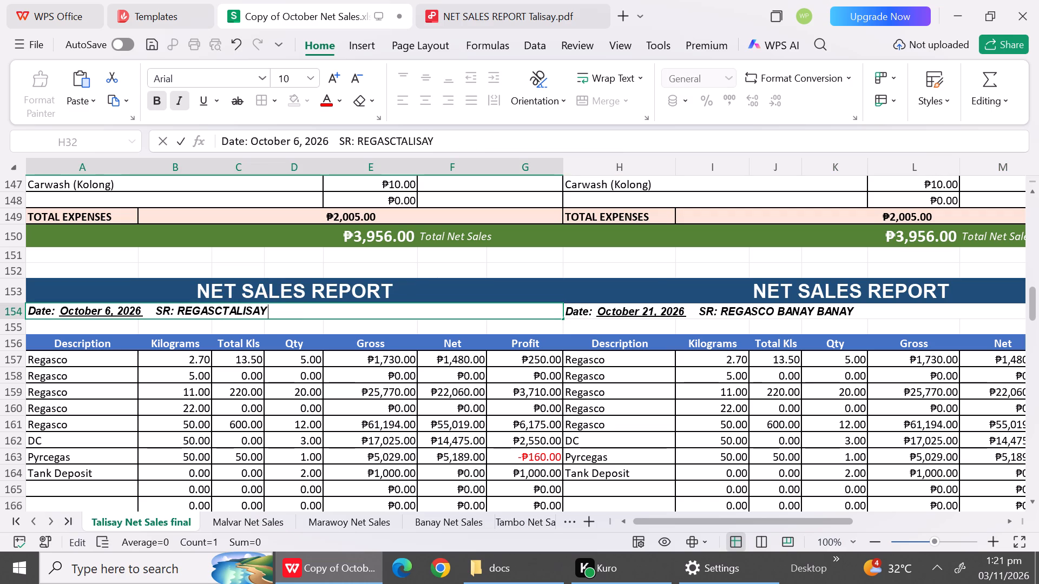
{"action": "left_click", "coordinate": [225, 308]}
{"action": "type", "text": "O"}
{"action": "key", "text": "space"}
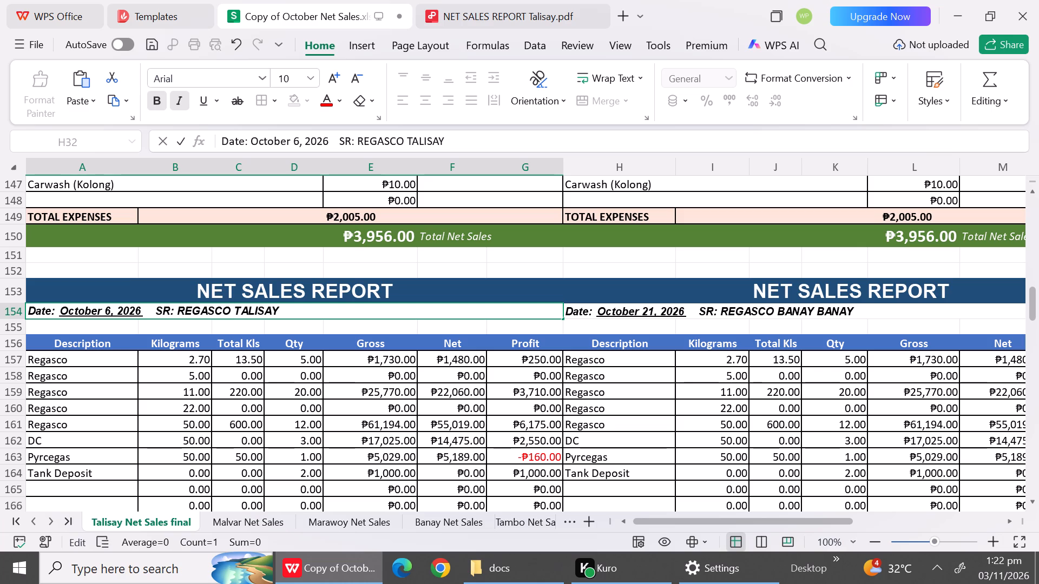
Replace BANAY BANAY with the copied TALISAY in the SR heading of the October 21 report.
{"action": "double_click", "coordinate": [858, 313]}
{"action": "left_click_drag", "start_coordinate": [858, 313], "coordinate": [777, 314]}
{"action": "key", "text": "ctrl+v"}
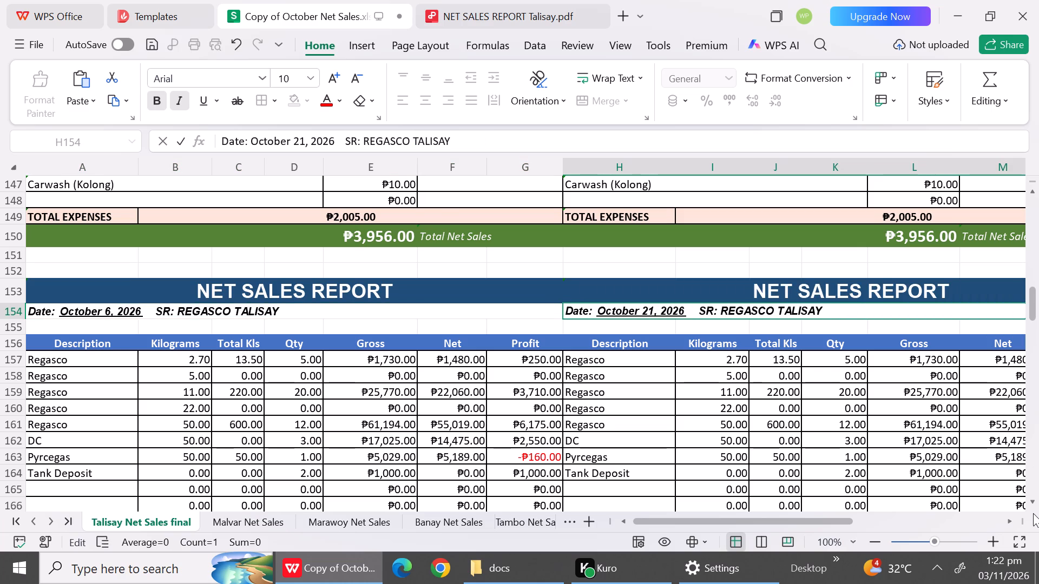
Replace BANAY BANAY with the copied TALISAY in the SR heading of the October 7 report.
{"action": "triple_click", "coordinate": [1032, 505]}
{"action": "triple_click", "coordinate": [1032, 505]}
{"action": "triple_click", "coordinate": [1032, 505]}
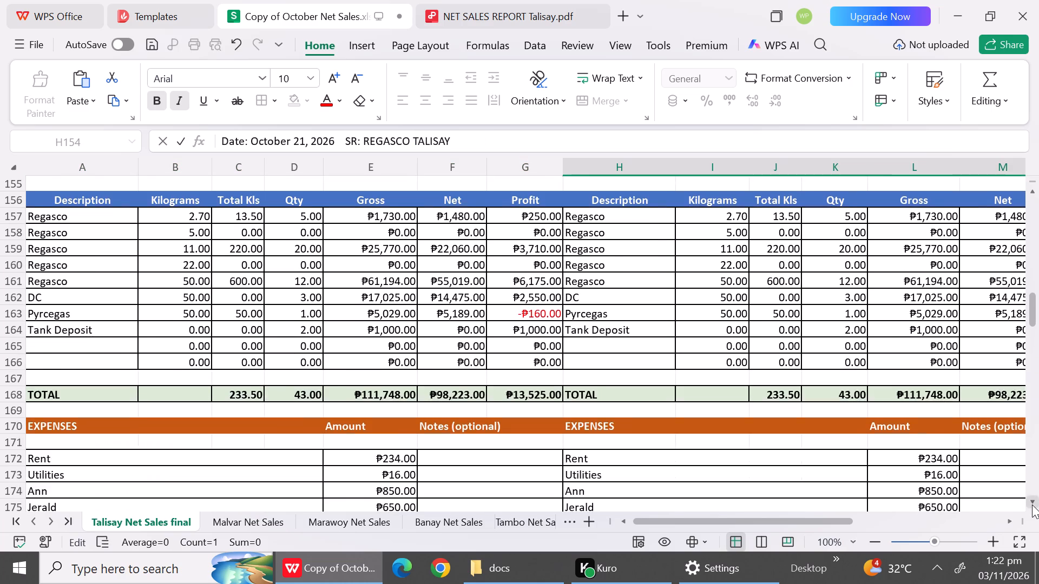
{"action": "triple_click", "coordinate": [1032, 505]}
{"action": "triple_click", "coordinate": [1032, 505]}
{"action": "triple_click", "coordinate": [1032, 505]}
{"action": "triple_click", "coordinate": [1032, 505]}
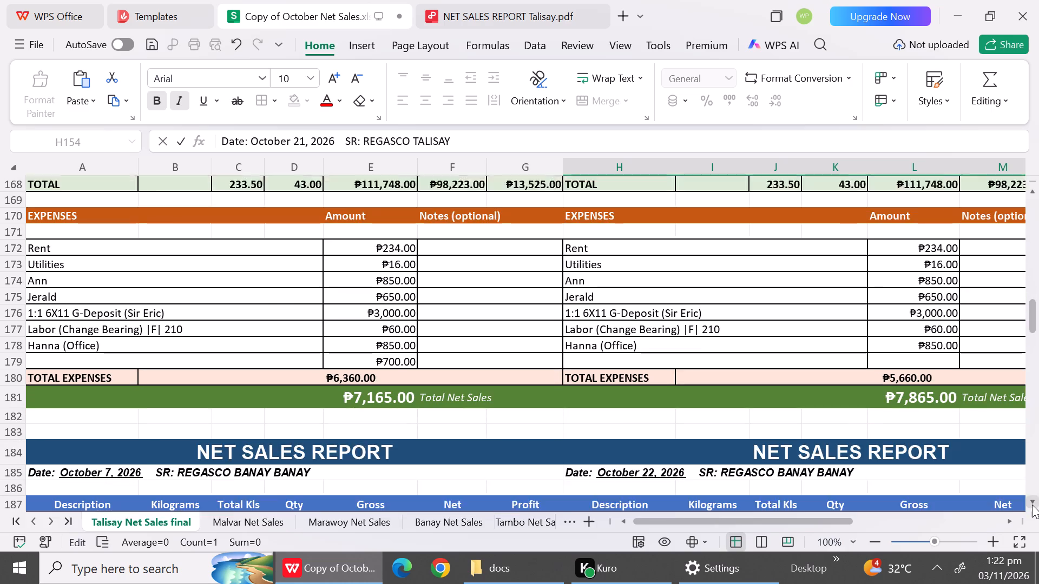
{"action": "triple_click", "coordinate": [1032, 505]}
{"action": "triple_click", "coordinate": [1032, 505]}
{"action": "triple_click", "coordinate": [1032, 505]}
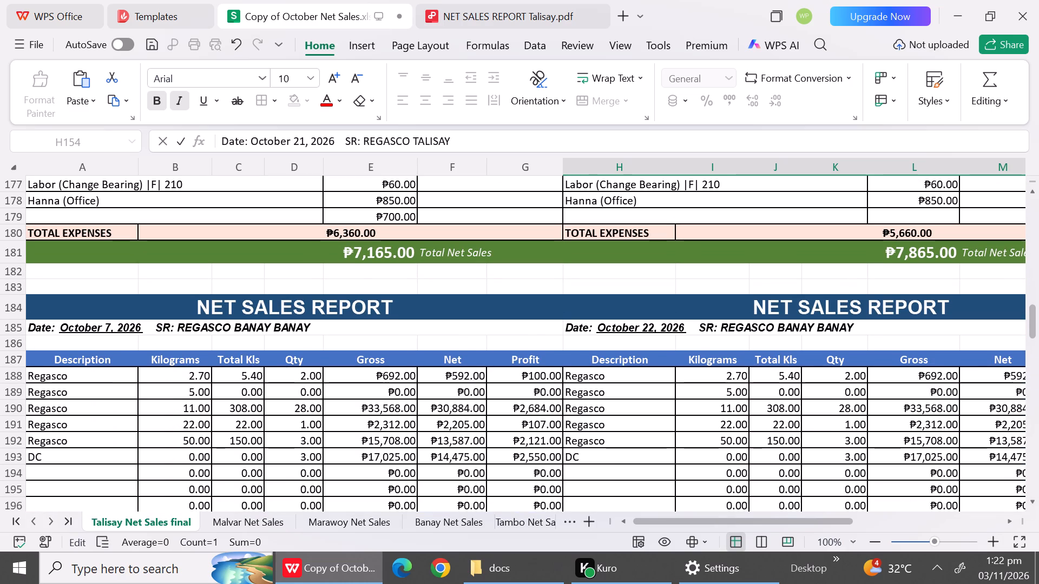
{"action": "double_click", "coordinate": [327, 327]}
{"action": "left_click_drag", "start_coordinate": [327, 327], "coordinate": [229, 330]}
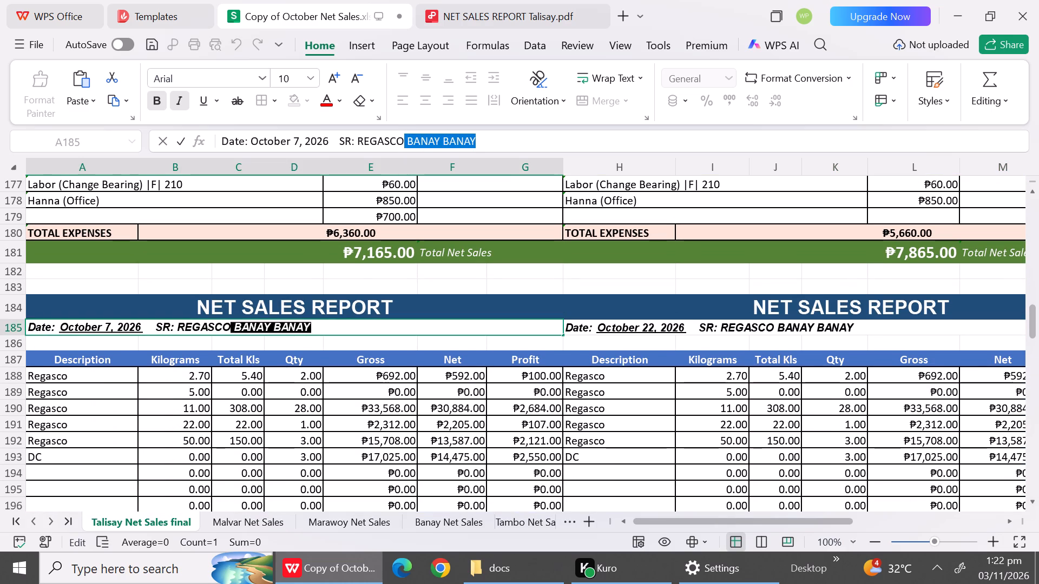
{"action": "left_click_drag", "start_coordinate": [229, 330], "coordinate": [234, 330]}
{"action": "key", "text": "ctrl+v"}
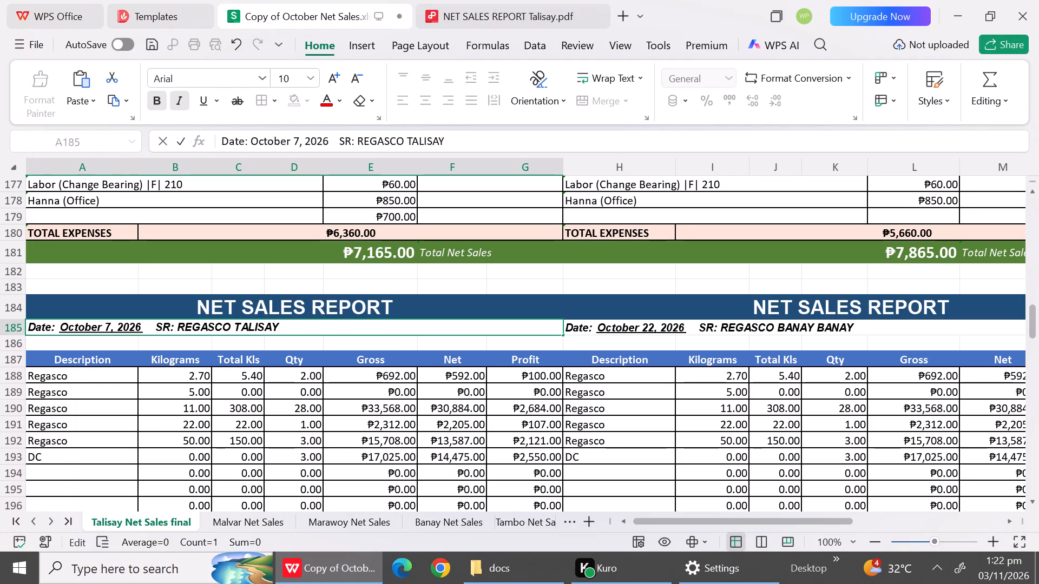
Delete BANAY BANAY from the October 22 report's SR heading and put the copied TALISAY after REGASCO.
{"action": "double_click", "coordinate": [854, 334]}
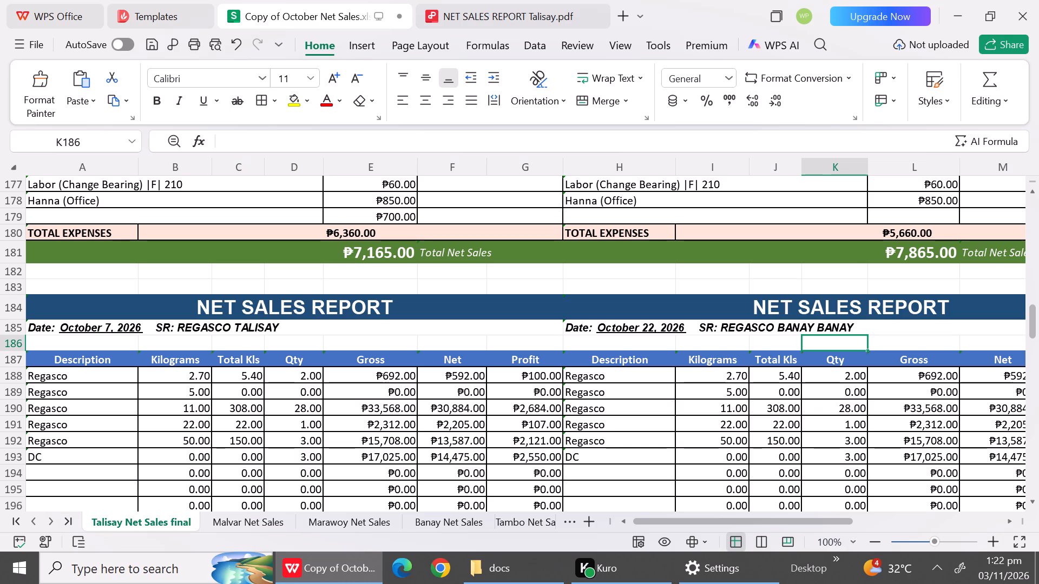
{"action": "double_click", "coordinate": [854, 326]}
{"action": "key", "text": "BackSpace"}
{"action": "key", "text": "BackSpace"}
{"action": "key", "text": "BackSpace"}
{"action": "key", "text": "BackSpace"}
{"action": "key", "text": "BackSpace"}
{"action": "key", "text": "BackSpace"}
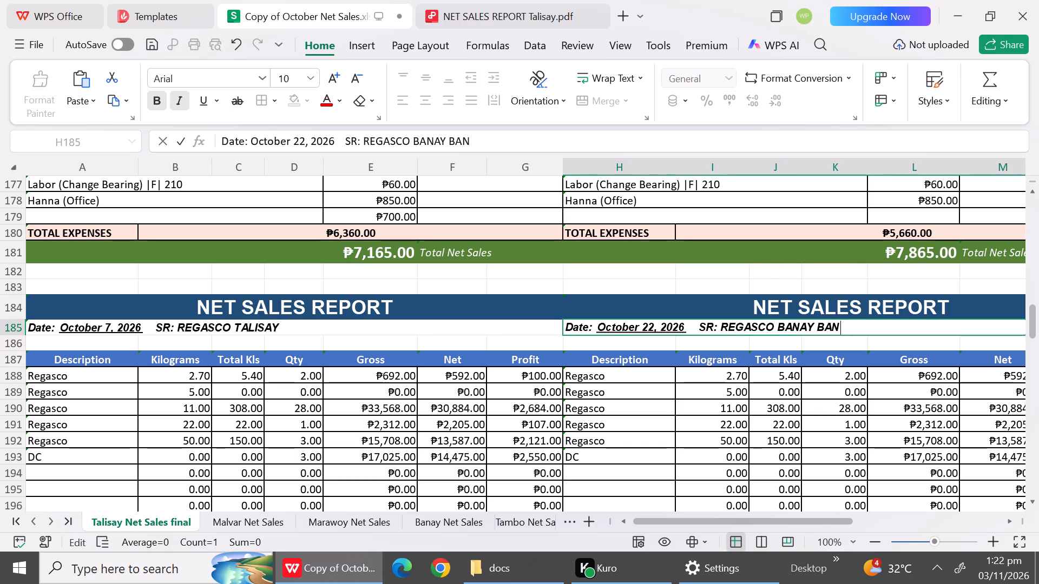
{"action": "key", "text": "BackSpace"}
{"action": "key", "text": "BackSpace"}
{"action": "key", "text": "BackSpace"}
{"action": "key", "text": "BackSpace"}
{"action": "key", "text": "BackSpace"}
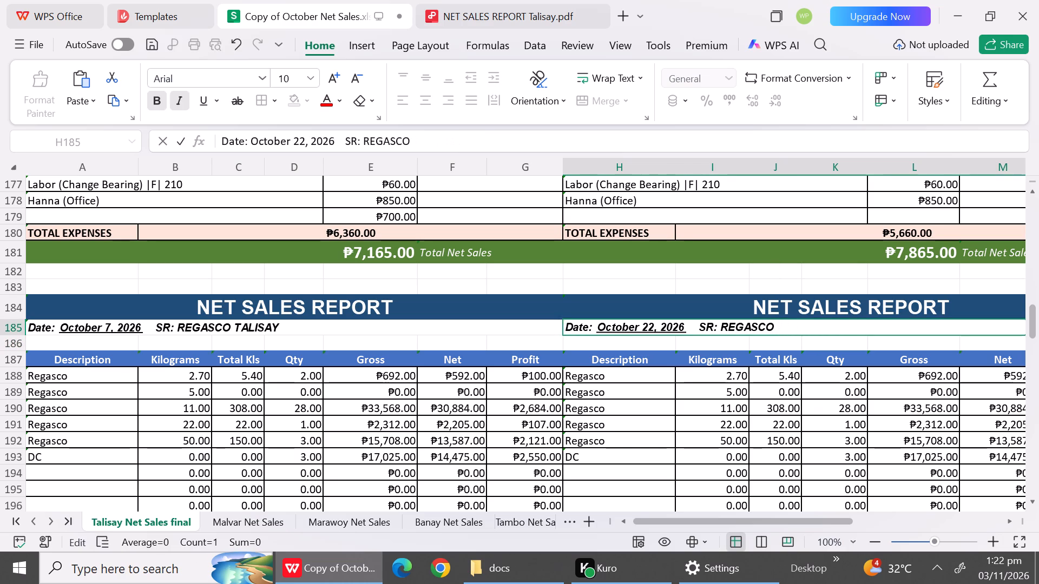
{"action": "key", "text": "ctrl+v"}
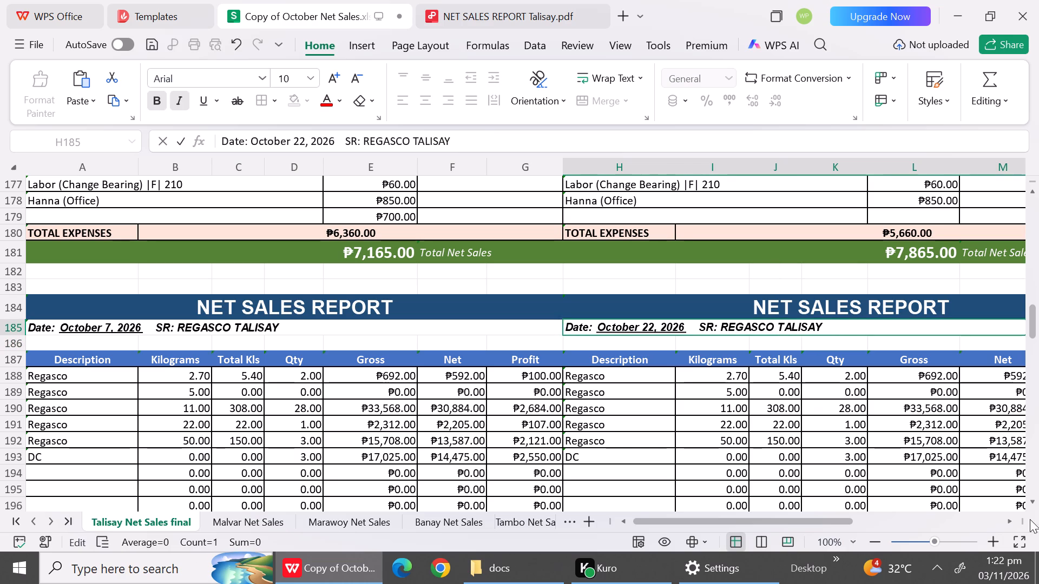
Replace BANAY BANAY with the copied TALISAY in the October 8 report's heading so it reads SR: TALISAY.
{"action": "triple_click", "coordinate": [1031, 498]}
{"action": "triple_click", "coordinate": [1031, 498]}
{"action": "triple_click", "coordinate": [1031, 498]}
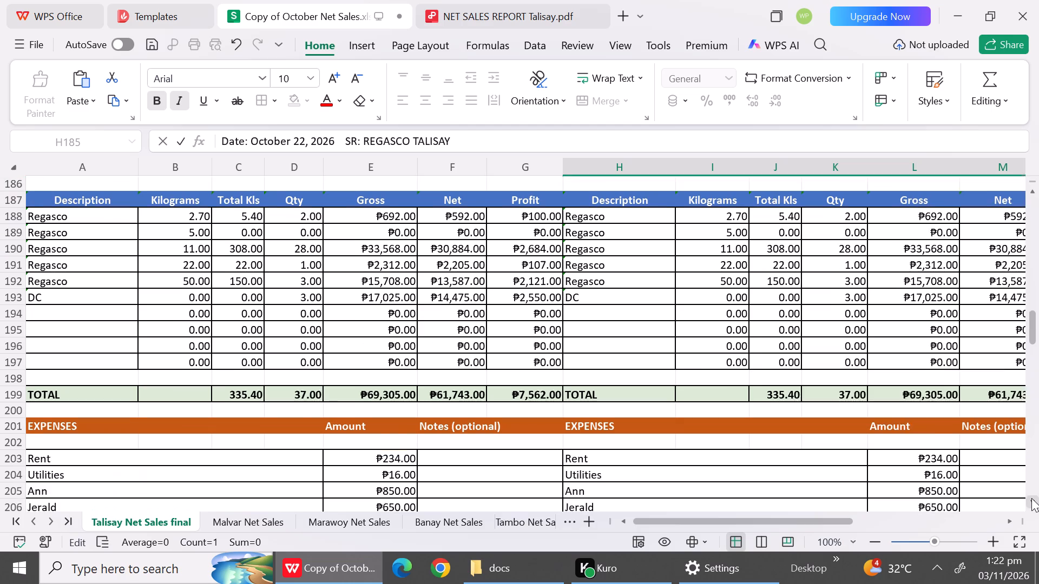
{"action": "triple_click", "coordinate": [1031, 498]}
{"action": "triple_click", "coordinate": [1031, 498]}
{"action": "triple_click", "coordinate": [1031, 498]}
{"action": "triple_click", "coordinate": [1031, 498]}
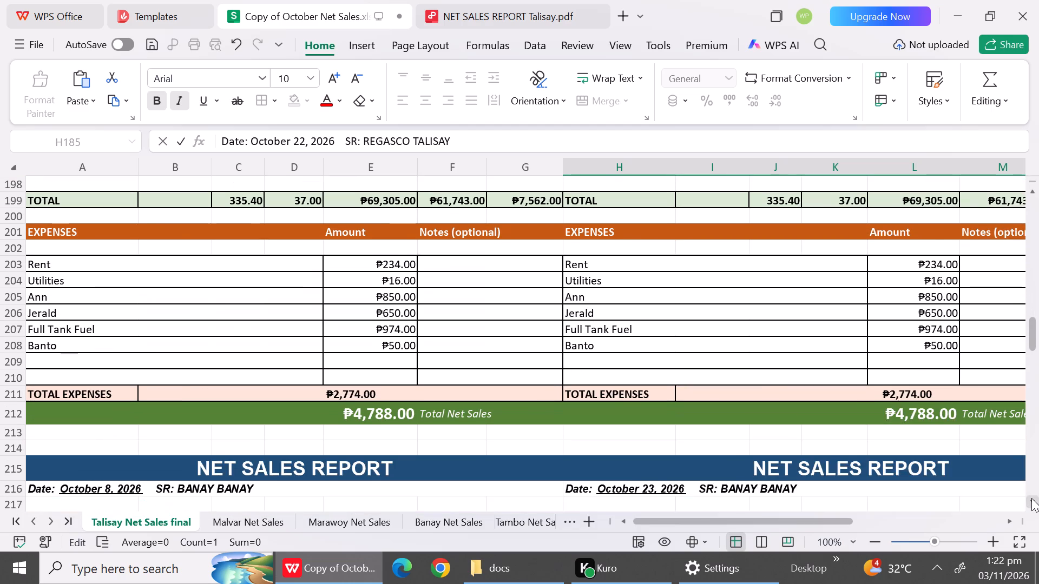
{"action": "triple_click", "coordinate": [1031, 498]}
{"action": "triple_click", "coordinate": [1031, 498]}
{"action": "triple_click", "coordinate": [1031, 498]}
{"action": "left_click", "coordinate": [1031, 498]}
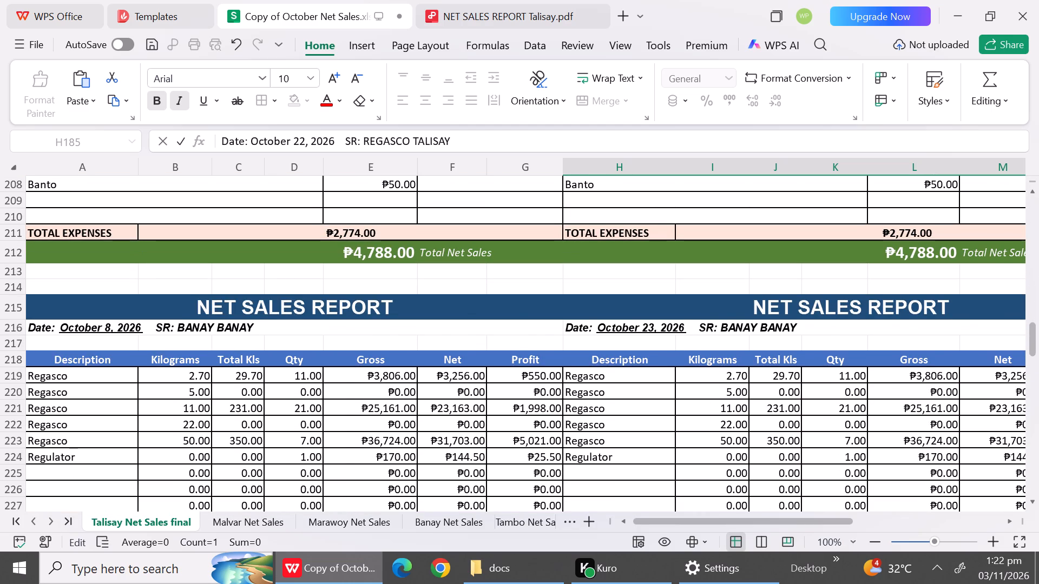
{"action": "double_click", "coordinate": [260, 331]}
{"action": "left_click_drag", "start_coordinate": [260, 331], "coordinate": [185, 324]}
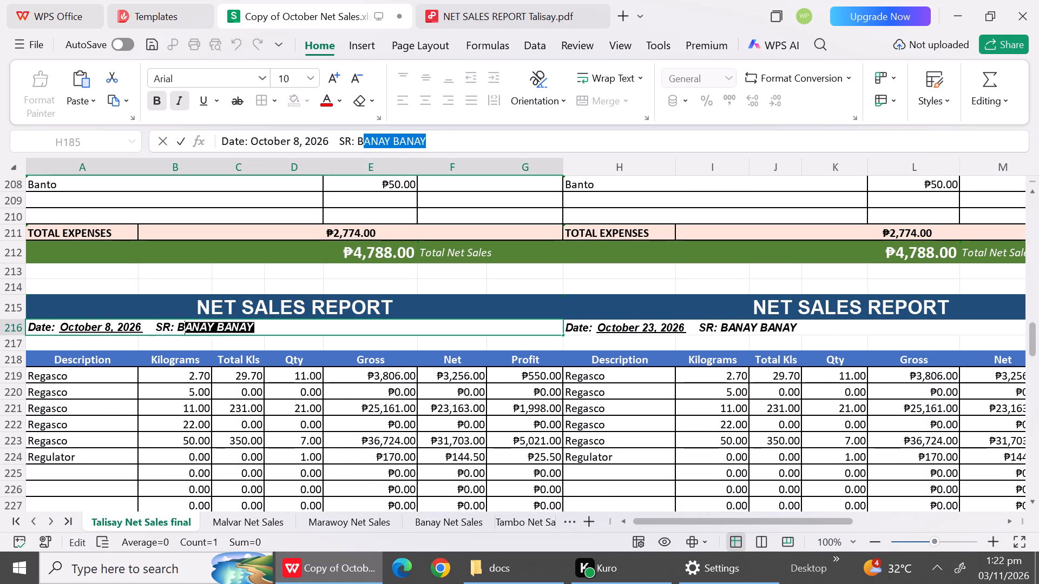
{"action": "left_click_drag", "start_coordinate": [185, 324], "coordinate": [178, 324]}
{"action": "key", "text": "ctrl+v"}
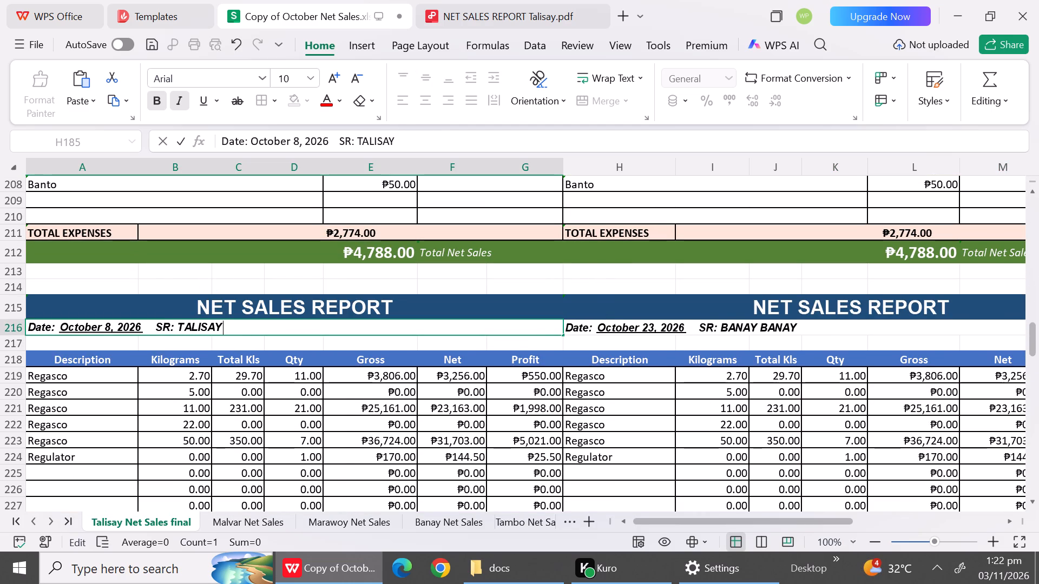
Replace BANAY BANAY with the copied TALISAY in the October 23 report's heading so it reads SR: TALISAY.
{"action": "triple_click", "coordinate": [813, 326]}
{"action": "left_click_drag", "start_coordinate": [813, 326], "coordinate": [803, 326]}
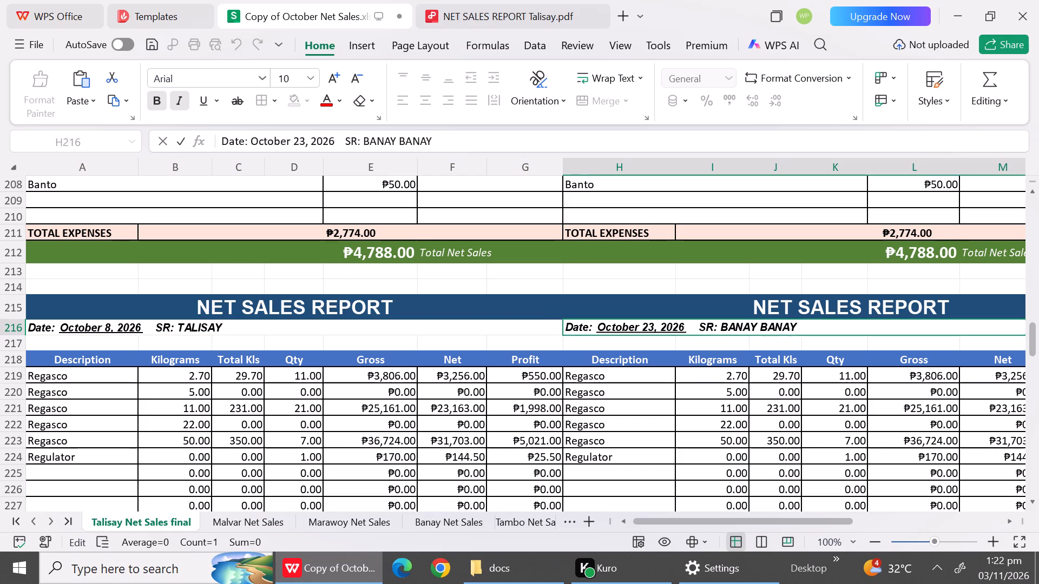
{"action": "left_click_drag", "start_coordinate": [803, 326], "coordinate": [724, 327]}
{"action": "key", "text": "ctrl+v"}
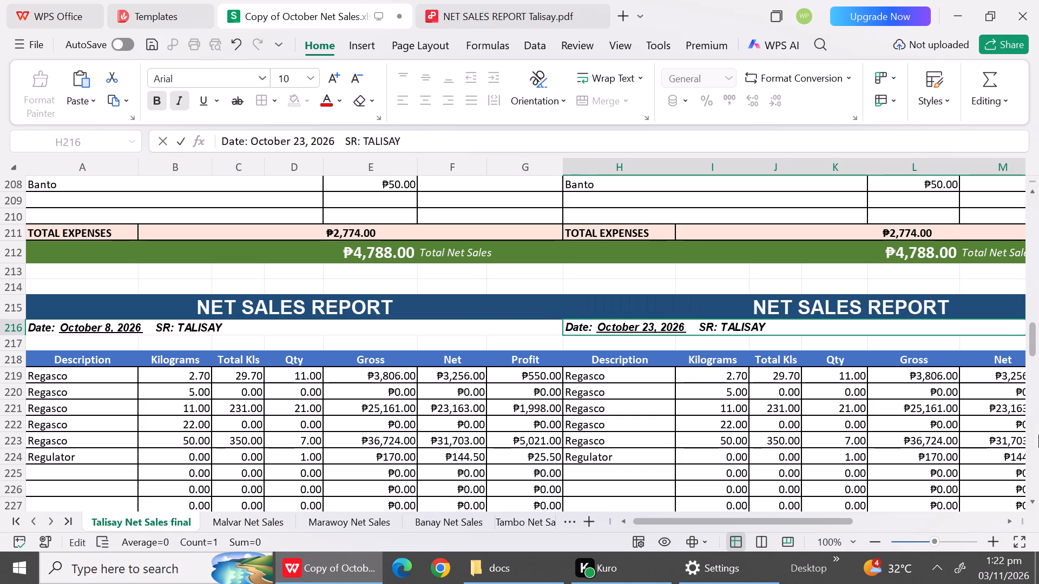
Replace BANAY BANAY with the copied TALISAY in the SR heading of the October 9 report.
{"action": "double_click", "coordinate": [1033, 505]}
{"action": "triple_click", "coordinate": [1033, 505]}
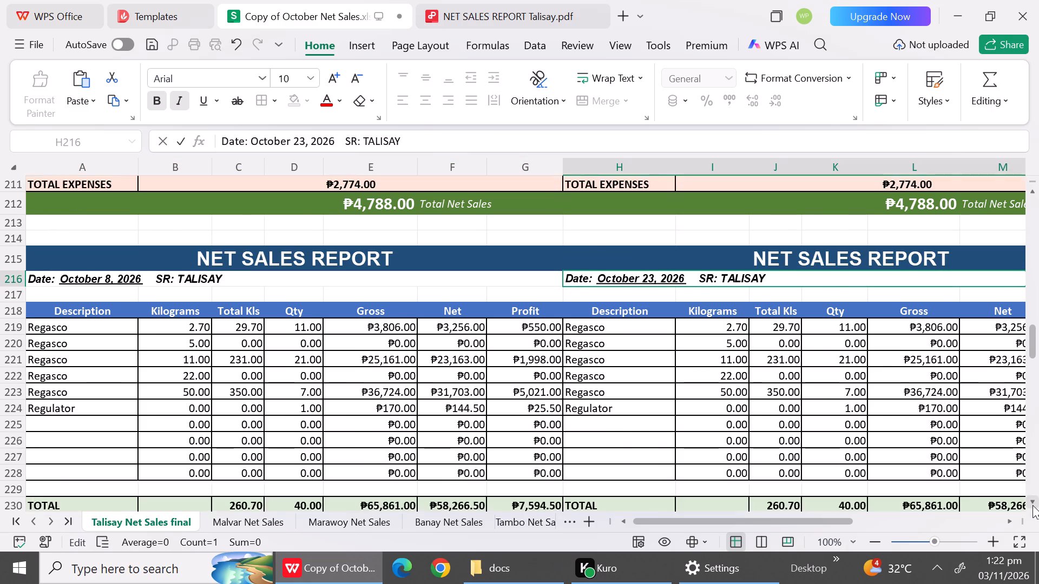
{"action": "triple_click", "coordinate": [1033, 505]}
{"action": "triple_click", "coordinate": [1033, 505]}
{"action": "triple_click", "coordinate": [1033, 505]}
{"action": "triple_click", "coordinate": [1033, 505]}
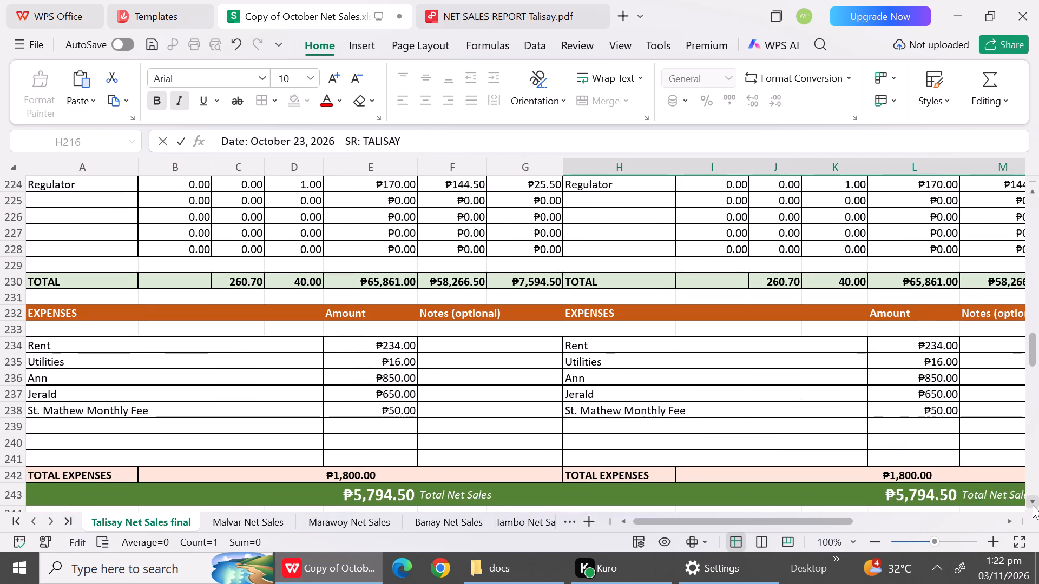
{"action": "triple_click", "coordinate": [1033, 505]}
{"action": "triple_click", "coordinate": [1033, 505]}
{"action": "triple_click", "coordinate": [1033, 505]}
{"action": "triple_click", "coordinate": [1033, 505]}
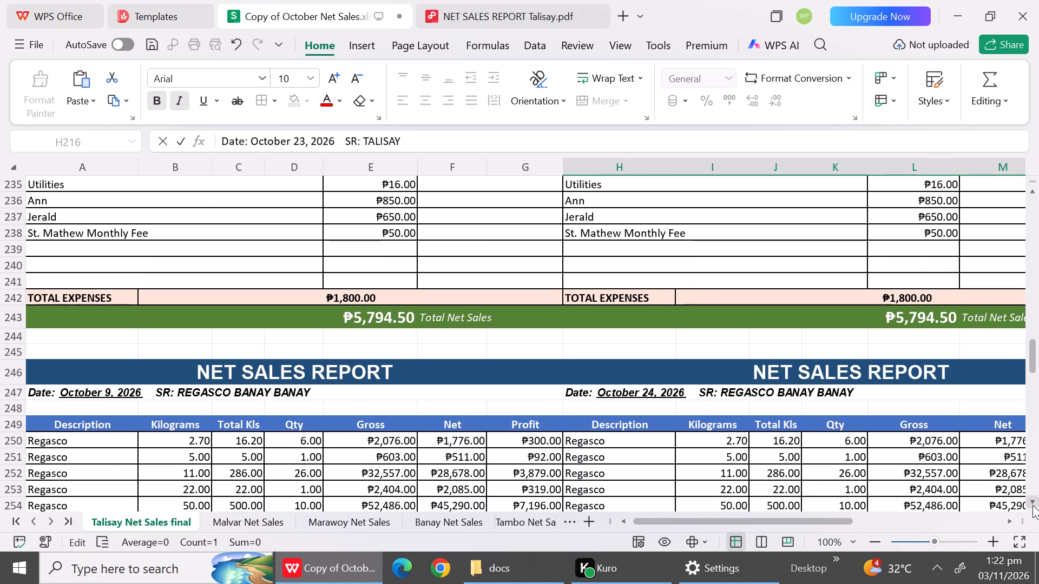
{"action": "left_click", "coordinate": [1033, 505]}
{"action": "double_click", "coordinate": [322, 345]}
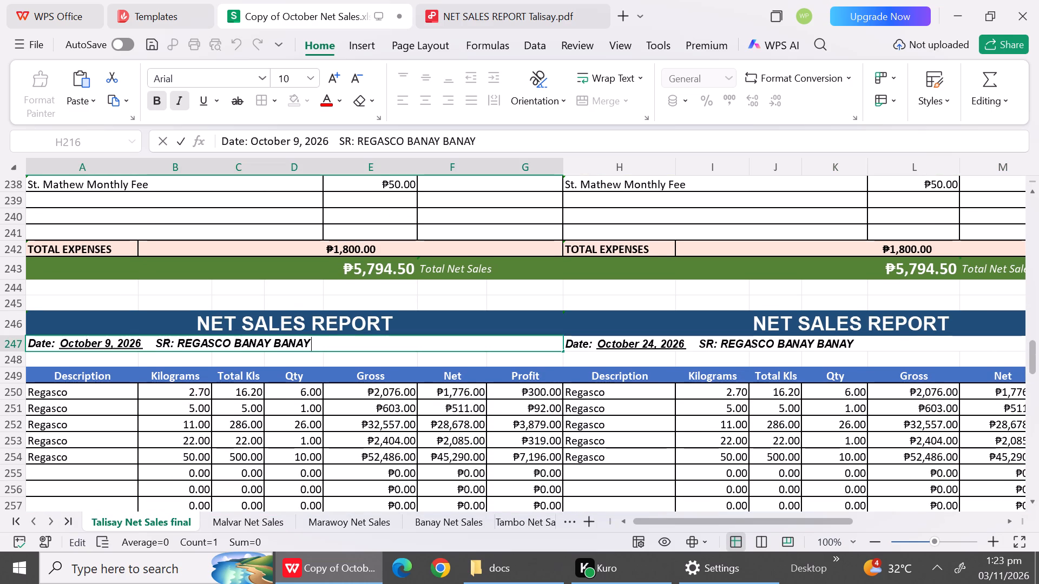
{"action": "left_click_drag", "start_coordinate": [322, 345], "coordinate": [235, 341]}
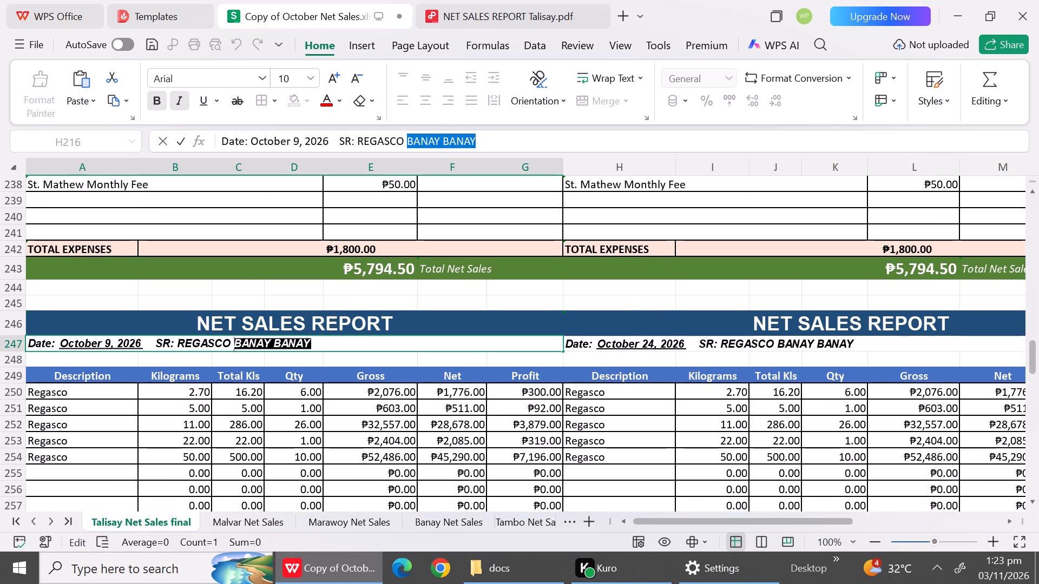
{"action": "key", "text": "ctrl+v"}
Replace BANAY BANAY with the copied TALISAY in the October 24 report's heading so it reads SR: REGASCO TALISAY.
{"action": "double_click", "coordinate": [855, 347]}
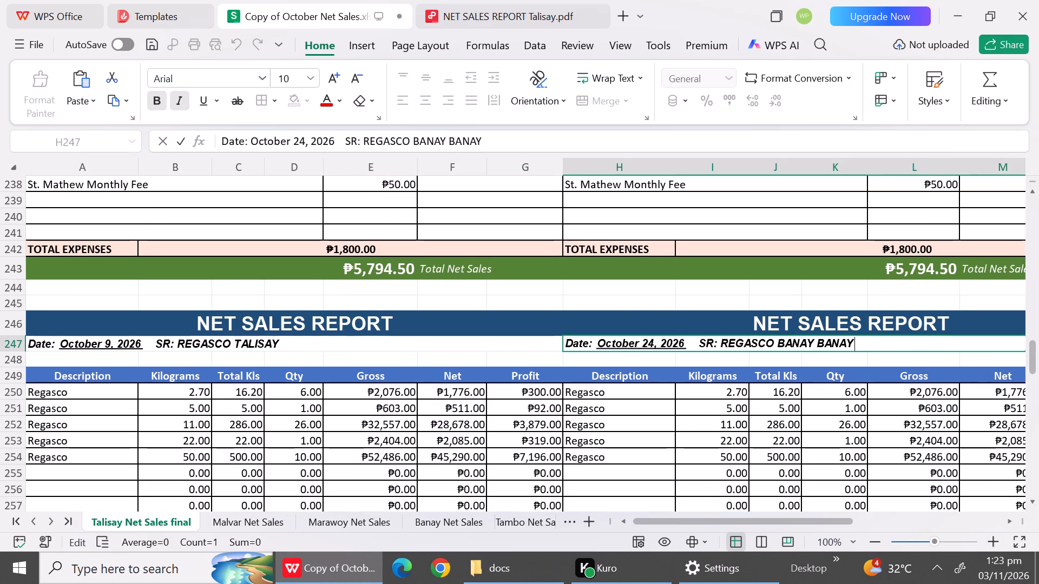
{"action": "left_click_drag", "start_coordinate": [855, 347], "coordinate": [778, 344]}
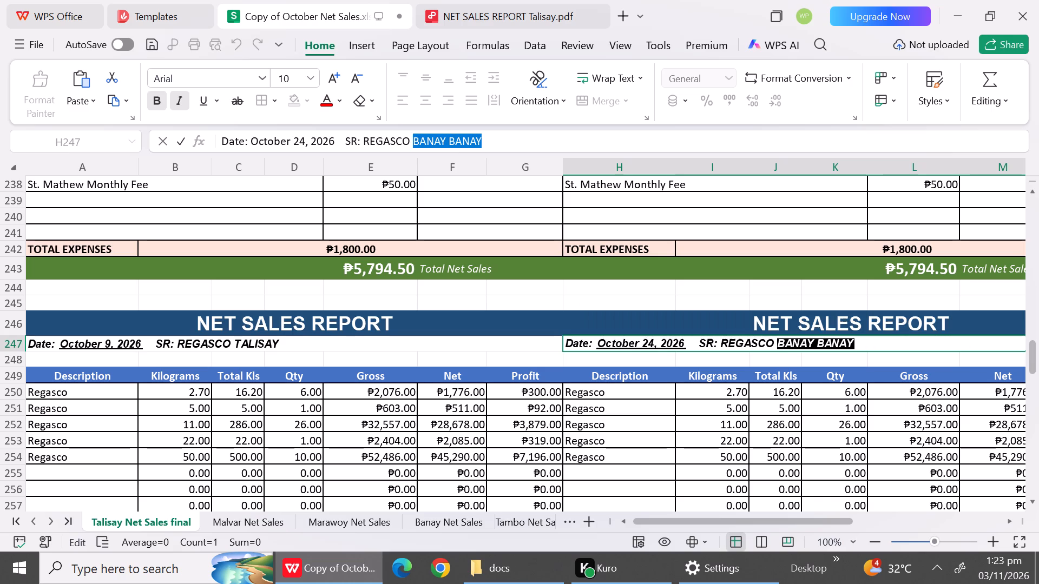
{"action": "key", "text": "ctrl+v"}
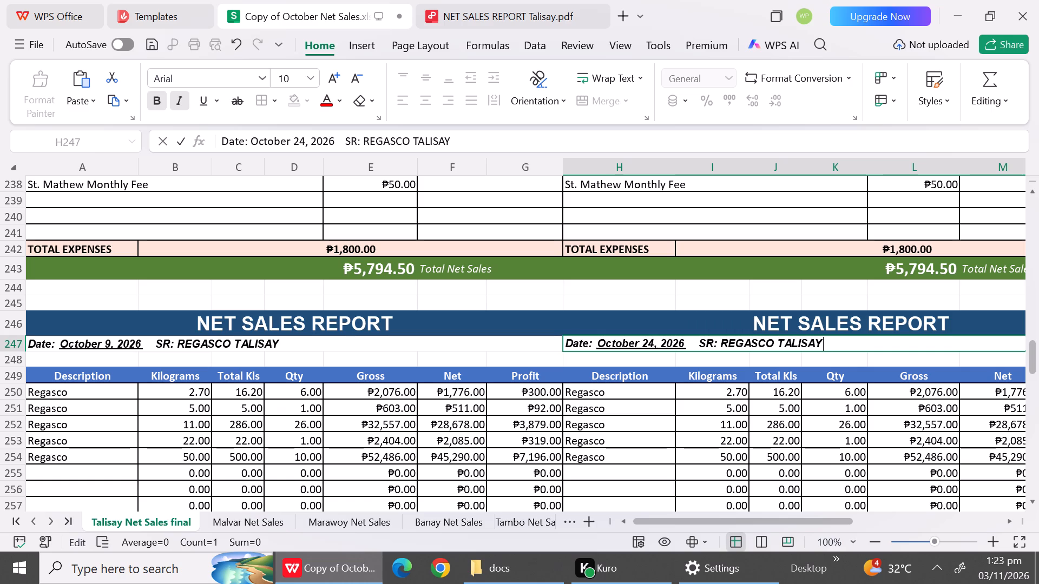
Replace BANAY BANAY with the copied TALISAY in the SR heading of the October 10 report.
{"action": "triple_click", "coordinate": [1033, 505]}
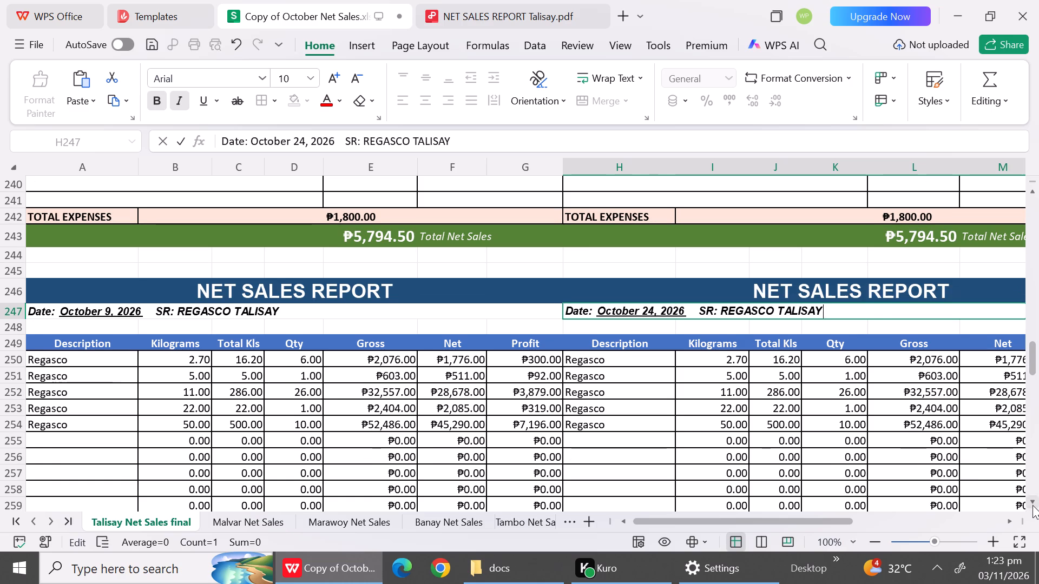
{"action": "triple_click", "coordinate": [1033, 505]}
{"action": "triple_click", "coordinate": [1033, 505]}
{"action": "triple_click", "coordinate": [1033, 505]}
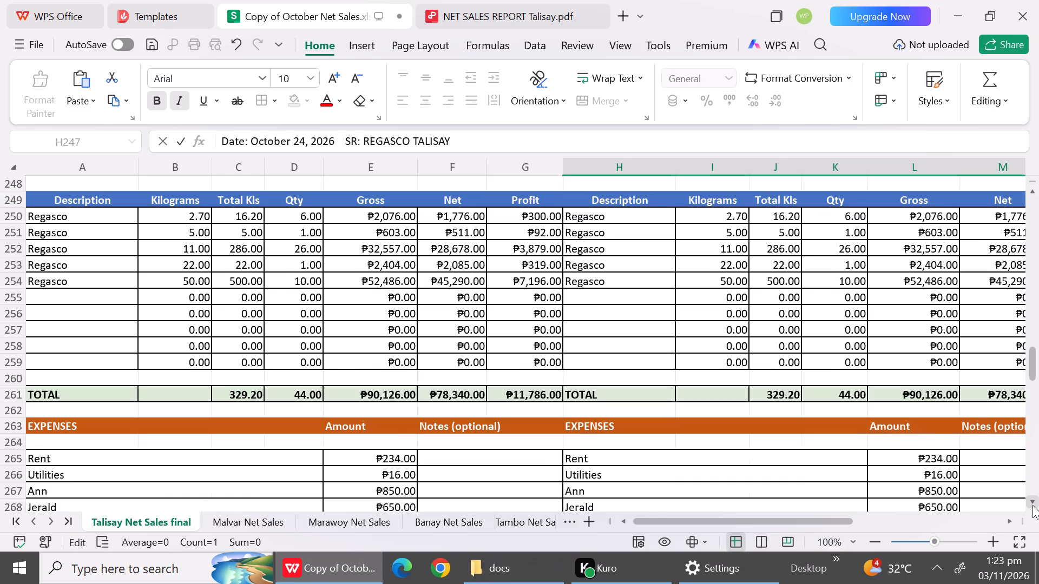
{"action": "triple_click", "coordinate": [1033, 505]}
{"action": "triple_click", "coordinate": [1033, 505]}
{"action": "triple_click", "coordinate": [1033, 505]}
{"action": "triple_click", "coordinate": [1033, 505]}
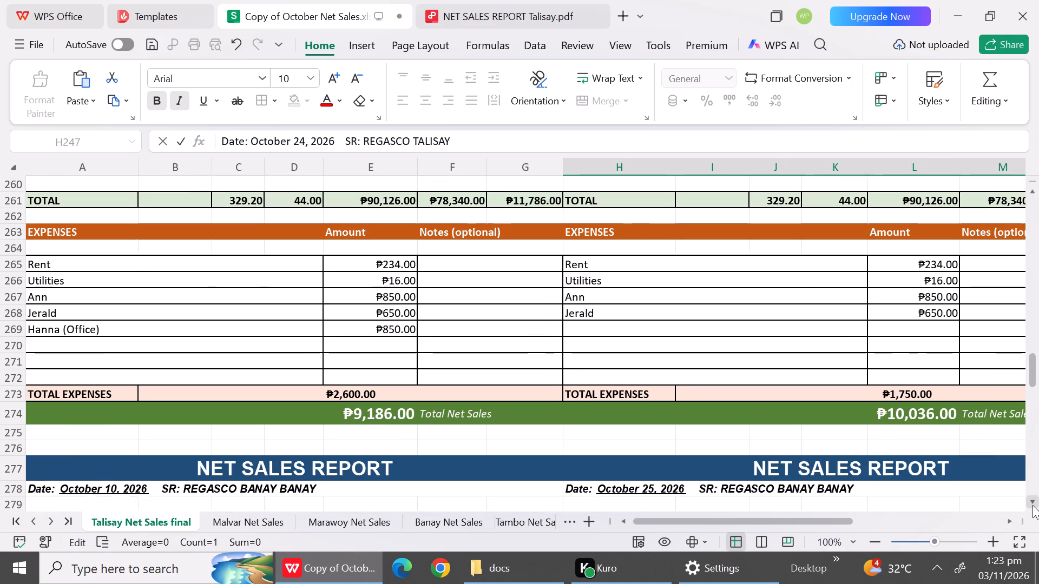
{"action": "double_click", "coordinate": [1033, 505]}
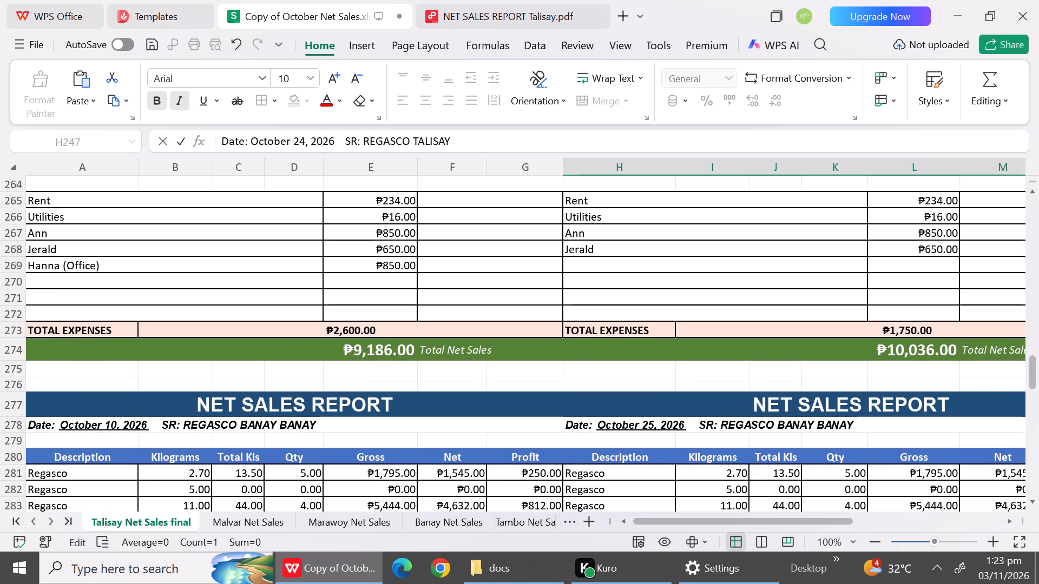
{"action": "double_click", "coordinate": [323, 421]}
{"action": "left_click_drag", "start_coordinate": [323, 421], "coordinate": [242, 427]}
{"action": "key", "text": "ctrl+v"}
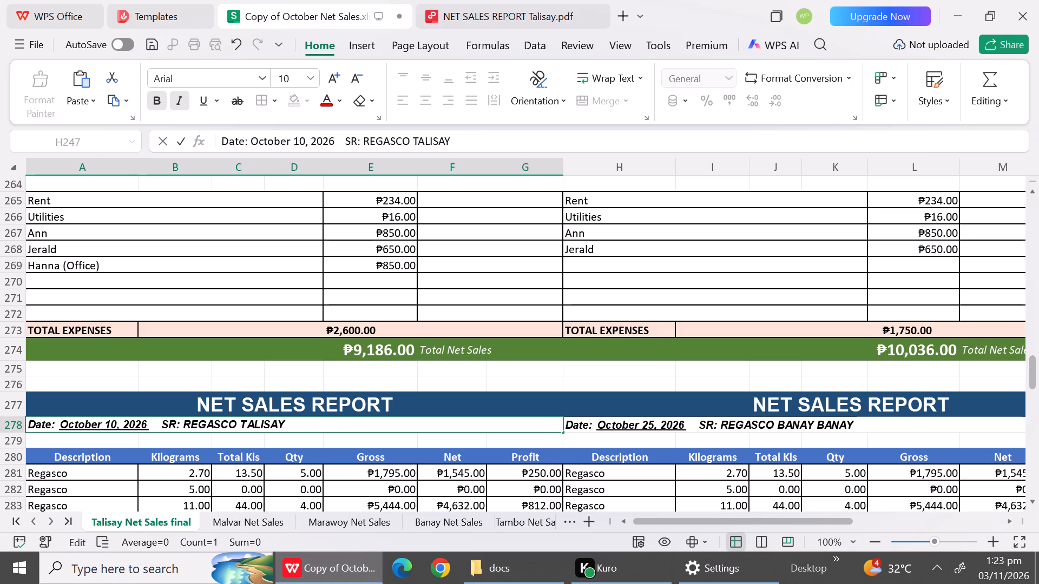
Replace BANAY BANAY with the copied TALISAY in the SR heading of the October 25 report.
{"action": "double_click", "coordinate": [859, 426]}
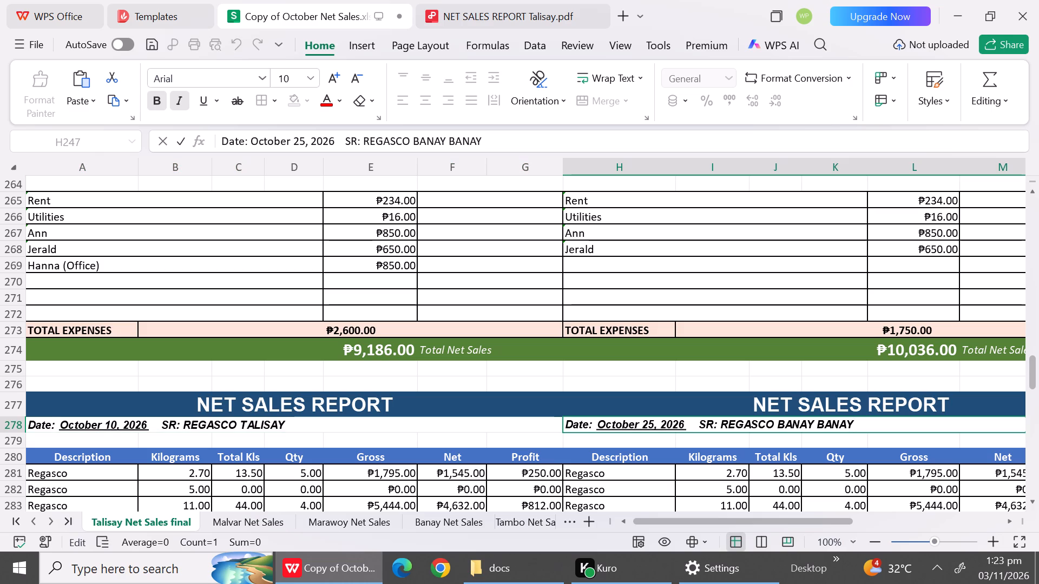
{"action": "left_click_drag", "start_coordinate": [859, 426], "coordinate": [780, 430]}
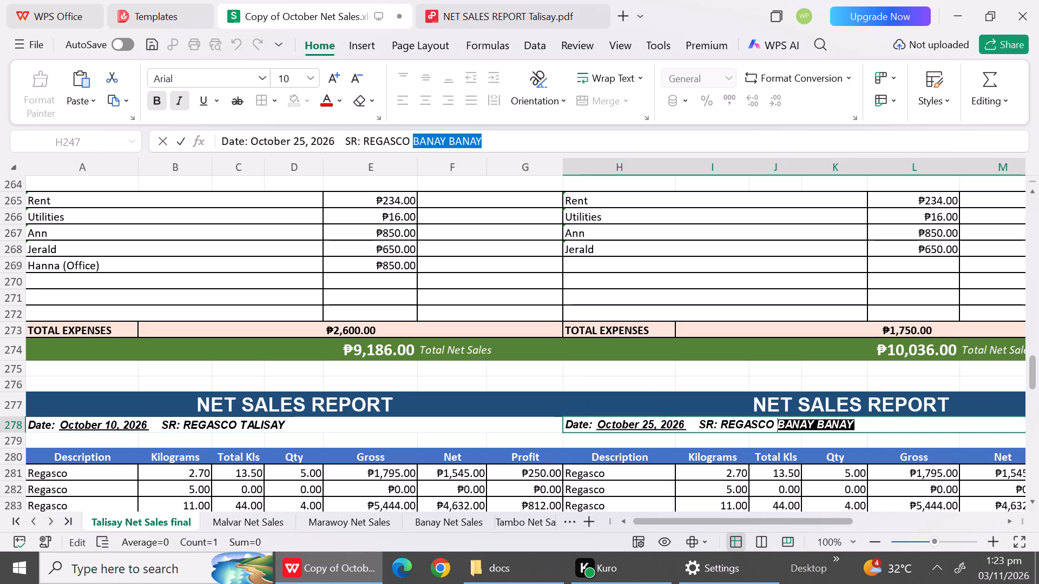
{"action": "key", "text": "ctrl+v"}
Replace BANAY BANAY with the copied TALISAY in the October 11 report's heading so it reads SR: REGASCO TALISAY.
{"action": "triple_click", "coordinate": [1035, 501]}
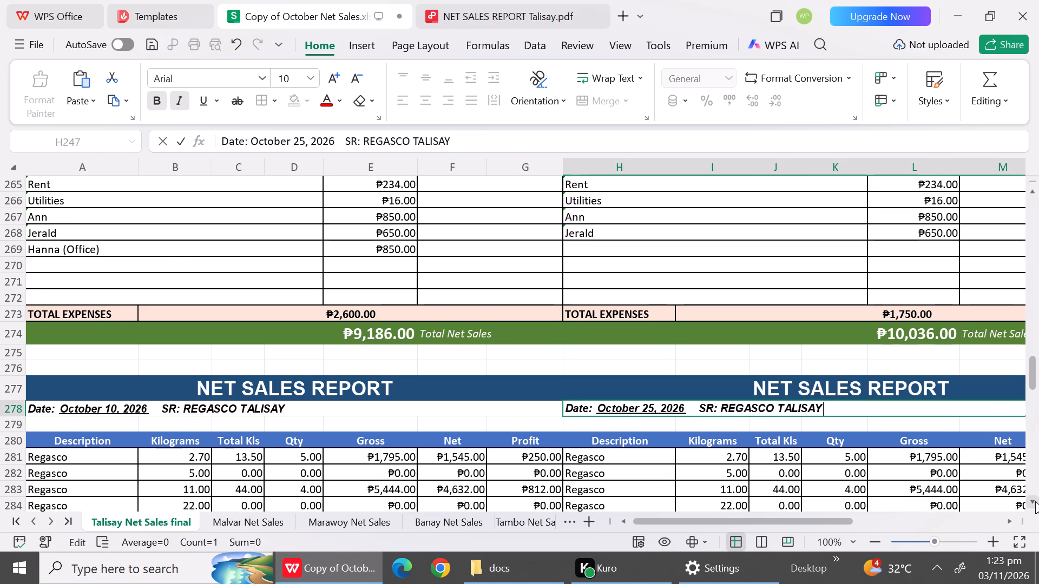
{"action": "triple_click", "coordinate": [1035, 501]}
{"action": "triple_click", "coordinate": [1035, 501]}
{"action": "triple_click", "coordinate": [1035, 501]}
{"action": "triple_click", "coordinate": [1035, 501]}
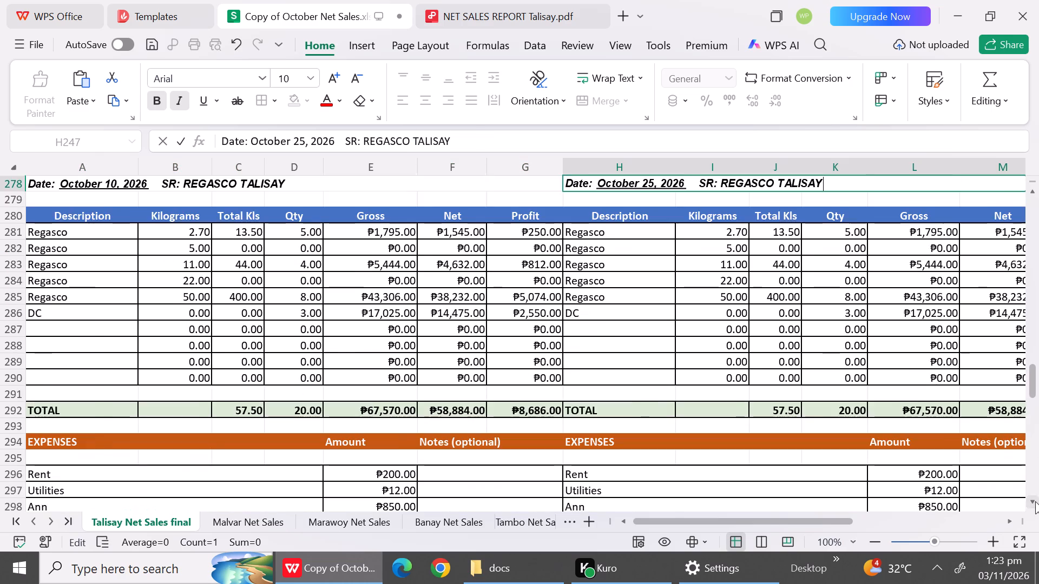
{"action": "triple_click", "coordinate": [1035, 501]}
{"action": "triple_click", "coordinate": [1035, 501]}
{"action": "triple_click", "coordinate": [1035, 501]}
{"action": "triple_click", "coordinate": [1035, 501]}
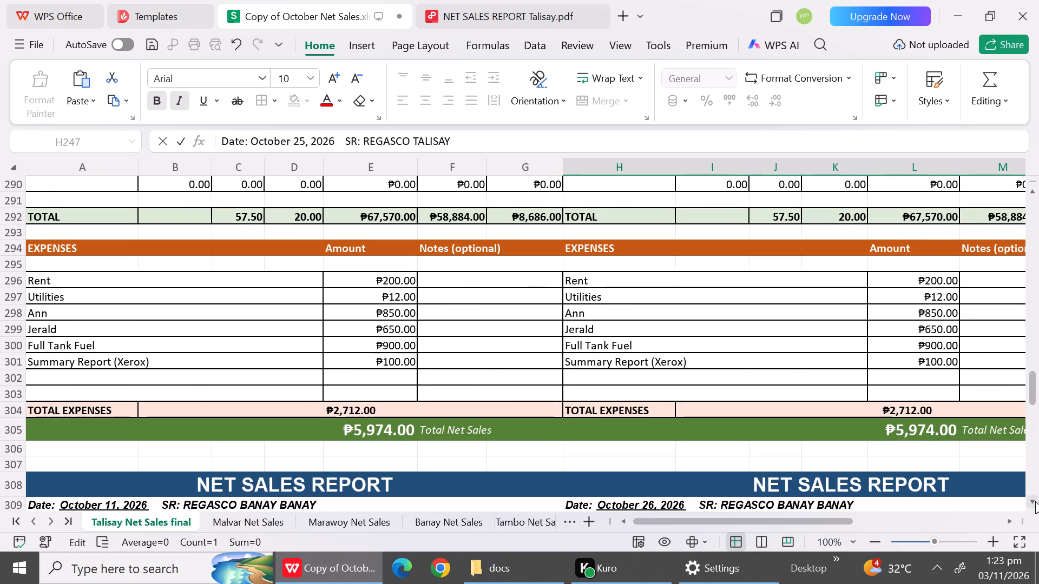
{"action": "triple_click", "coordinate": [1035, 501]}
{"action": "triple_click", "coordinate": [1035, 501]}
{"action": "triple_click", "coordinate": [1035, 501]}
{"action": "double_click", "coordinate": [1035, 501]}
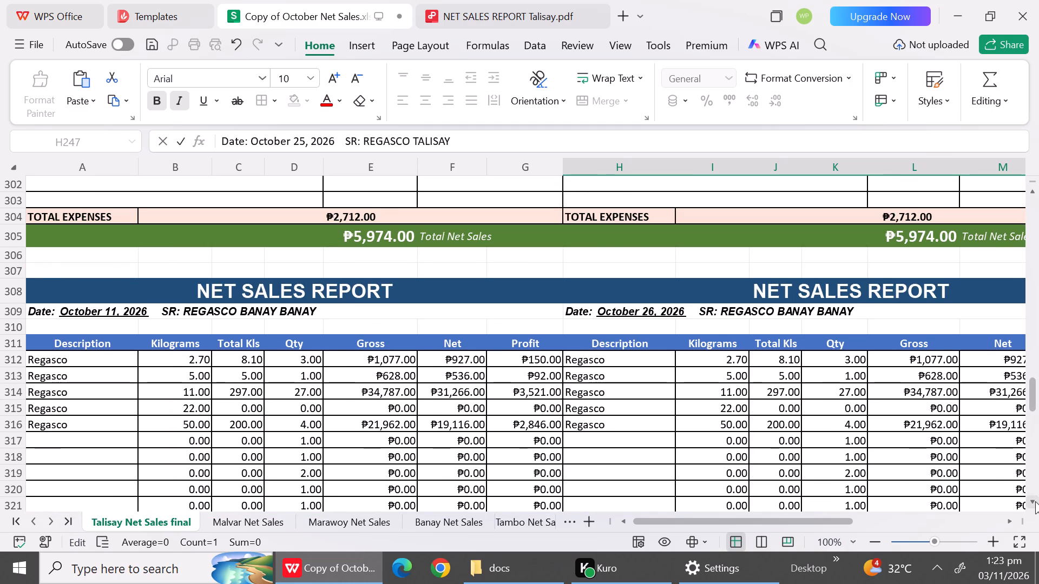
{"action": "double_click", "coordinate": [325, 312]}
{"action": "left_click_drag", "start_coordinate": [325, 312], "coordinate": [251, 312]}
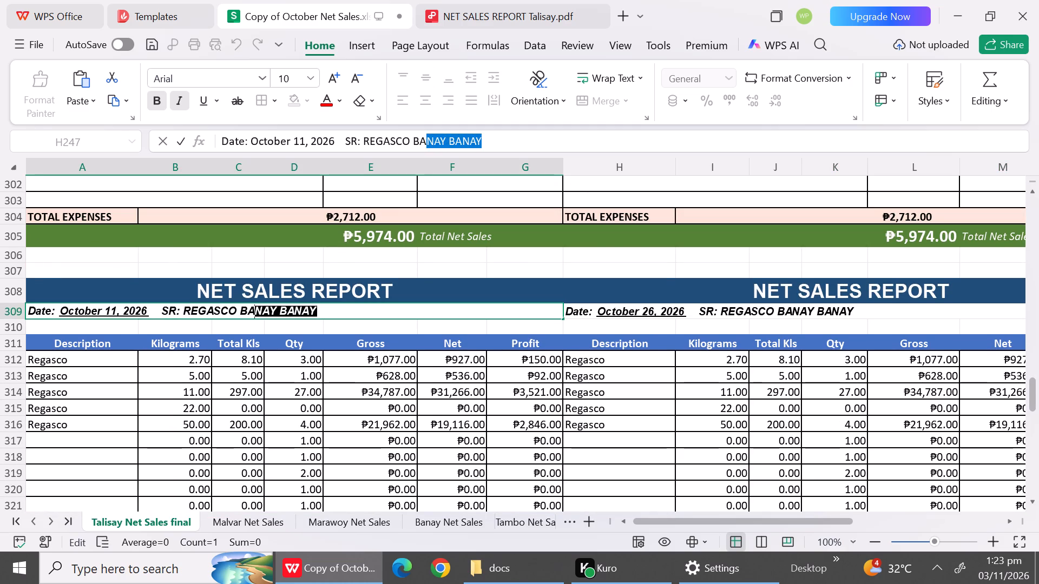
{"action": "left_click_drag", "start_coordinate": [251, 312], "coordinate": [240, 312]}
{"action": "key", "text": "ctrl+v"}
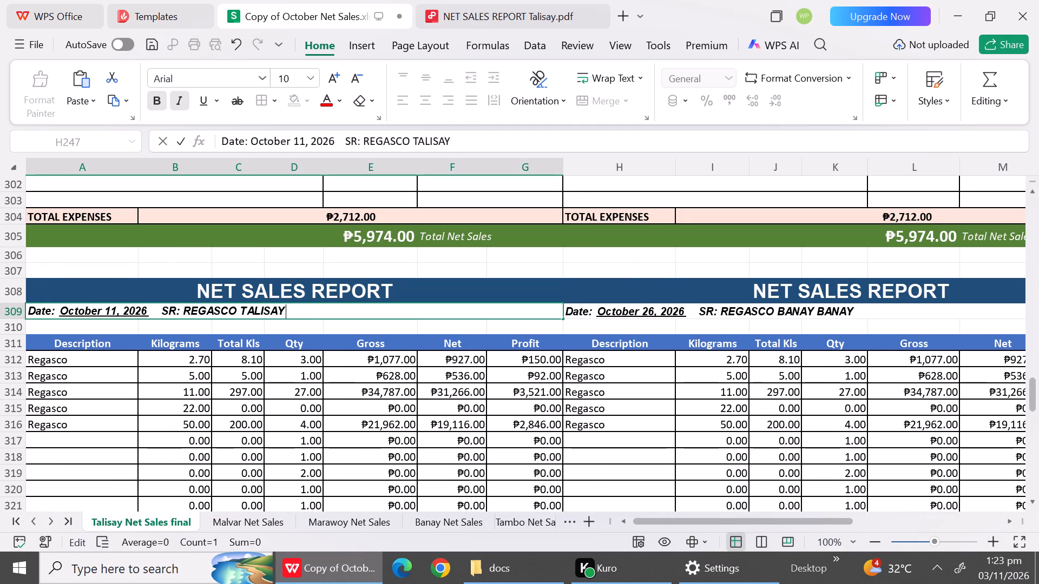
Replace BANAY BANAY with the copied TALISAY in the SR heading of the October 26 report.
{"action": "triple_click", "coordinate": [859, 315]}
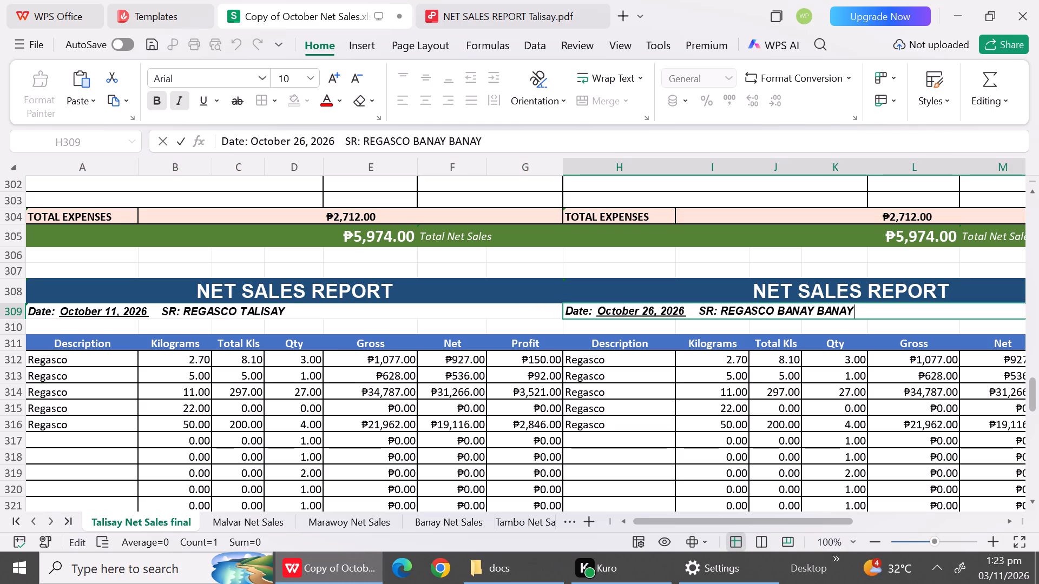
{"action": "left_click_drag", "start_coordinate": [859, 315], "coordinate": [779, 313]}
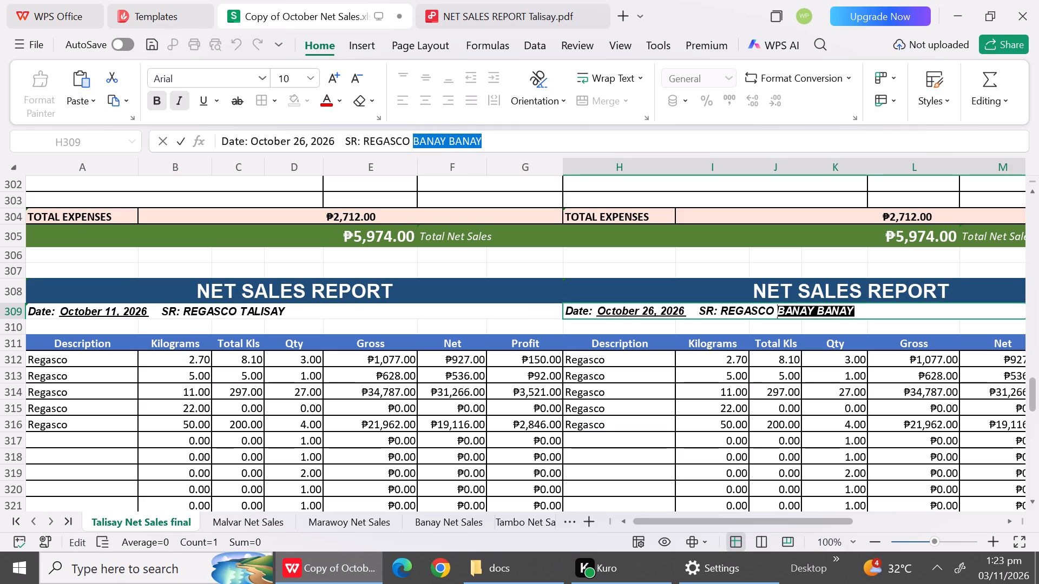
{"action": "key", "text": "ctrl+v"}
Replace BANAY BANAY with the copied TALISAY in the October 12 report's heading, spaced so it reads SR: REGASCO TALISAY.
{"action": "triple_click", "coordinate": [1031, 501]}
{"action": "triple_click", "coordinate": [1031, 501]}
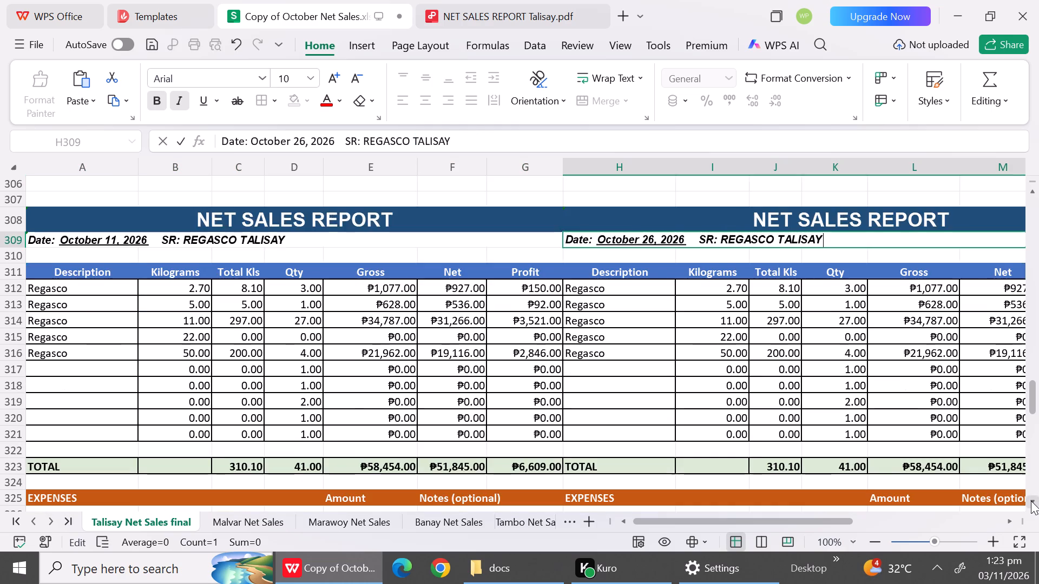
{"action": "triple_click", "coordinate": [1031, 501]}
{"action": "triple_click", "coordinate": [1031, 501]}
{"action": "triple_click", "coordinate": [1031, 501]}
{"action": "triple_click", "coordinate": [1031, 501]}
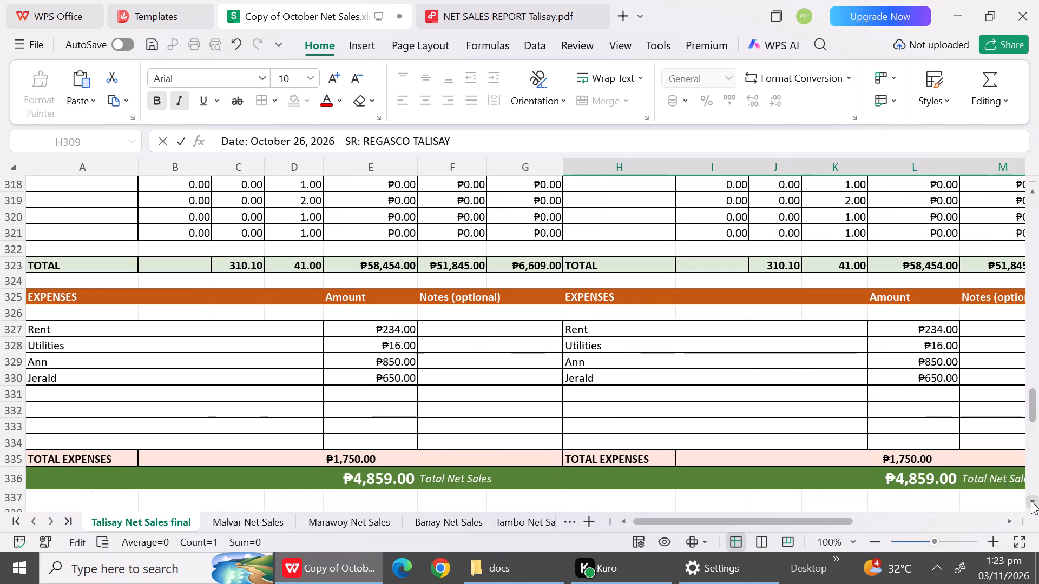
{"action": "triple_click", "coordinate": [1031, 501]}
{"action": "triple_click", "coordinate": [1031, 501]}
{"action": "triple_click", "coordinate": [1031, 501]}
{"action": "triple_click", "coordinate": [1031, 501]}
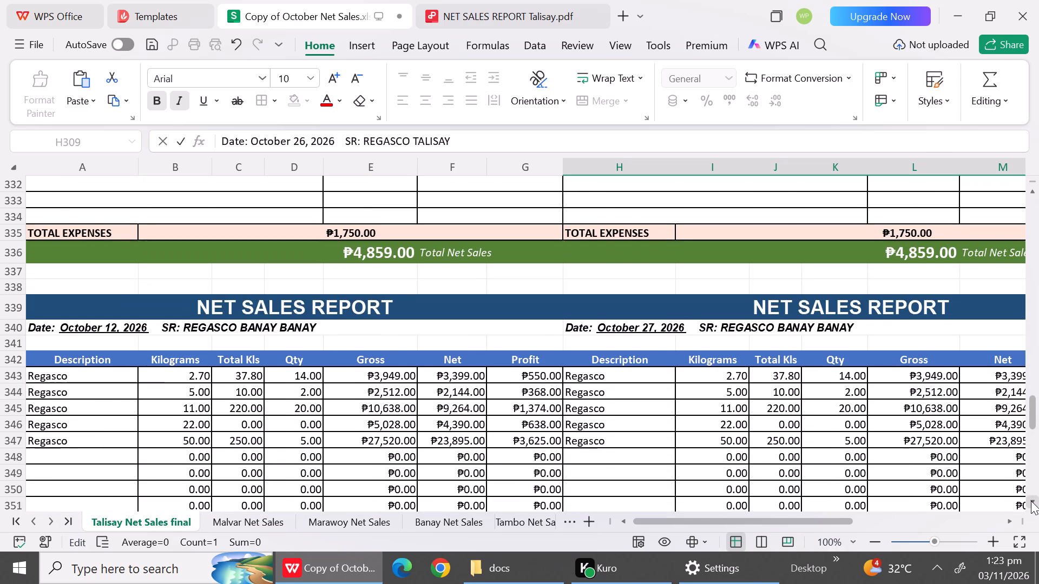
{"action": "triple_click", "coordinate": [1031, 501]}
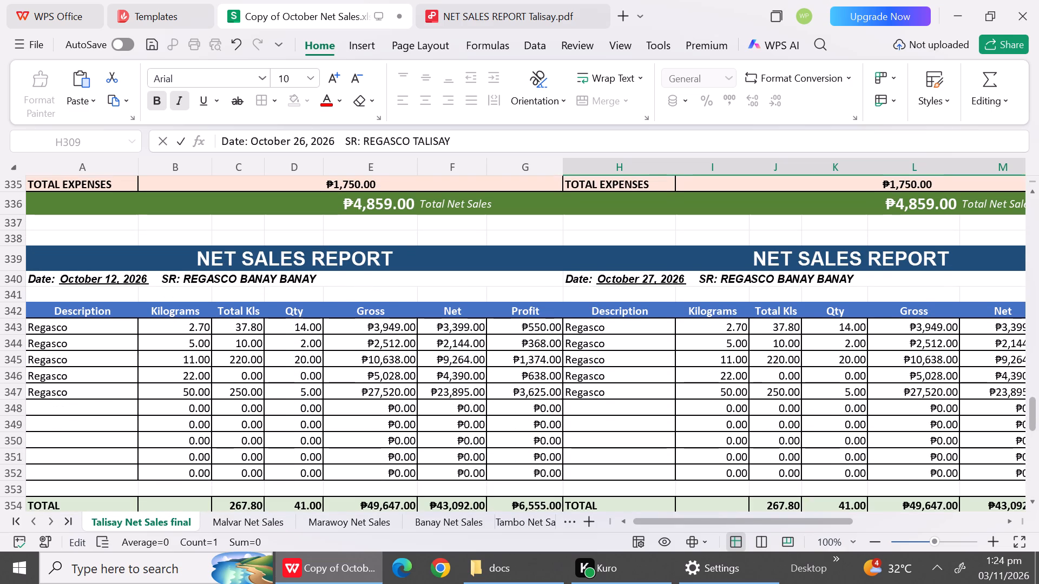
{"action": "double_click", "coordinate": [326, 282]}
{"action": "left_click_drag", "start_coordinate": [326, 282], "coordinate": [238, 242]}
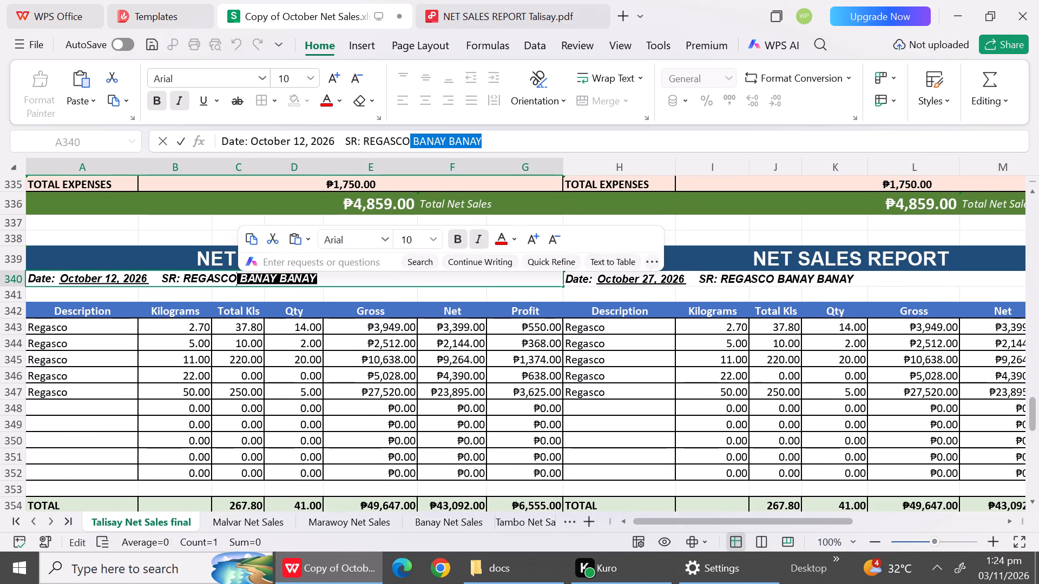
{"action": "key", "text": "ctrl+v"}
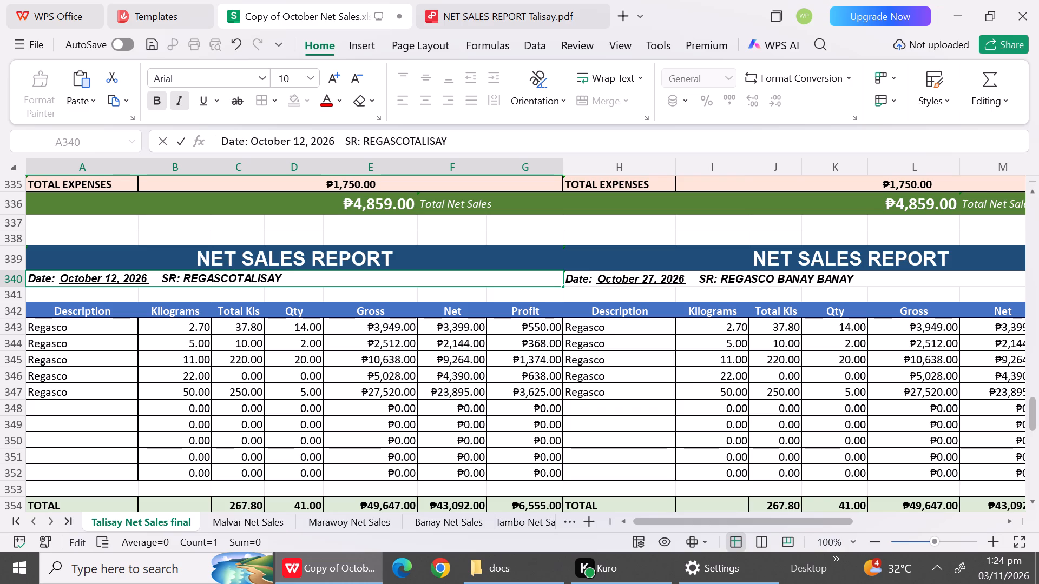
{"action": "key", "text": "space"}
{"action": "left_click", "coordinate": [242, 270]}
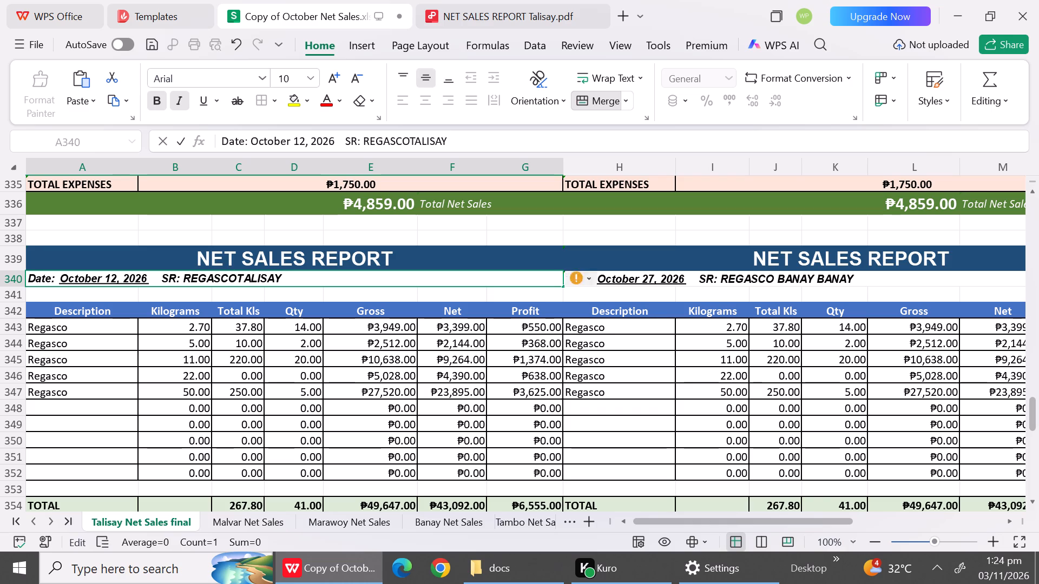
{"action": "double_click", "coordinate": [240, 278]}
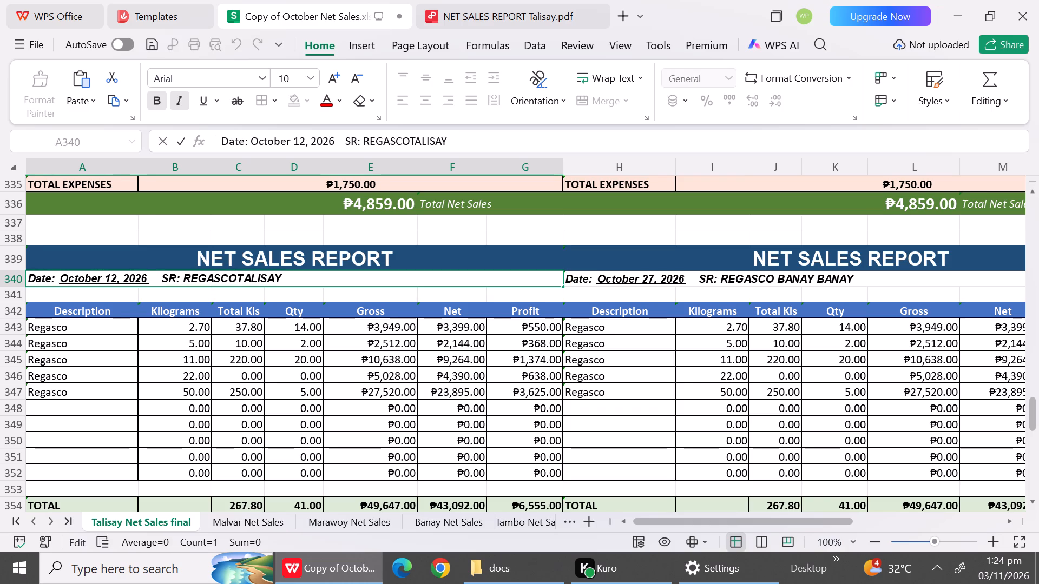
{"action": "key", "text": "space"}
{"action": "key", "text": "BackSpace"}
{"action": "key", "text": "space"}
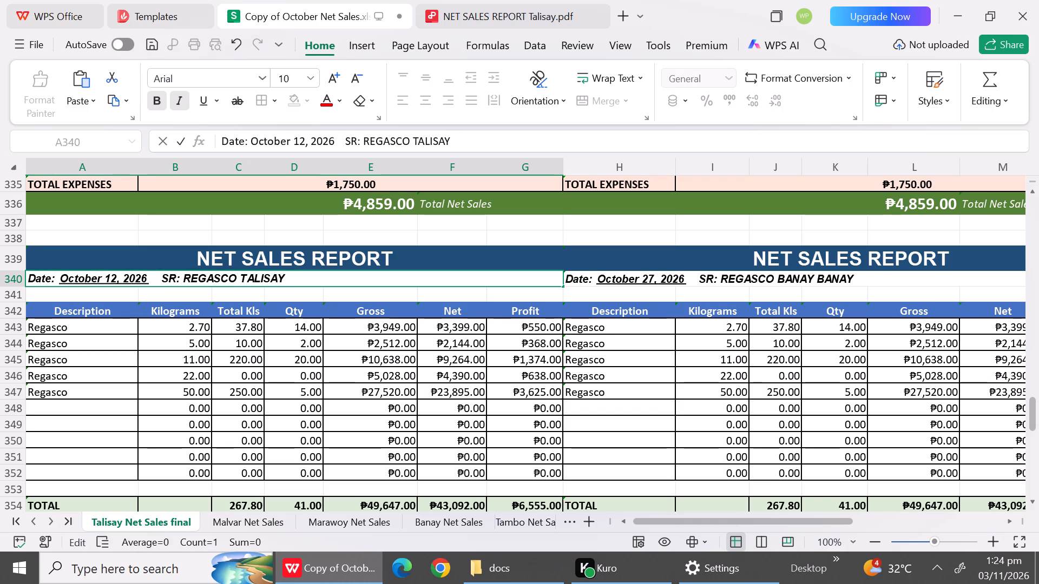
Replace BANAY BANAY with the copied TALISAY in the SR heading of the October 27 report.
{"action": "double_click", "coordinate": [859, 279]}
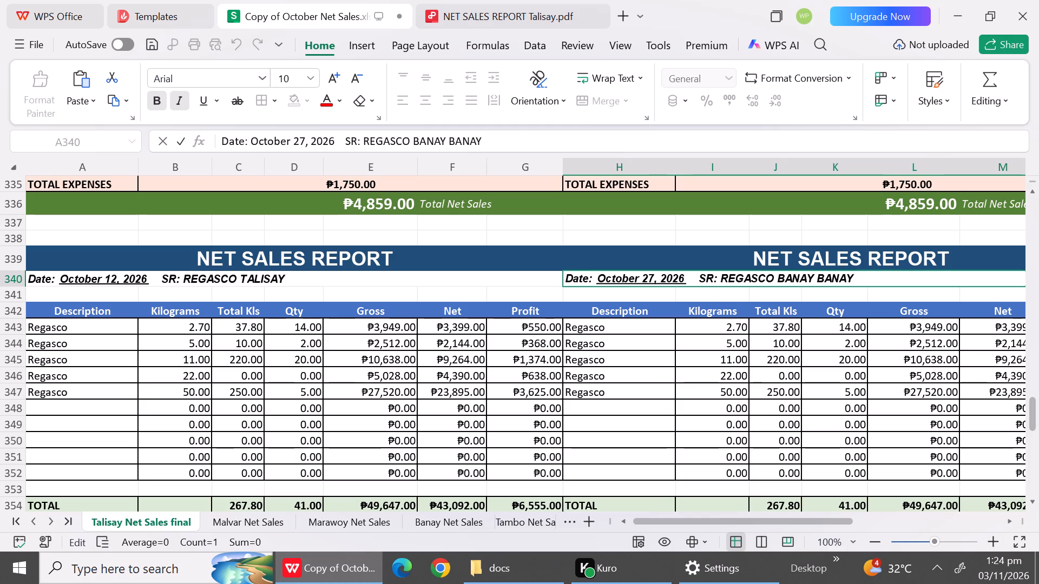
{"action": "left_click_drag", "start_coordinate": [859, 279], "coordinate": [777, 279]}
{"action": "key", "text": "ctrl+v"}
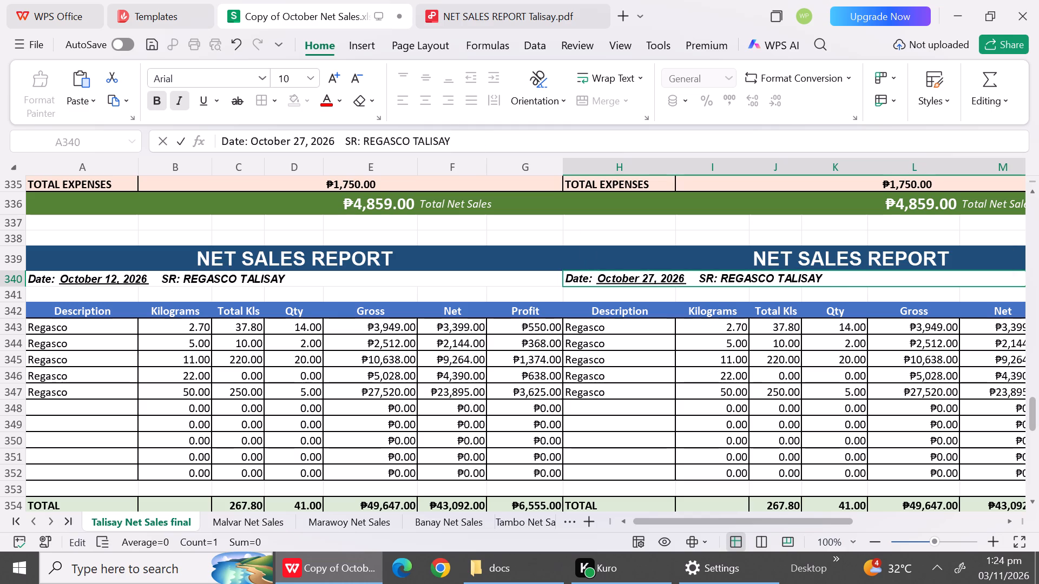
Replace BANAY BANAY with the copied TALISAY in the October 13 report's heading so it reads SR: REGASCO TALISAY.
{"action": "left_click", "coordinate": [1034, 495]}
{"action": "triple_click", "coordinate": [1034, 495]}
{"action": "triple_click", "coordinate": [1034, 495]}
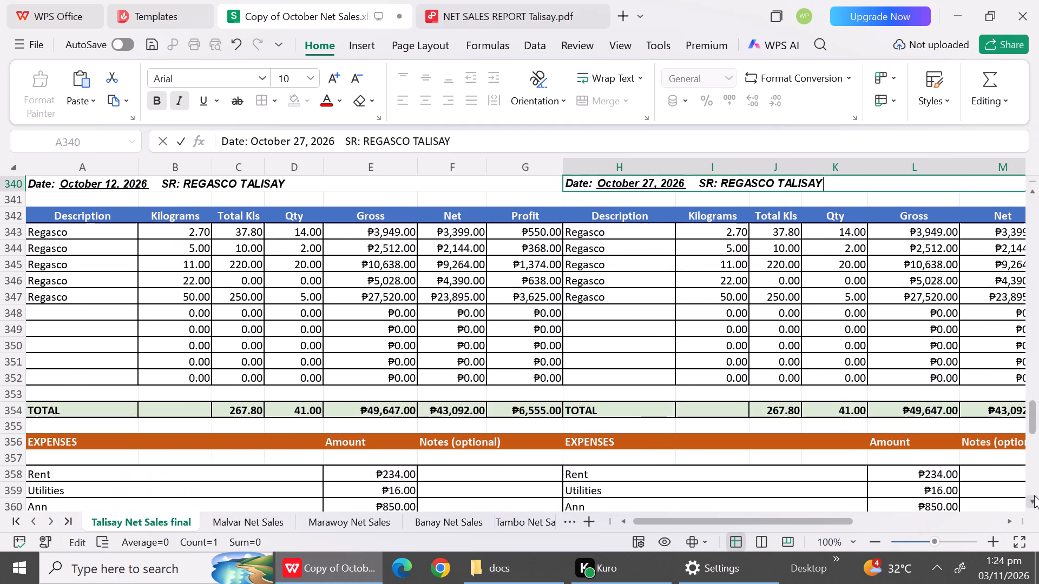
{"action": "triple_click", "coordinate": [1034, 495]}
{"action": "triple_click", "coordinate": [1034, 495]}
{"action": "triple_click", "coordinate": [1034, 495]}
{"action": "triple_click", "coordinate": [1034, 495]}
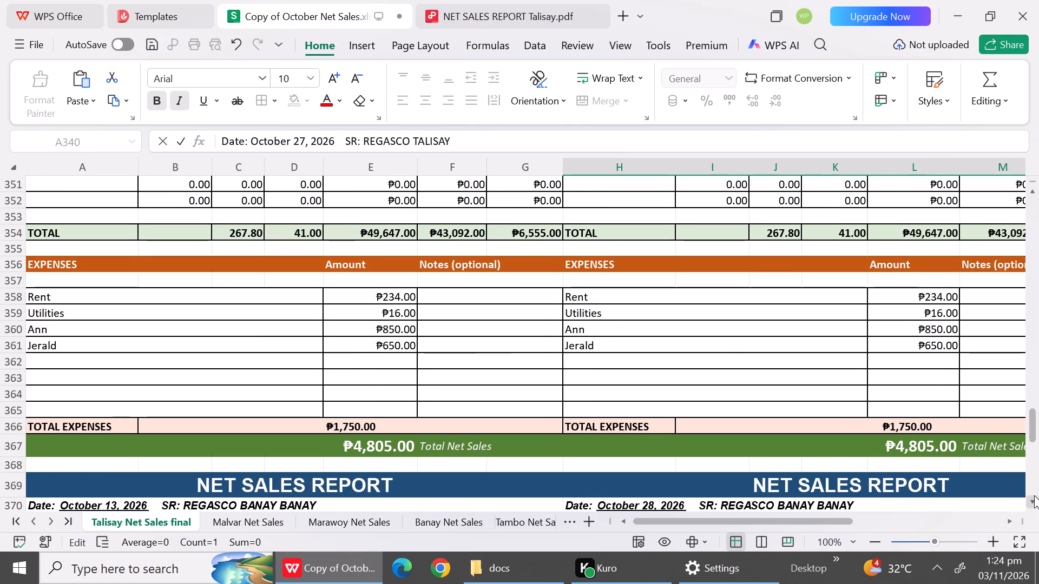
{"action": "triple_click", "coordinate": [1034, 495]}
{"action": "left_click", "coordinate": [1034, 495]}
{"action": "double_click", "coordinate": [332, 395]}
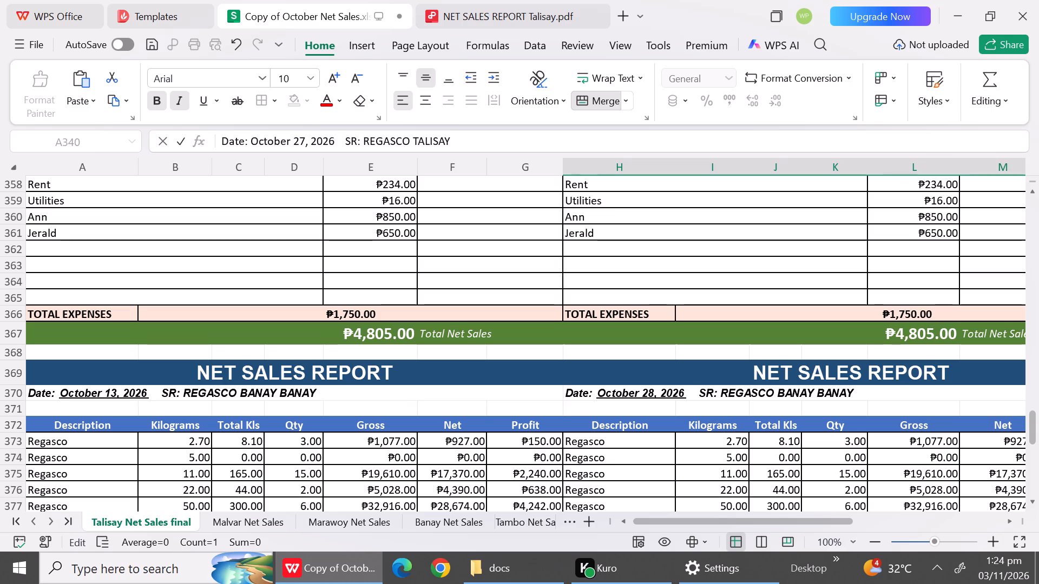
{"action": "left_click_drag", "start_coordinate": [332, 395], "coordinate": [240, 394]}
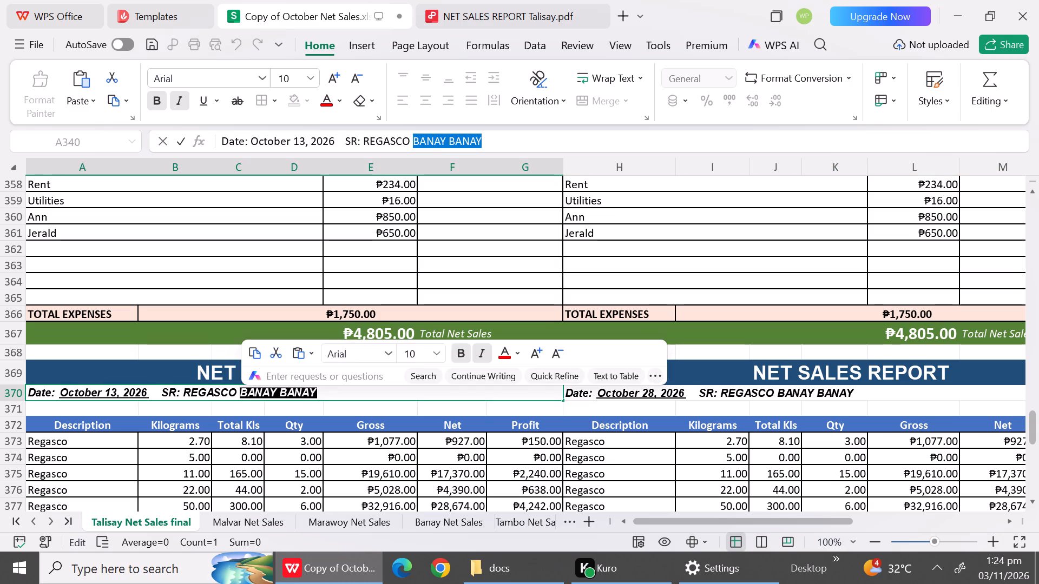
{"action": "key", "text": "ctrl+v"}
Replace BANAY BANAY with the copied TALISAY in the SR heading of the October 28 report.
{"action": "double_click", "coordinate": [883, 400]}
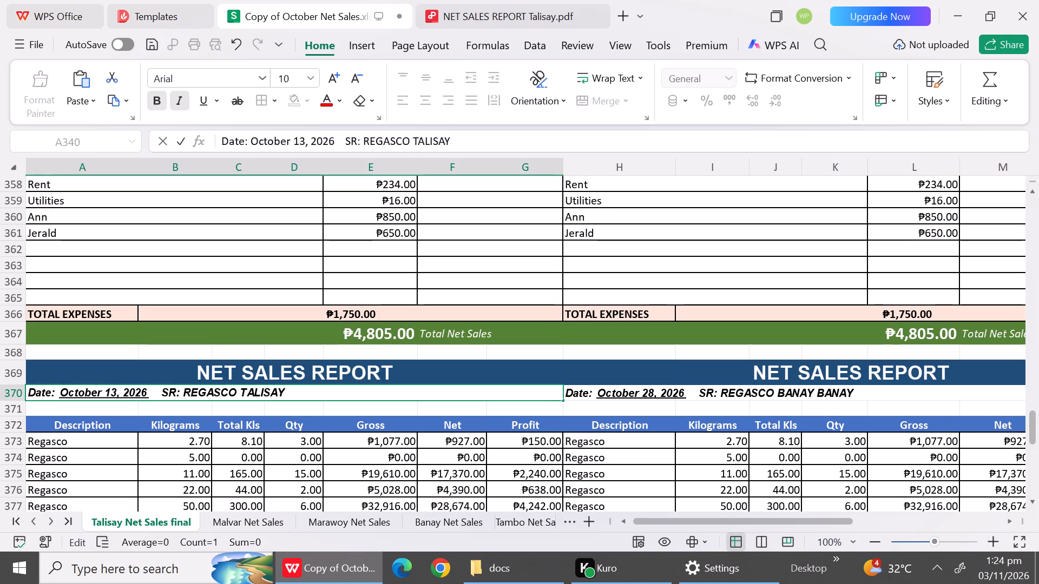
{"action": "double_click", "coordinate": [863, 391]}
{"action": "left_click_drag", "start_coordinate": [863, 391], "coordinate": [796, 393]}
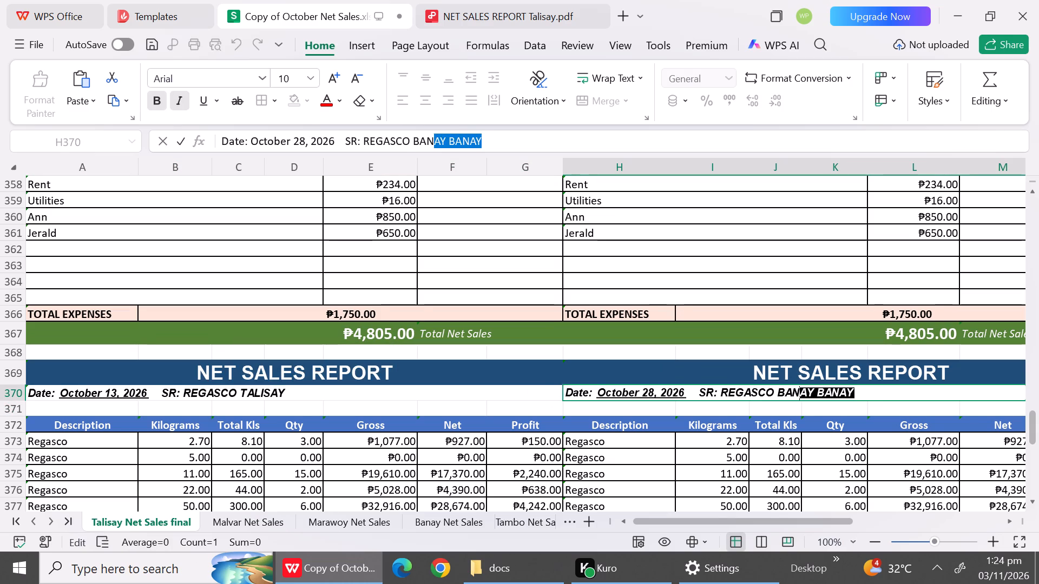
{"action": "left_click_drag", "start_coordinate": [796, 393], "coordinate": [780, 393]}
{"action": "key", "text": "ctrl+v"}
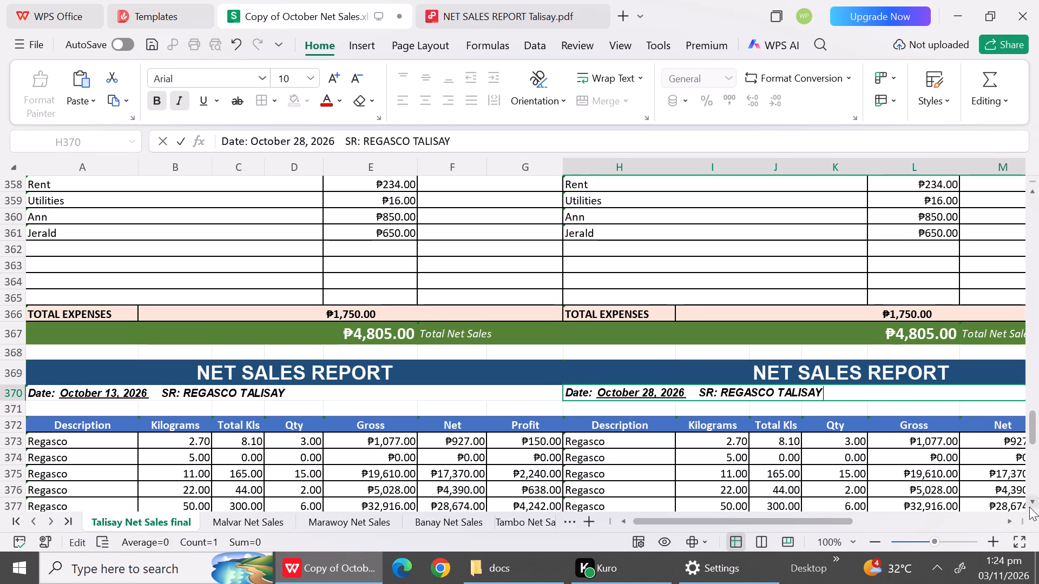
Replace BANAY BANAY with the copied TALISAY in the October 14 report's heading so it reads SR: REGASCO TALISAY.
{"action": "left_click", "coordinate": [1032, 489]}
{"action": "triple_click", "coordinate": [1034, 505]}
{"action": "triple_click", "coordinate": [1034, 505]}
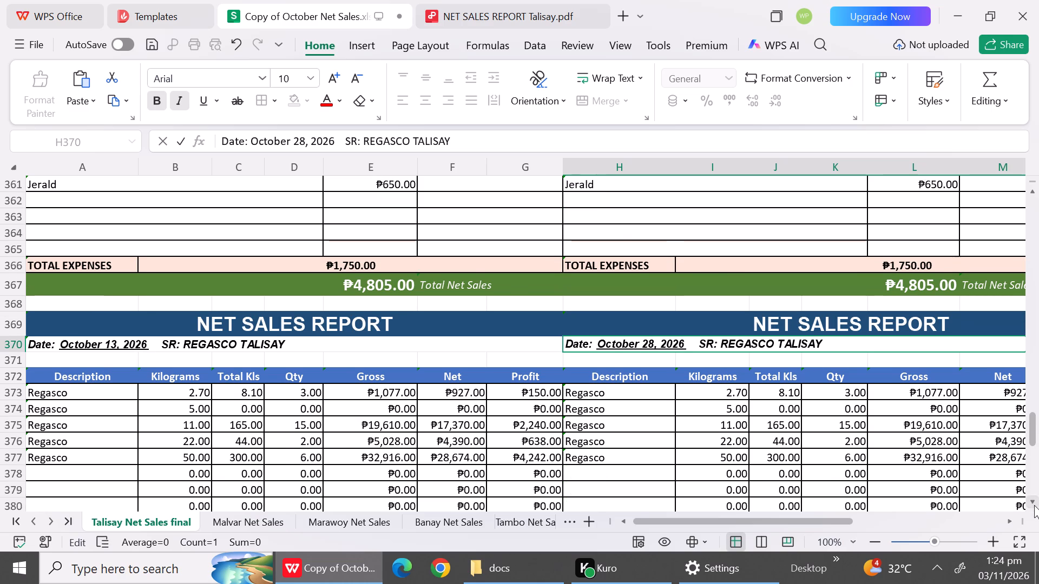
{"action": "triple_click", "coordinate": [1034, 505]}
{"action": "triple_click", "coordinate": [1034, 505]}
{"action": "triple_click", "coordinate": [1034, 505]}
{"action": "triple_click", "coordinate": [1034, 505]}
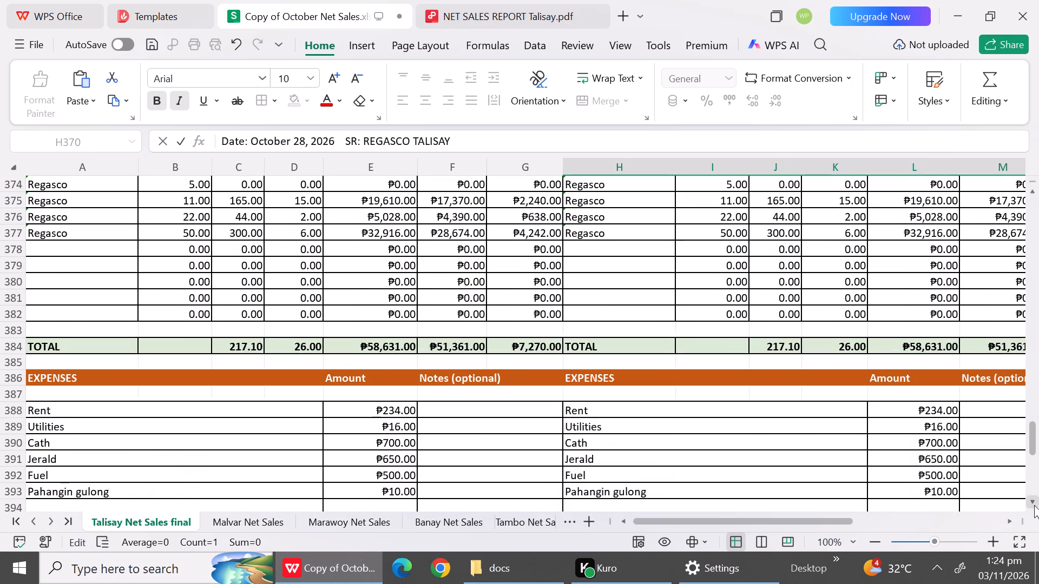
{"action": "triple_click", "coordinate": [1034, 505]}
{"action": "triple_click", "coordinate": [1034, 505]}
{"action": "triple_click", "coordinate": [1034, 505]}
{"action": "triple_click", "coordinate": [1034, 505]}
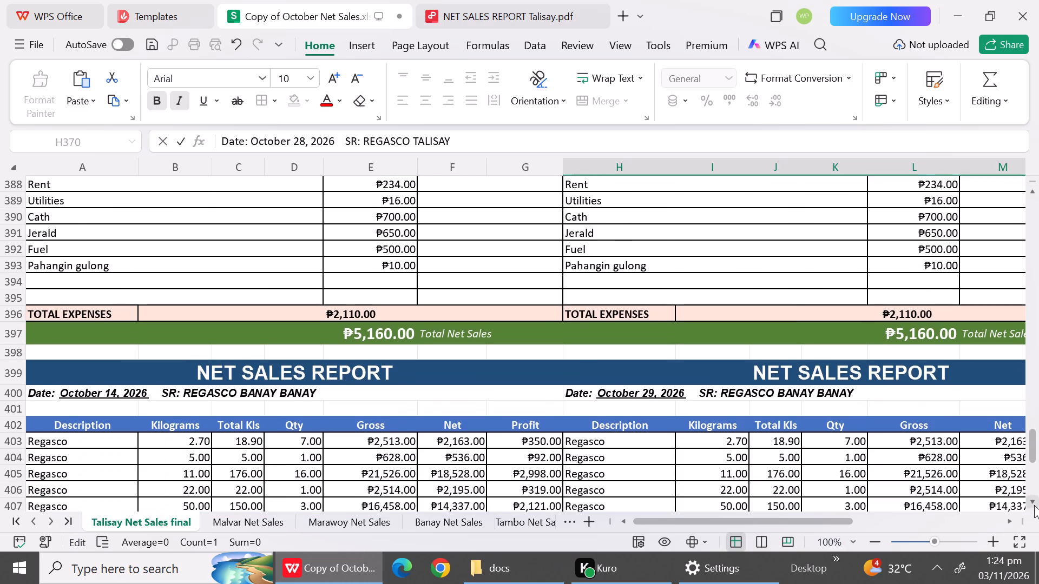
{"action": "double_click", "coordinate": [1034, 505]}
{"action": "double_click", "coordinate": [1034, 505]}
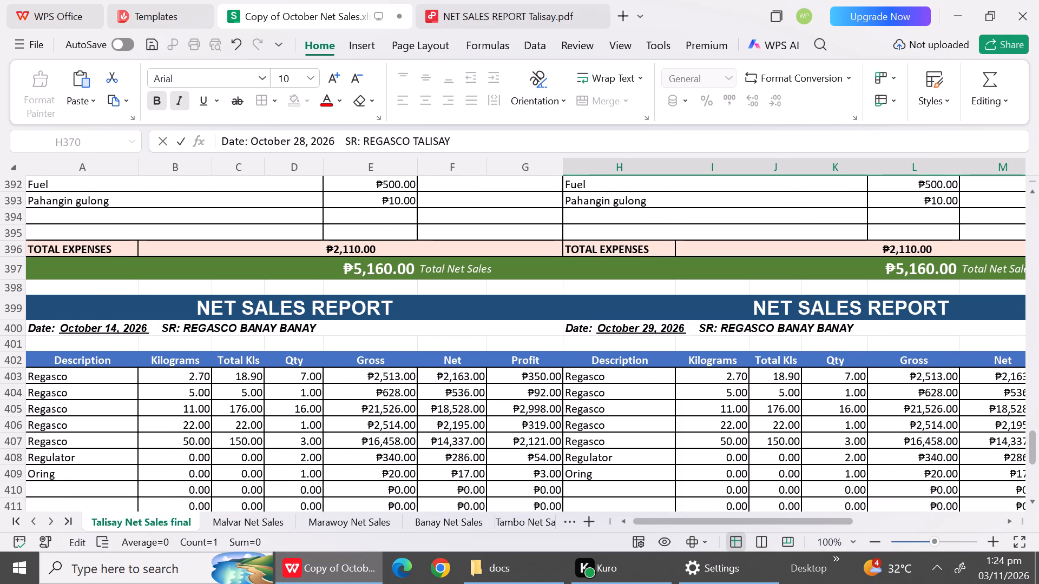
{"action": "double_click", "coordinate": [324, 327]}
{"action": "left_click_drag", "start_coordinate": [324, 327], "coordinate": [243, 332]}
{"action": "key", "text": "ctrl+v"}
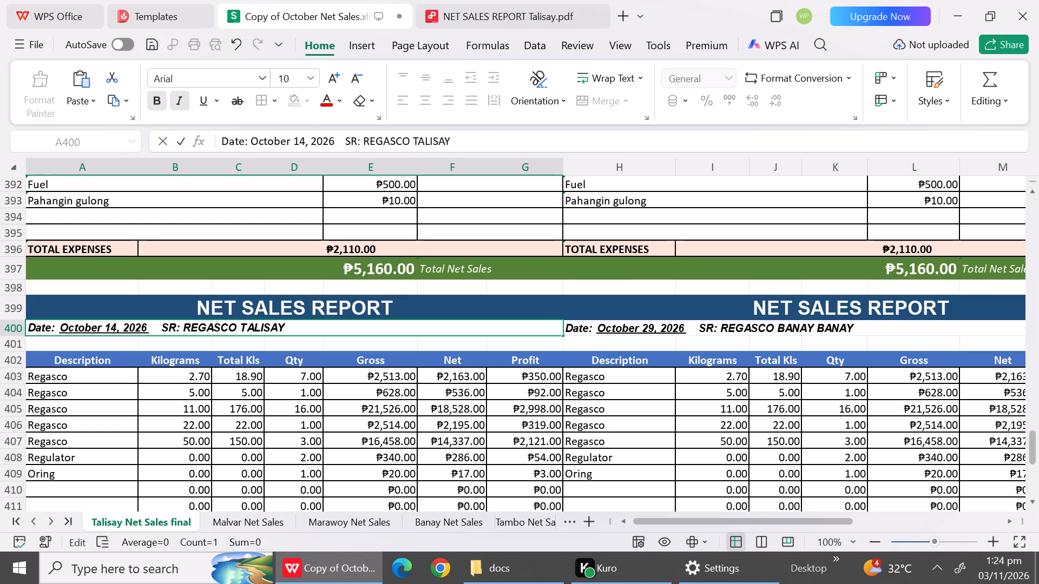
Replace BANAY BANAY with the copied TALISAY in the SR heading of the October 29 report.
{"action": "double_click", "coordinate": [868, 328]}
{"action": "left_click_drag", "start_coordinate": [868, 328], "coordinate": [777, 297]}
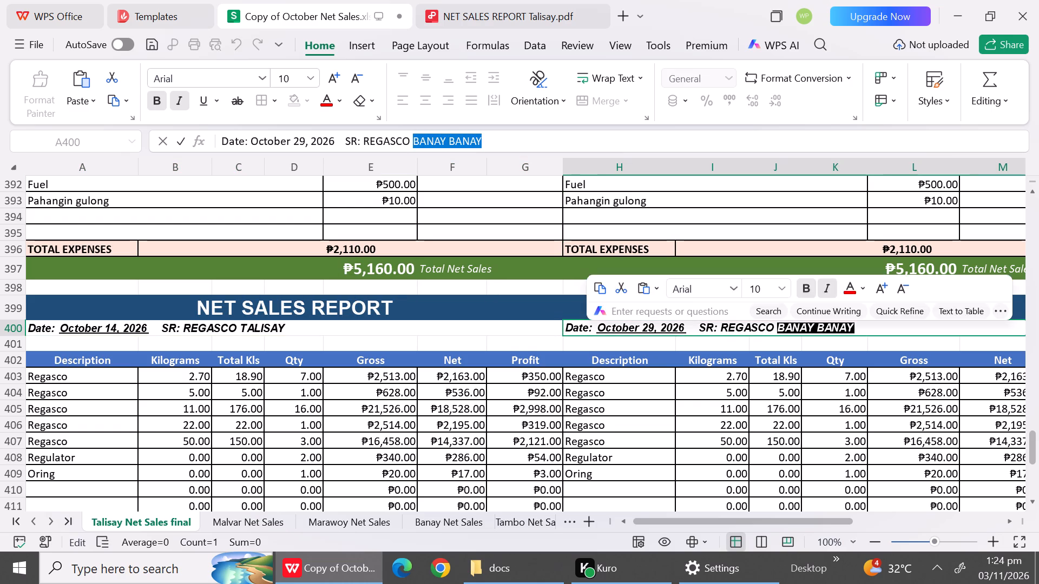
{"action": "key", "text": "ctrl+v"}
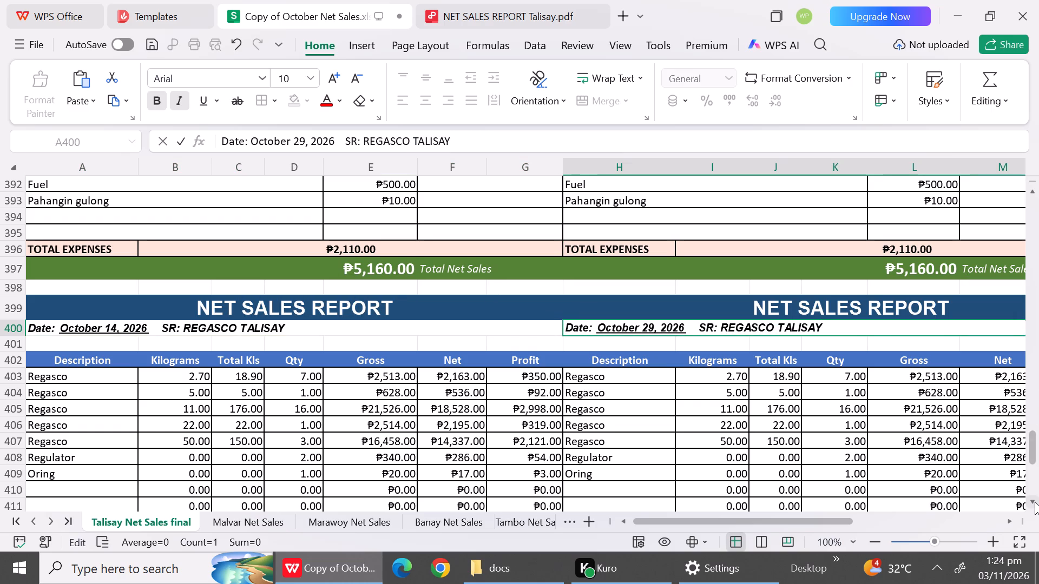
Replace BANAY BANAY with the copied TALISAY in the October 15 report's heading so it reads SR: REGASCO TALISAY.
{"action": "triple_click", "coordinate": [1035, 501]}
{"action": "triple_click", "coordinate": [1035, 501]}
{"action": "triple_click", "coordinate": [1035, 501]}
{"action": "triple_click", "coordinate": [1035, 501]}
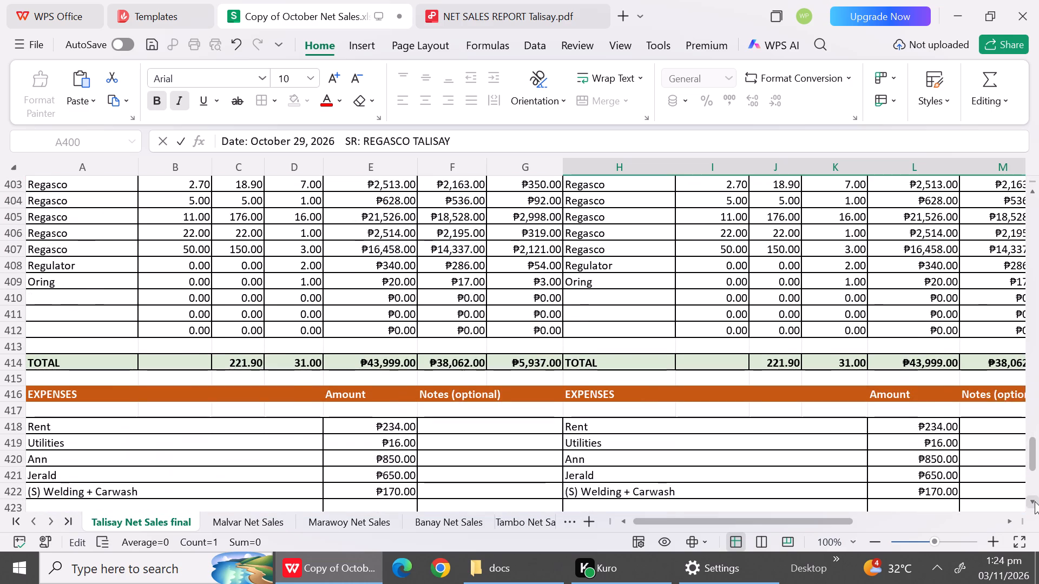
{"action": "triple_click", "coordinate": [1035, 501]}
{"action": "triple_click", "coordinate": [1035, 501]}
{"action": "triple_click", "coordinate": [1035, 501]}
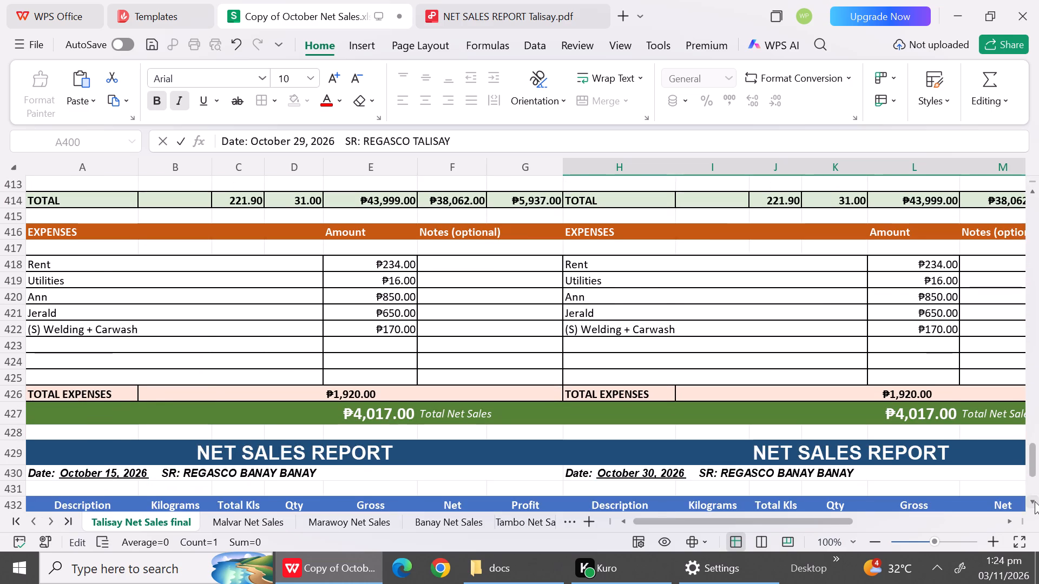
{"action": "triple_click", "coordinate": [1035, 501]}
{"action": "double_click", "coordinate": [1035, 501]}
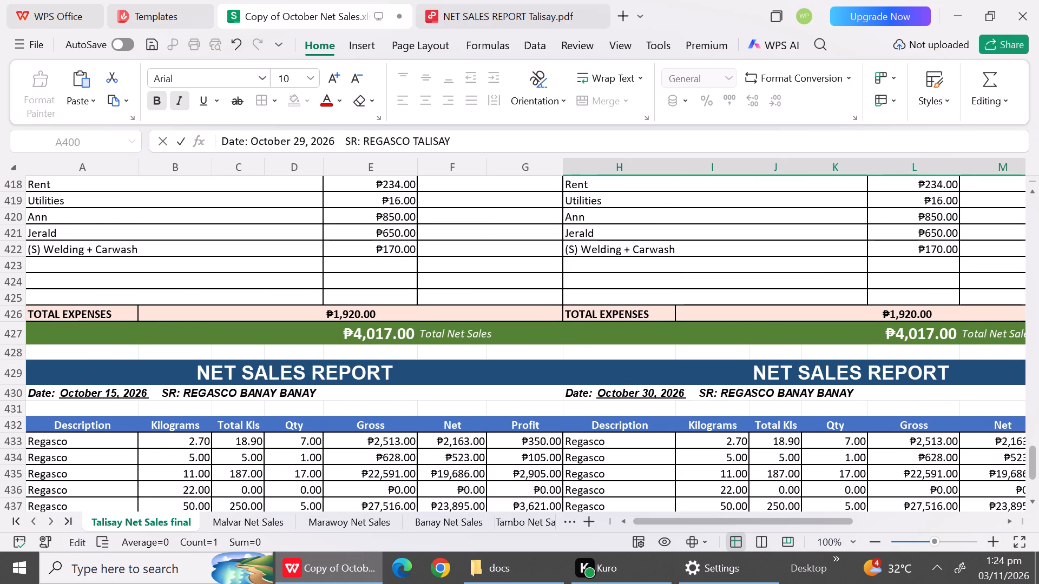
{"action": "double_click", "coordinate": [336, 394]}
{"action": "left_click_drag", "start_coordinate": [336, 394], "coordinate": [239, 391]}
{"action": "key", "text": "ctrl+v"}
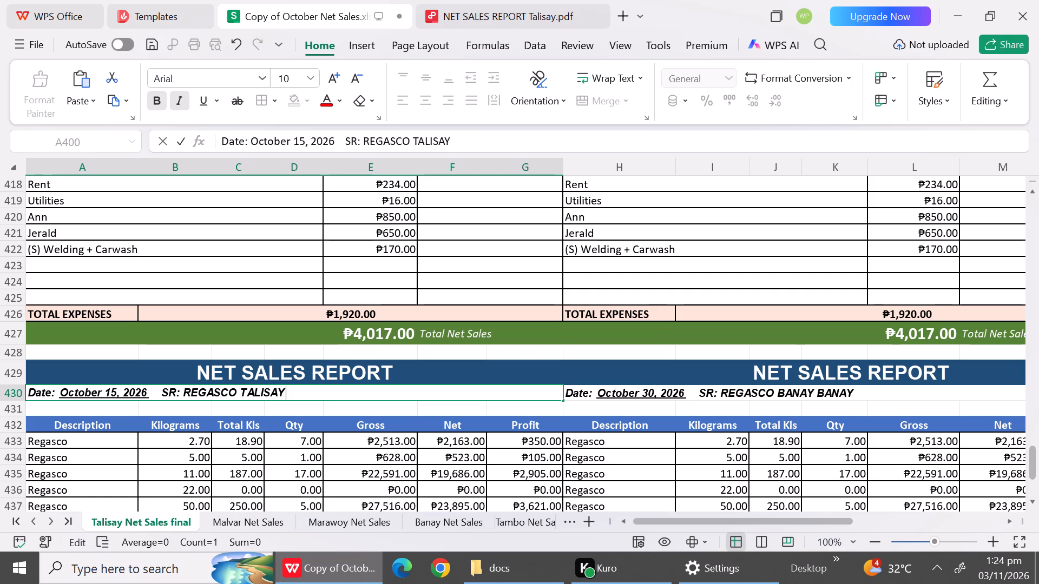
Replace BANAY BANAY with the copied TALISAY in the SR heading of the October 30 report.
{"action": "triple_click", "coordinate": [865, 395]}
{"action": "left_click", "coordinate": [865, 395]}
{"action": "left_click", "coordinate": [865, 395]}
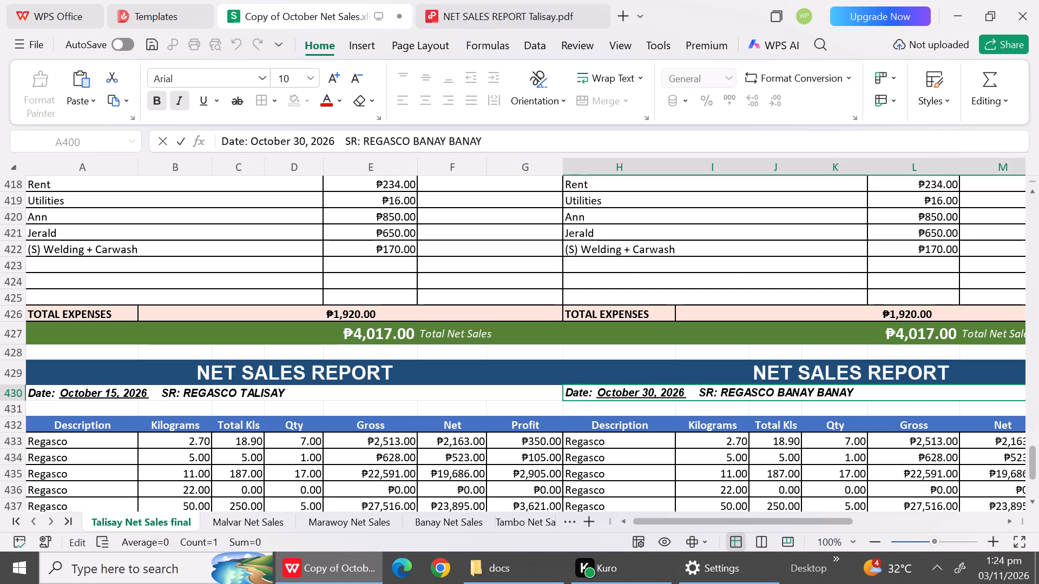
{"action": "left_click_drag", "start_coordinate": [865, 395], "coordinate": [778, 393]}
{"action": "key", "text": "ctrl+v"}
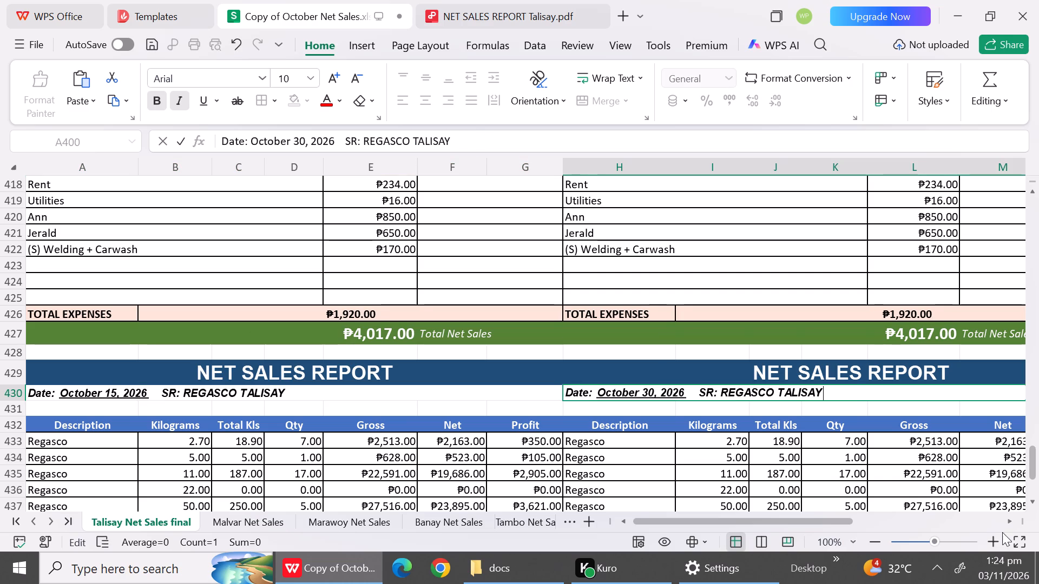
Check the remainder of the Talisay Net Sales final sheet for further report headings and return to its first report.
{"action": "triple_click", "coordinate": [1033, 501]}
{"action": "triple_click", "coordinate": [1033, 501]}
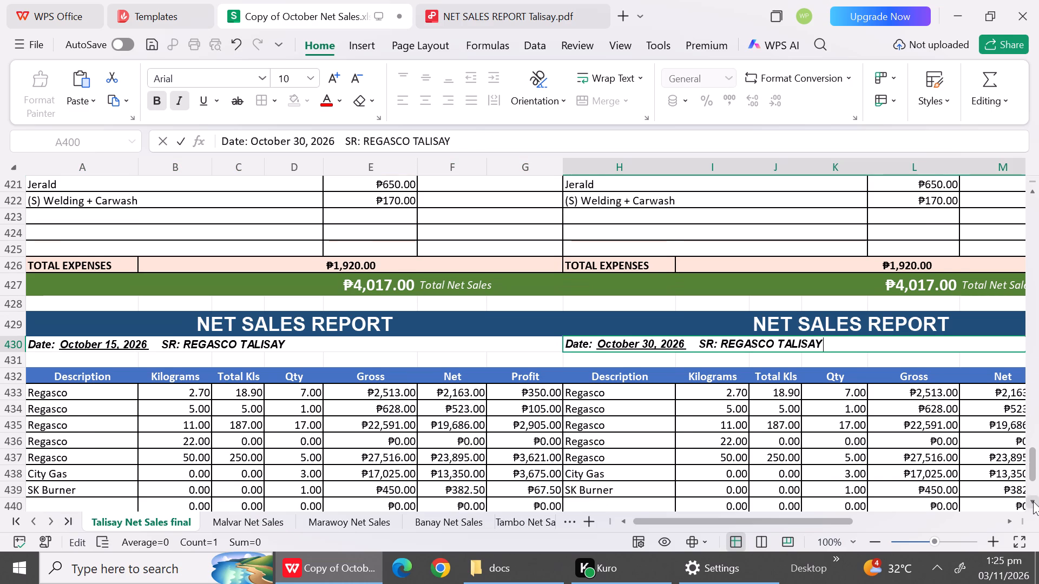
{"action": "triple_click", "coordinate": [1033, 501]}
{"action": "triple_click", "coordinate": [1033, 501]}
{"action": "triple_click", "coordinate": [1033, 501]}
{"action": "triple_click", "coordinate": [1033, 501]}
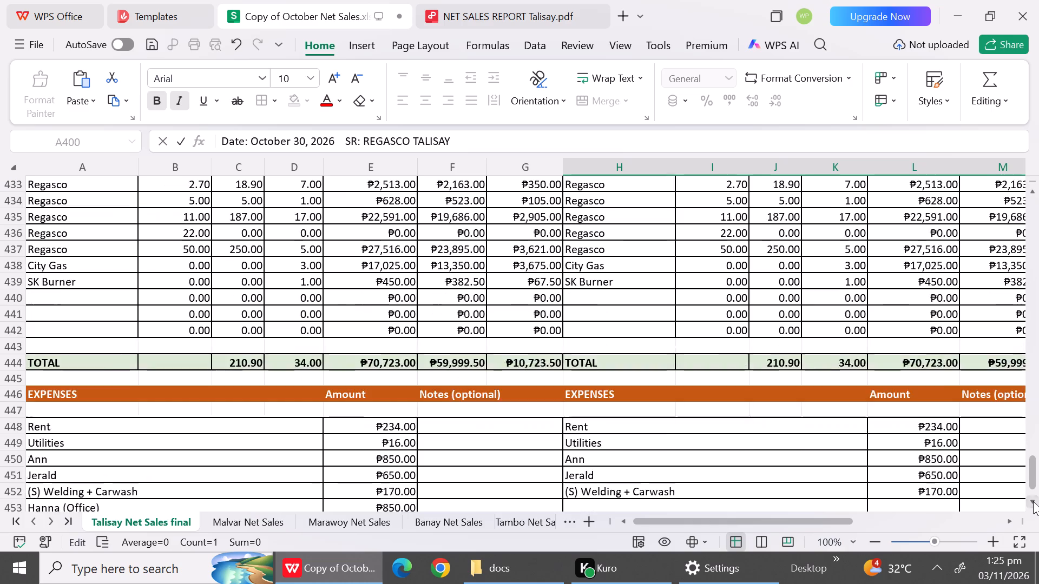
{"action": "triple_click", "coordinate": [1033, 501]}
{"action": "triple_click", "coordinate": [1033, 501]}
{"action": "left_click", "coordinate": [1033, 501]}
{"action": "left_click_drag", "start_coordinate": [1033, 501], "coordinate": [1035, 469]}
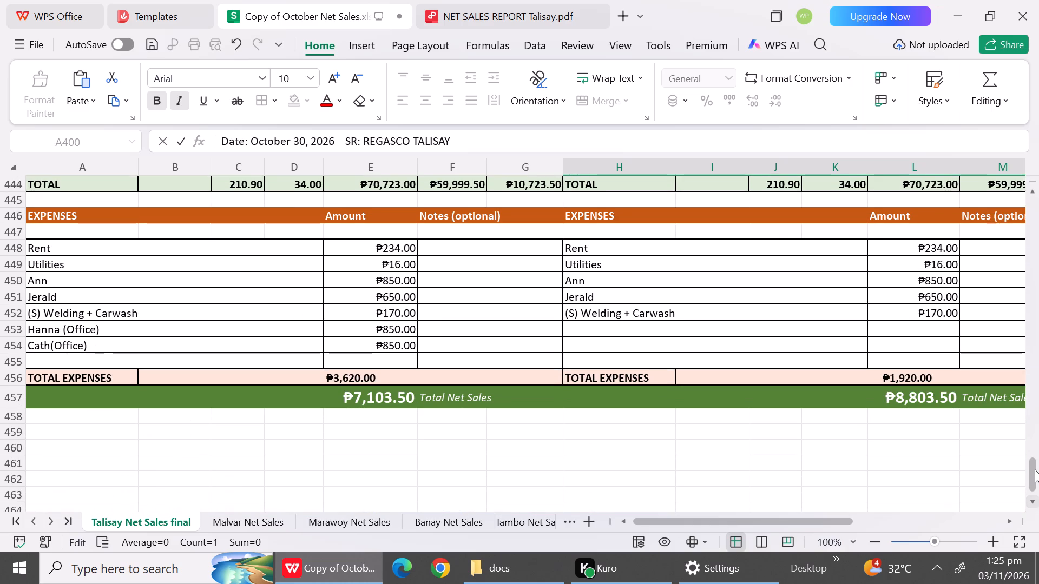
{"action": "left_click_drag", "start_coordinate": [1035, 469], "coordinate": [1018, 388]}
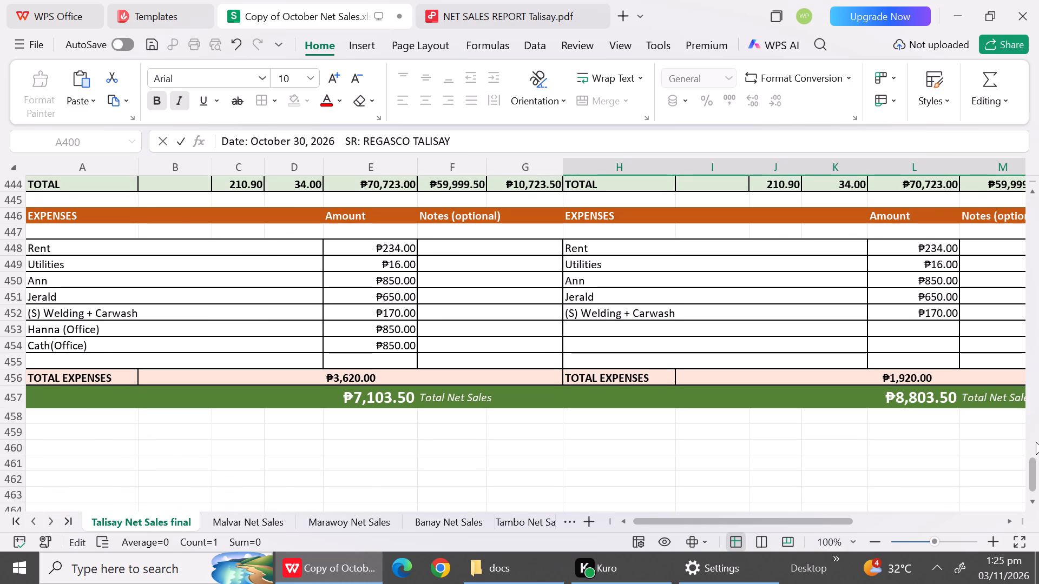
{"action": "left_click_drag", "start_coordinate": [1032, 468], "coordinate": [1000, 141]}
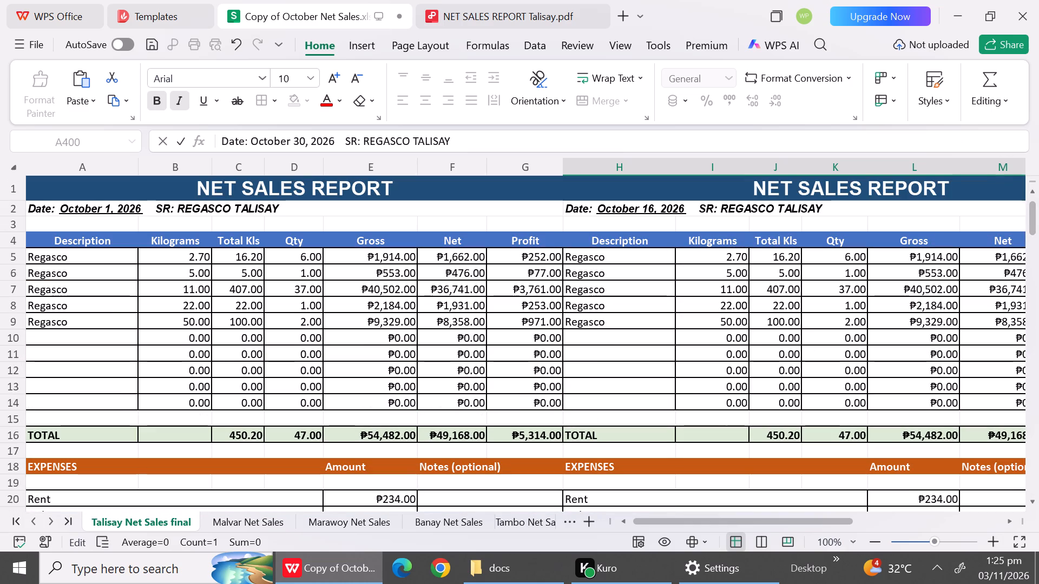
{"action": "left_click", "coordinate": [149, 311]}
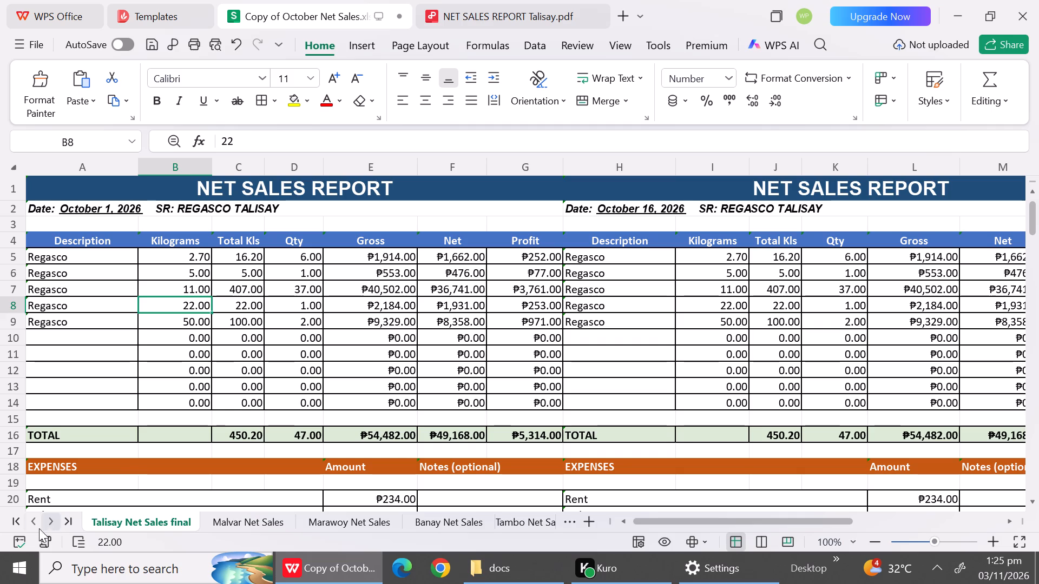
Switch to the Talisay Net Sales sheet and go to its October 1 report.
{"action": "left_click", "coordinate": [19, 518]}
{"action": "left_click", "coordinate": [98, 519]}
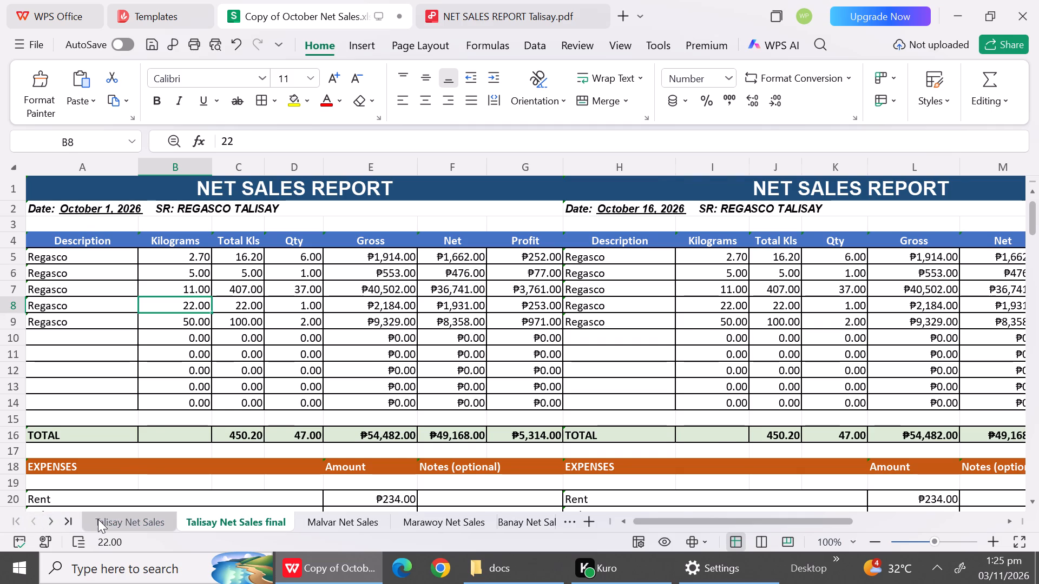
{"action": "left_click_drag", "start_coordinate": [1034, 409], "coordinate": [1024, 368]}
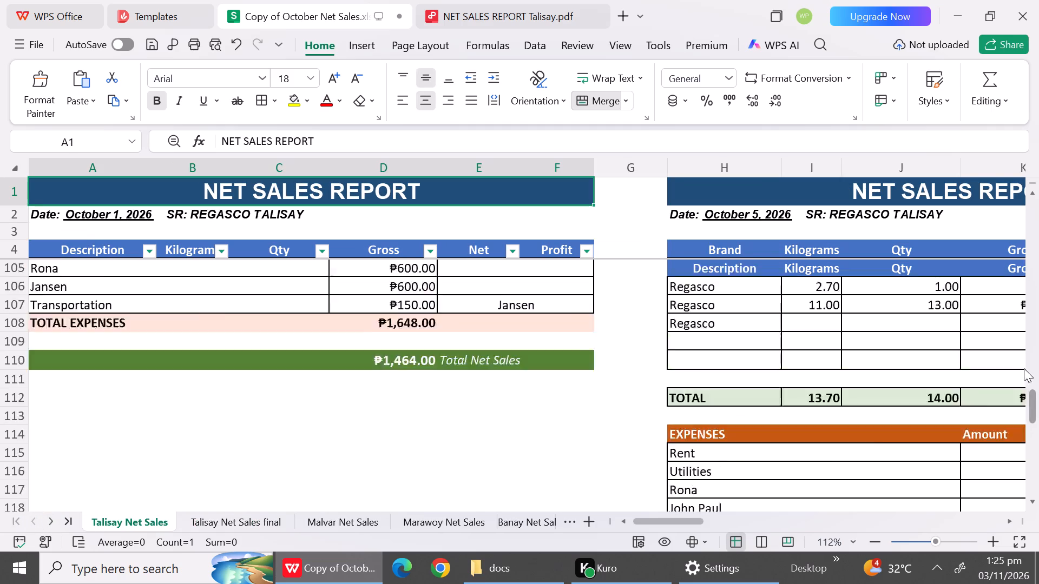
{"action": "left_click_drag", "start_coordinate": [1024, 368], "coordinate": [998, 116]}
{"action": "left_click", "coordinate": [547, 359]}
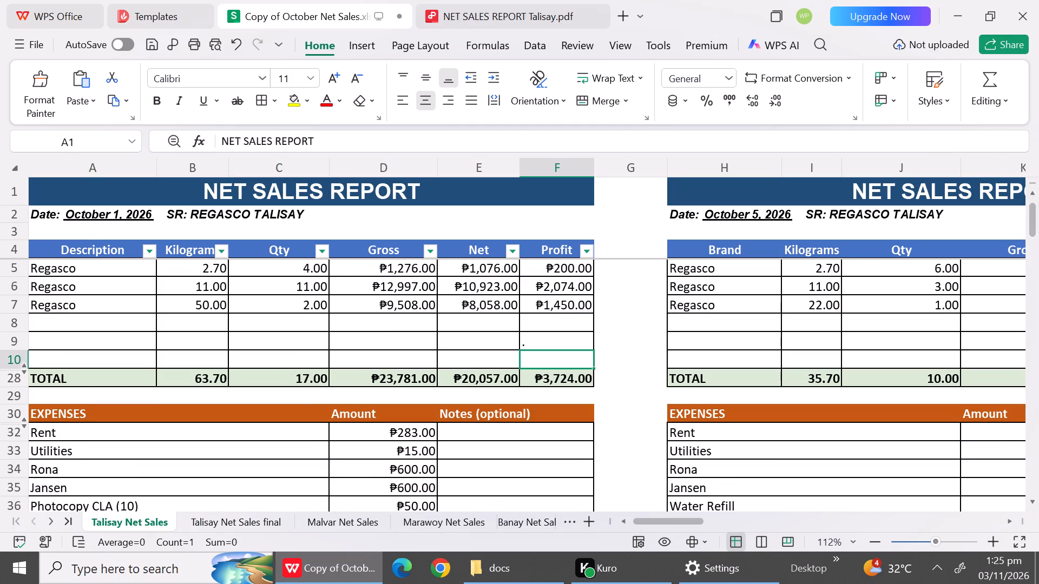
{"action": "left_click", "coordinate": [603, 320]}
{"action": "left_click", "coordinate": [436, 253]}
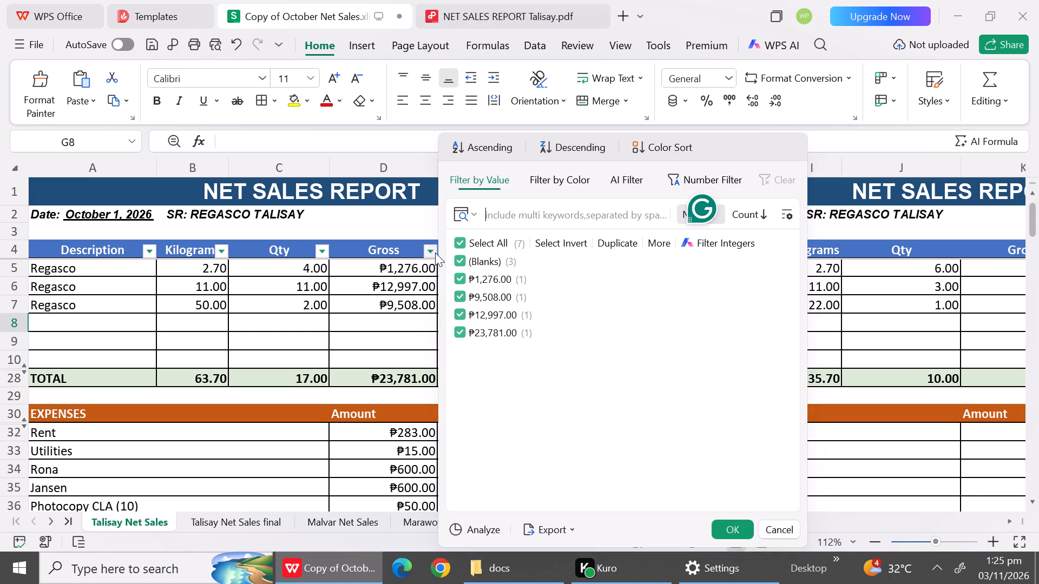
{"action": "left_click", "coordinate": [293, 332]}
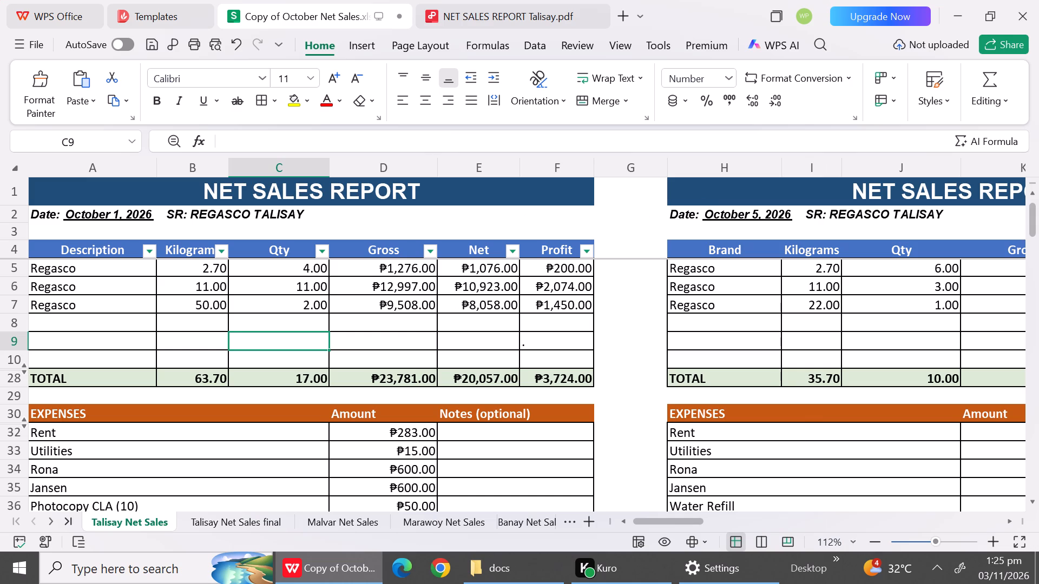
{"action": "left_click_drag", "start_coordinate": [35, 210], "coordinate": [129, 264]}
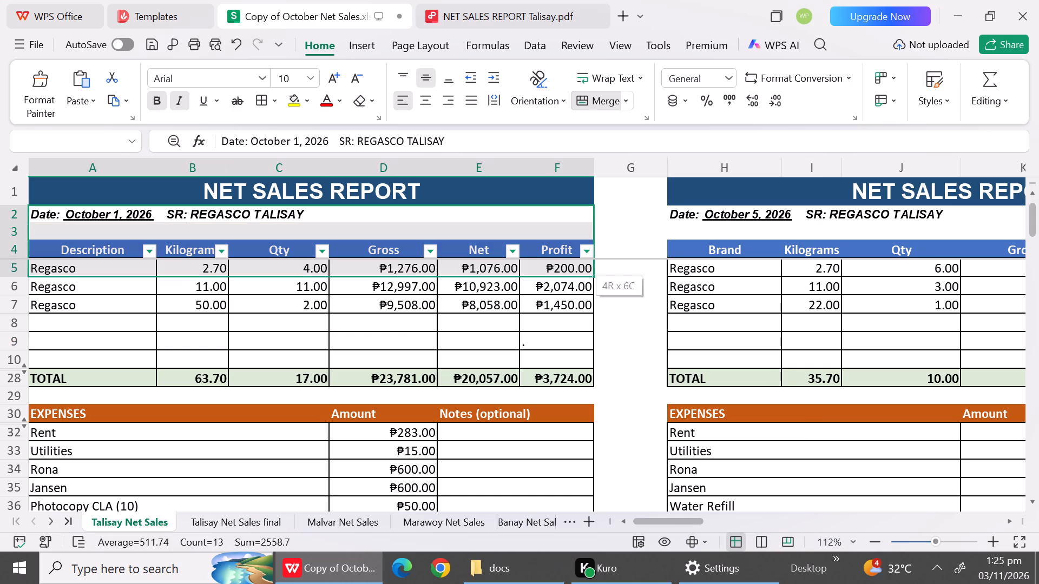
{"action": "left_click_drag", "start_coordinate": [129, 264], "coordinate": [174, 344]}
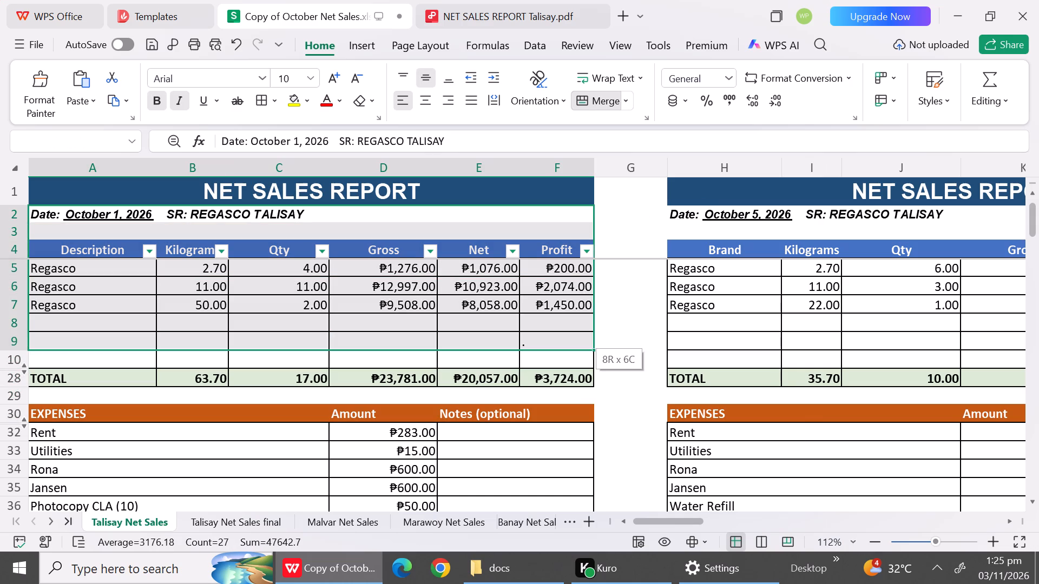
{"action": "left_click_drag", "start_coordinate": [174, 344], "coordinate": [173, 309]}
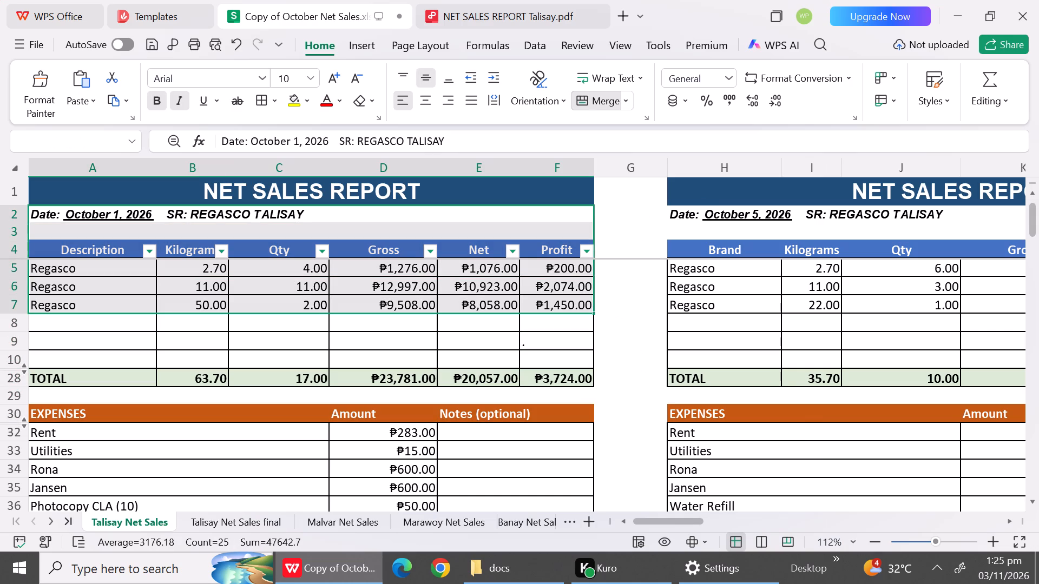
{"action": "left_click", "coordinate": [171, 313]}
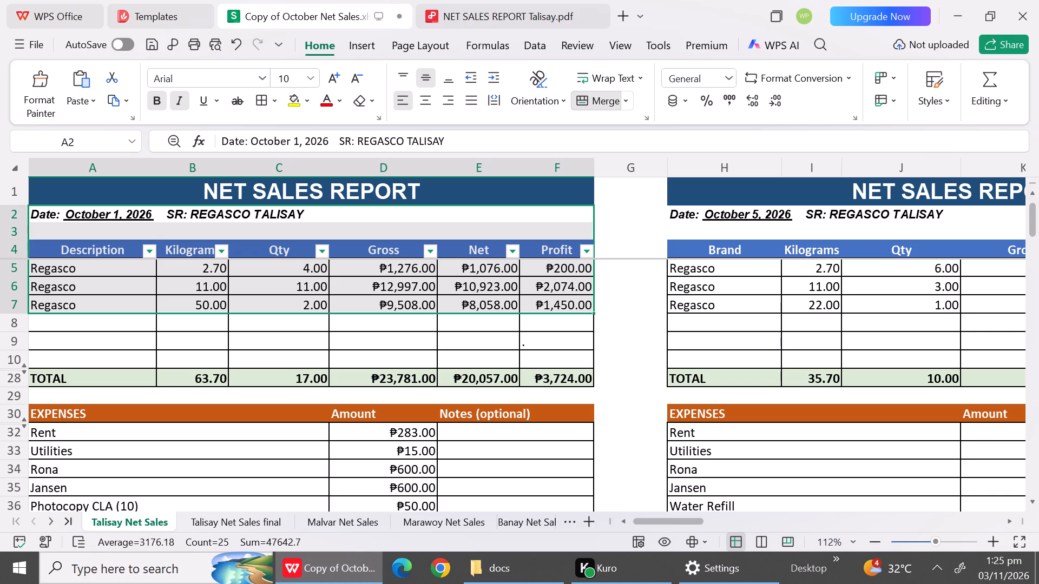
Copy the October 1 report's column headers and Regasco rows, range A3:F7, from the Talisay Net Sales sheet.
{"action": "left_click", "coordinate": [78, 230]}
{"action": "left_click_drag", "start_coordinate": [60, 229], "coordinate": [294, 299]}
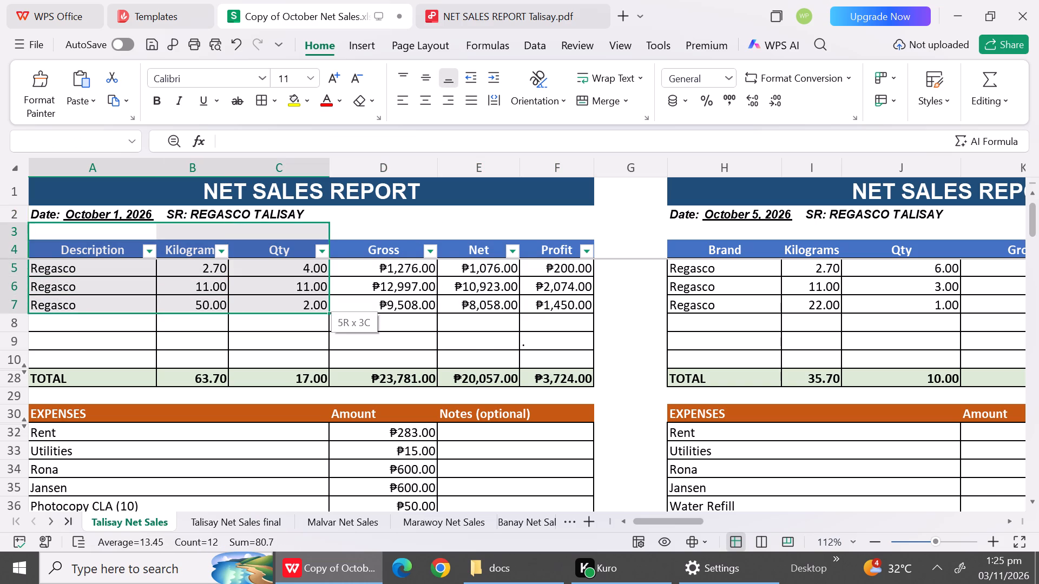
{"action": "left_click_drag", "start_coordinate": [294, 299], "coordinate": [565, 308]}
{"action": "key", "text": "ctrl+c"}
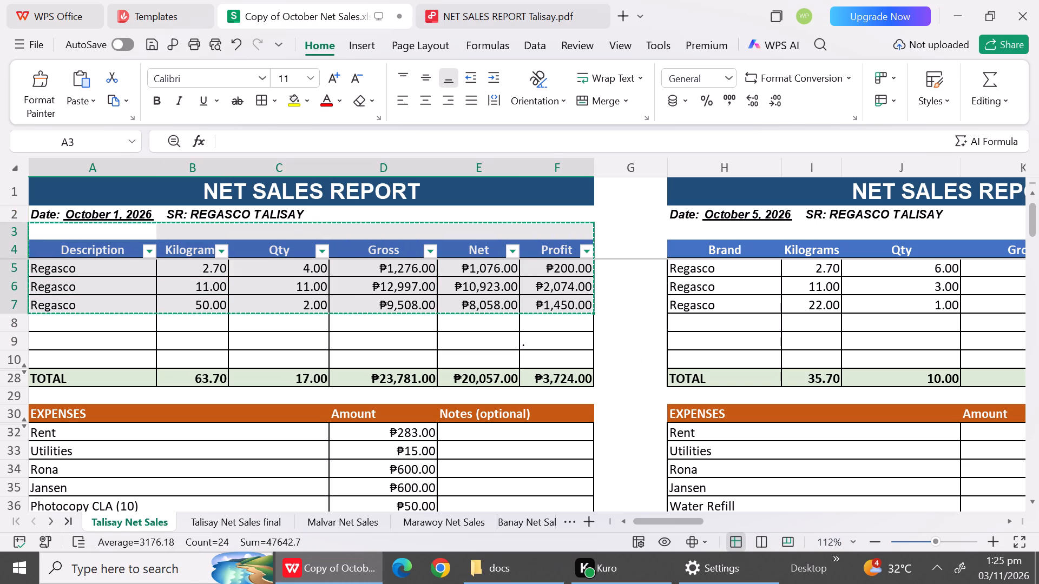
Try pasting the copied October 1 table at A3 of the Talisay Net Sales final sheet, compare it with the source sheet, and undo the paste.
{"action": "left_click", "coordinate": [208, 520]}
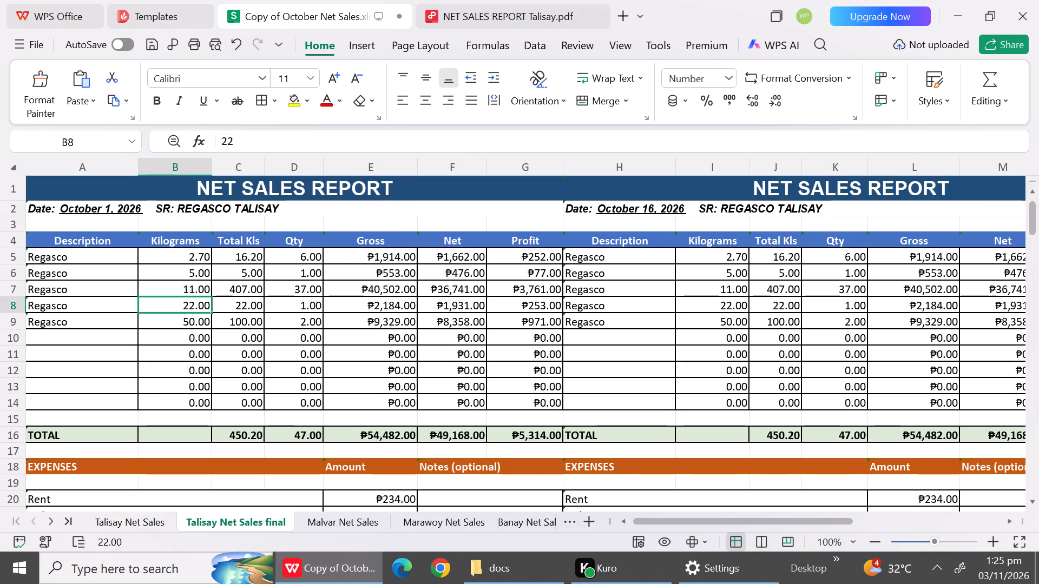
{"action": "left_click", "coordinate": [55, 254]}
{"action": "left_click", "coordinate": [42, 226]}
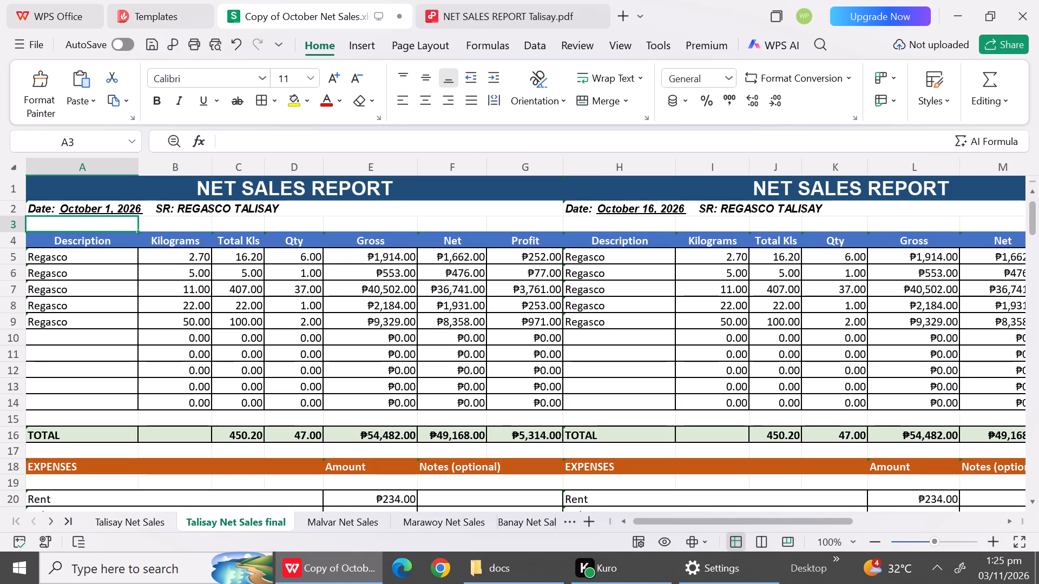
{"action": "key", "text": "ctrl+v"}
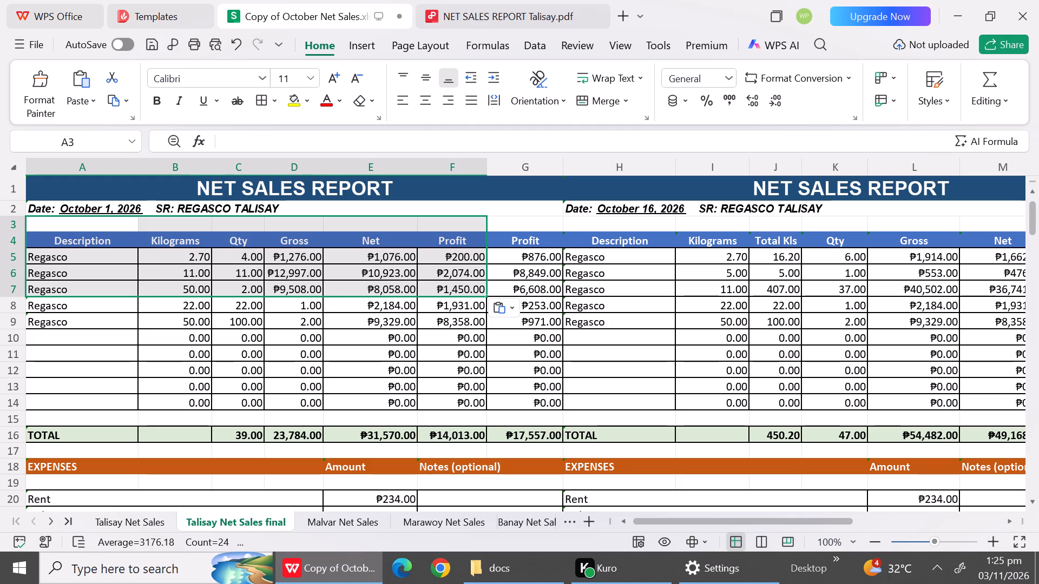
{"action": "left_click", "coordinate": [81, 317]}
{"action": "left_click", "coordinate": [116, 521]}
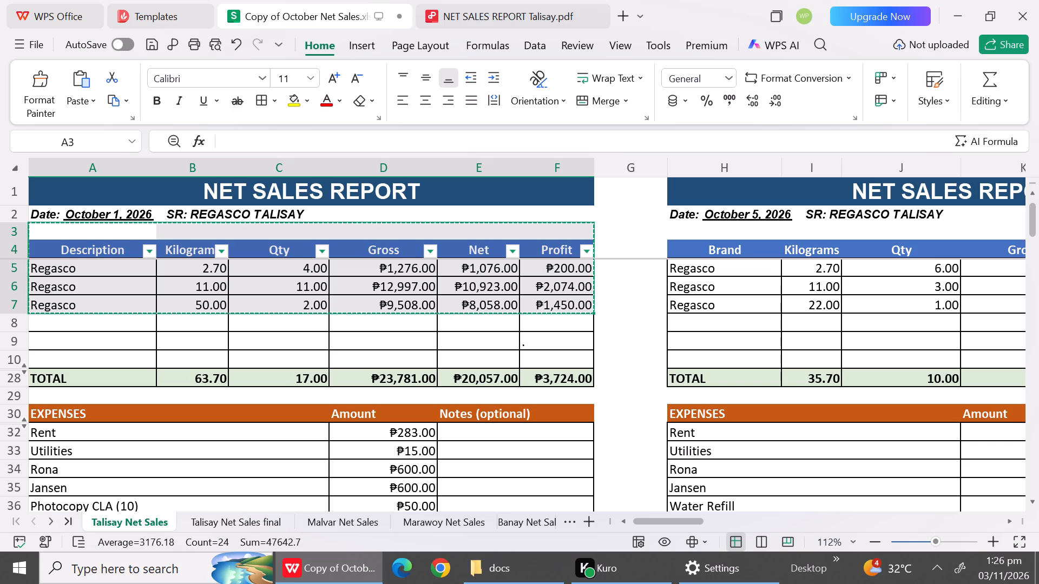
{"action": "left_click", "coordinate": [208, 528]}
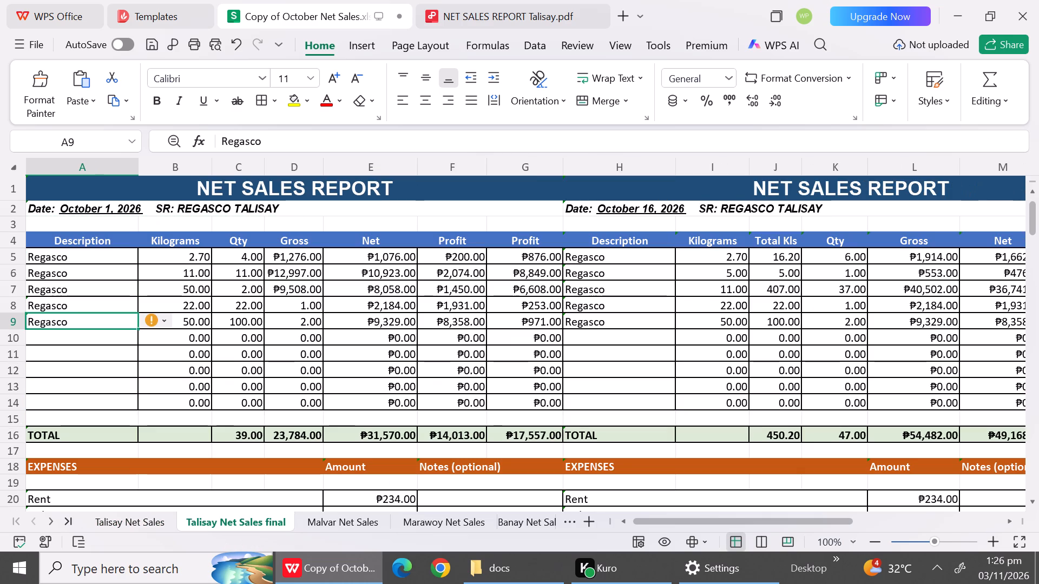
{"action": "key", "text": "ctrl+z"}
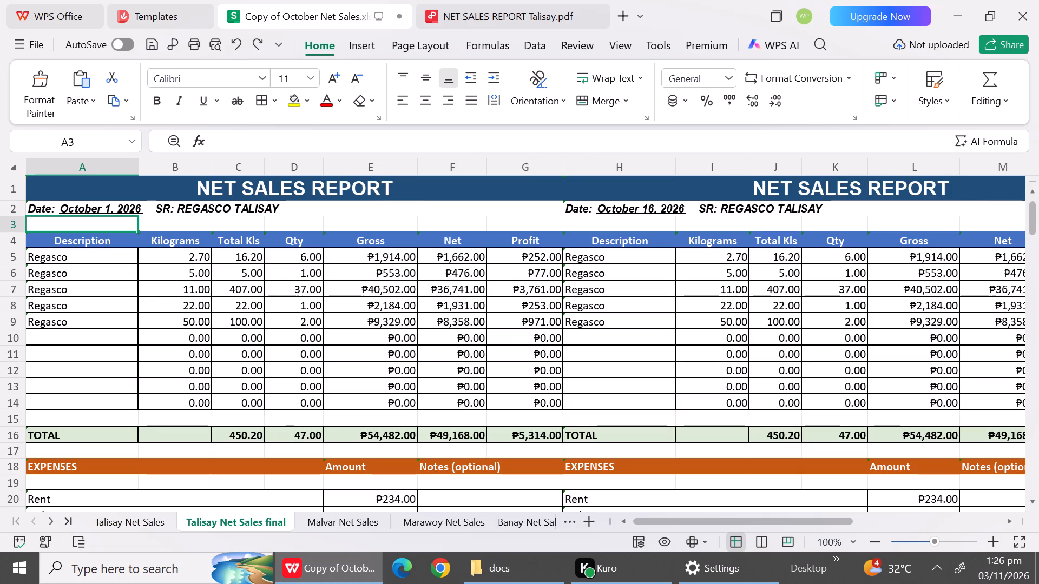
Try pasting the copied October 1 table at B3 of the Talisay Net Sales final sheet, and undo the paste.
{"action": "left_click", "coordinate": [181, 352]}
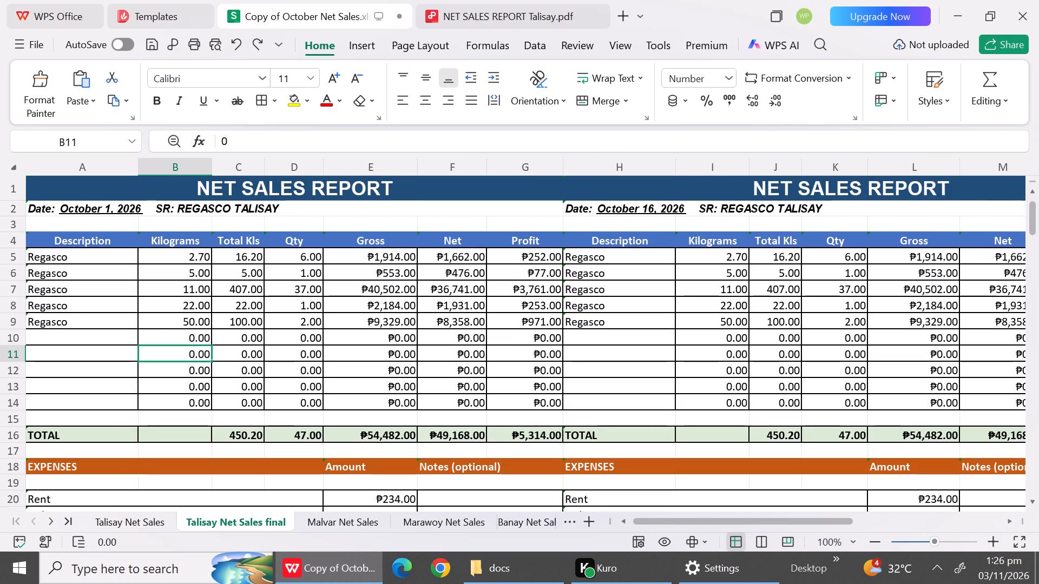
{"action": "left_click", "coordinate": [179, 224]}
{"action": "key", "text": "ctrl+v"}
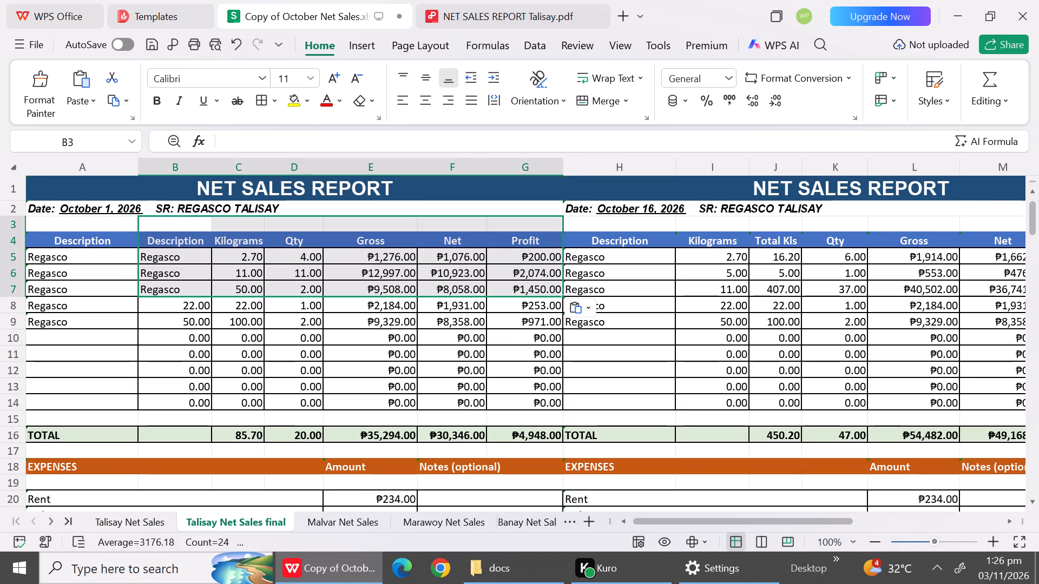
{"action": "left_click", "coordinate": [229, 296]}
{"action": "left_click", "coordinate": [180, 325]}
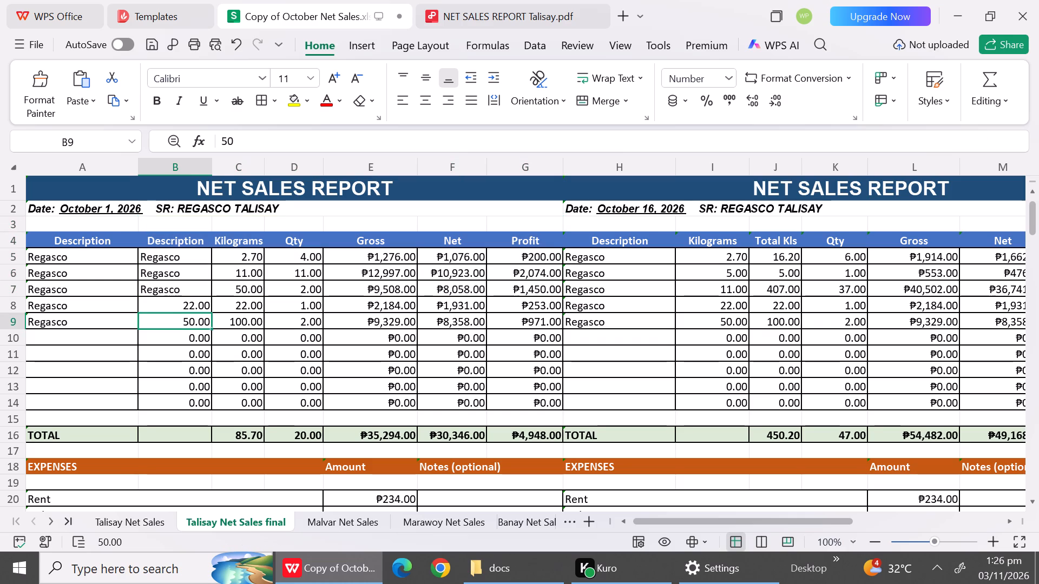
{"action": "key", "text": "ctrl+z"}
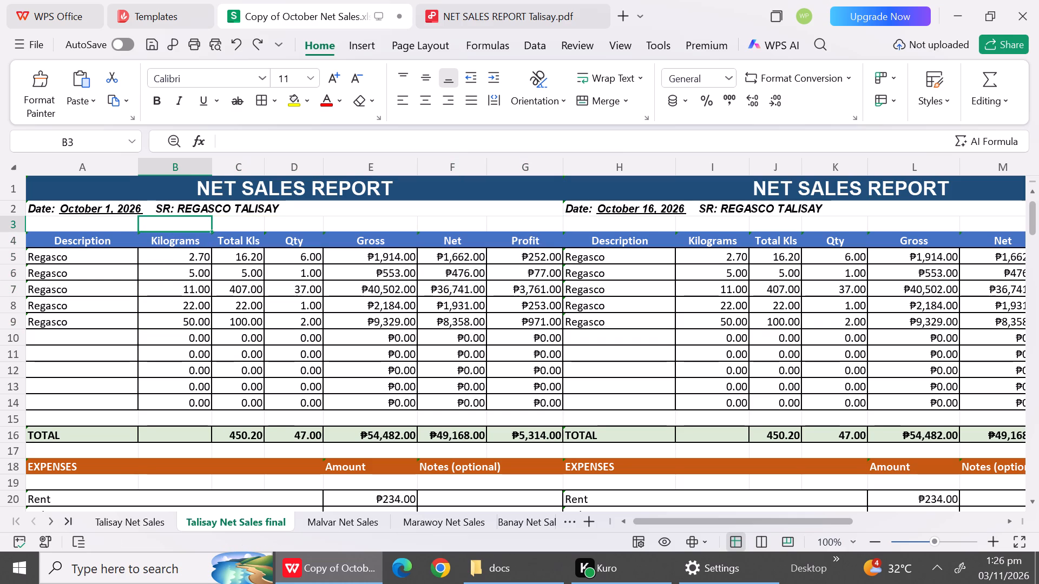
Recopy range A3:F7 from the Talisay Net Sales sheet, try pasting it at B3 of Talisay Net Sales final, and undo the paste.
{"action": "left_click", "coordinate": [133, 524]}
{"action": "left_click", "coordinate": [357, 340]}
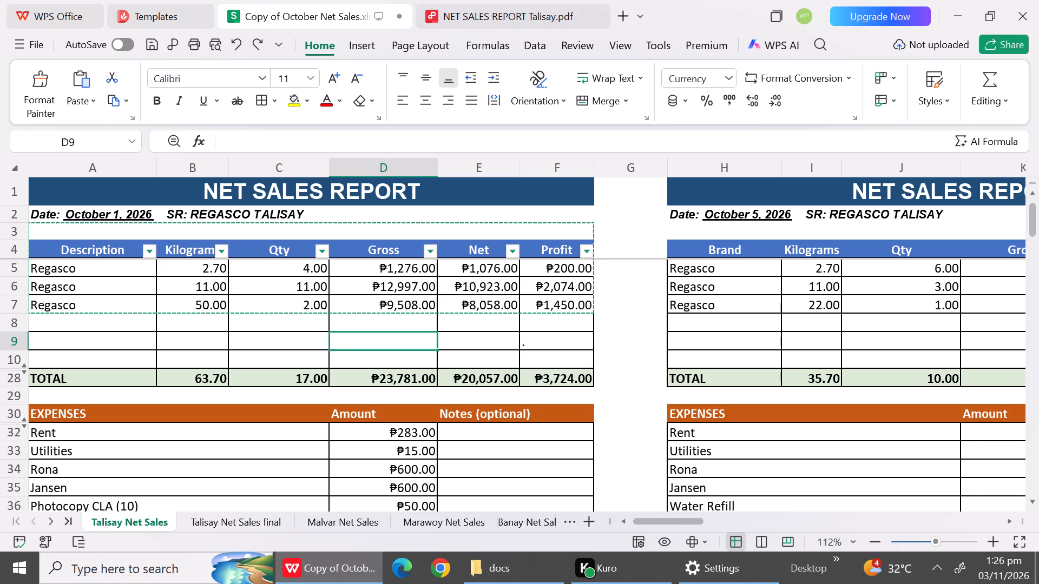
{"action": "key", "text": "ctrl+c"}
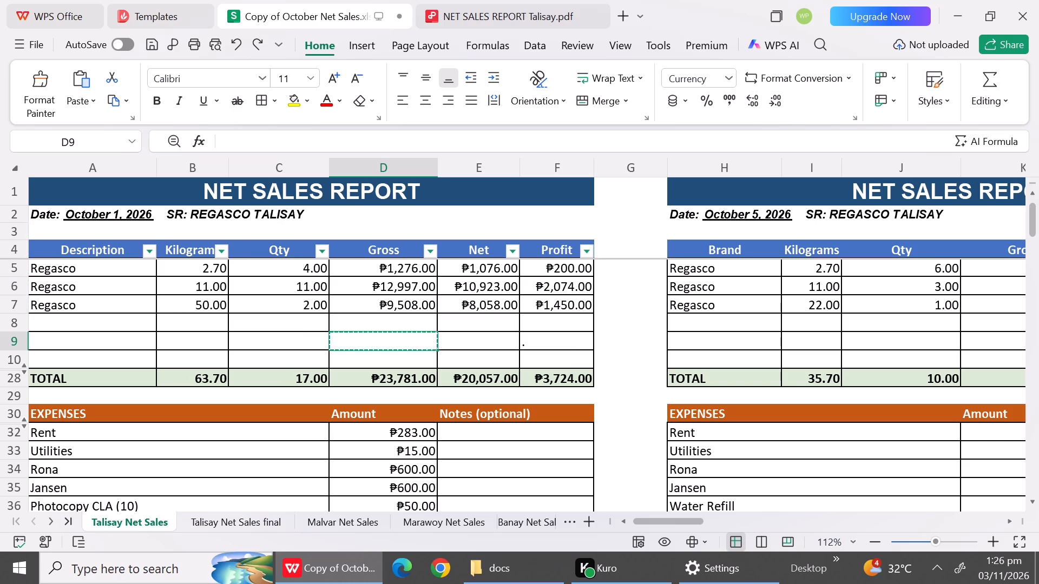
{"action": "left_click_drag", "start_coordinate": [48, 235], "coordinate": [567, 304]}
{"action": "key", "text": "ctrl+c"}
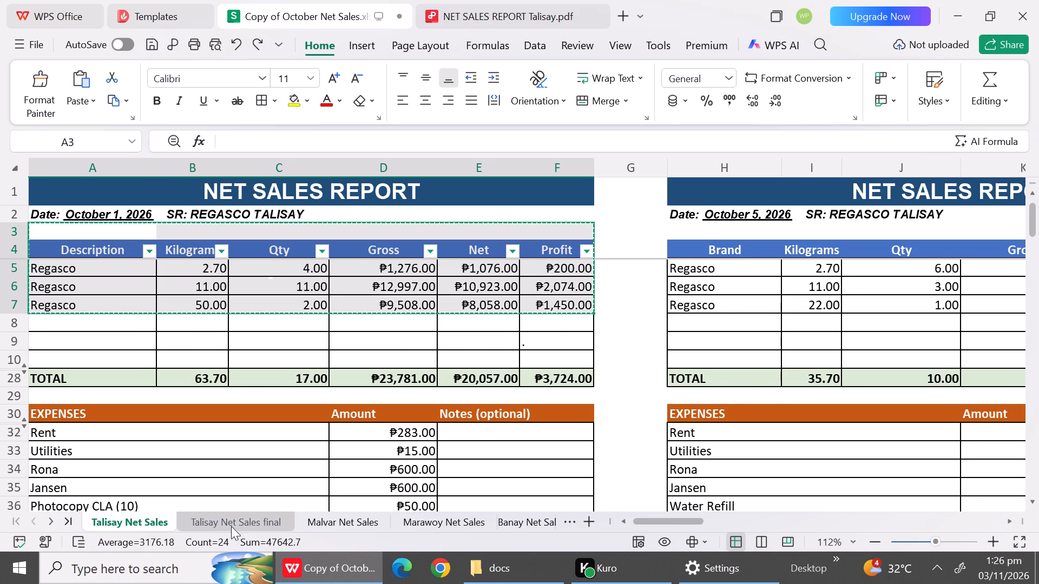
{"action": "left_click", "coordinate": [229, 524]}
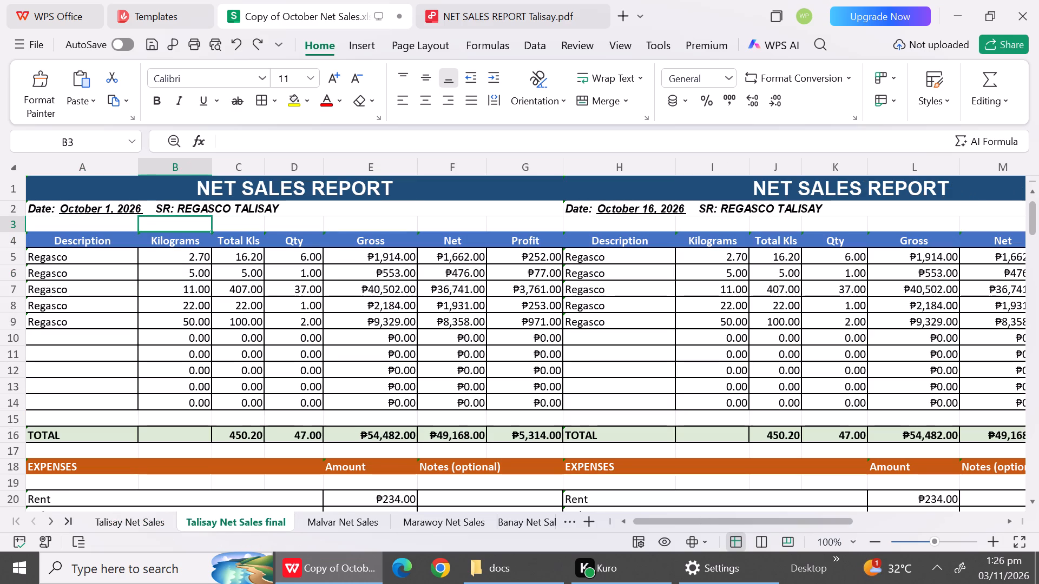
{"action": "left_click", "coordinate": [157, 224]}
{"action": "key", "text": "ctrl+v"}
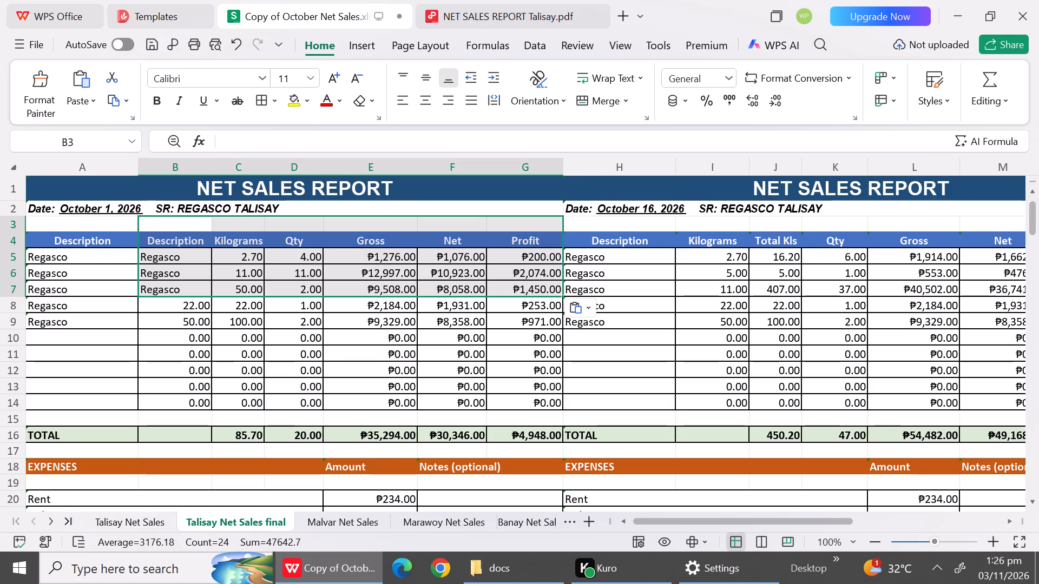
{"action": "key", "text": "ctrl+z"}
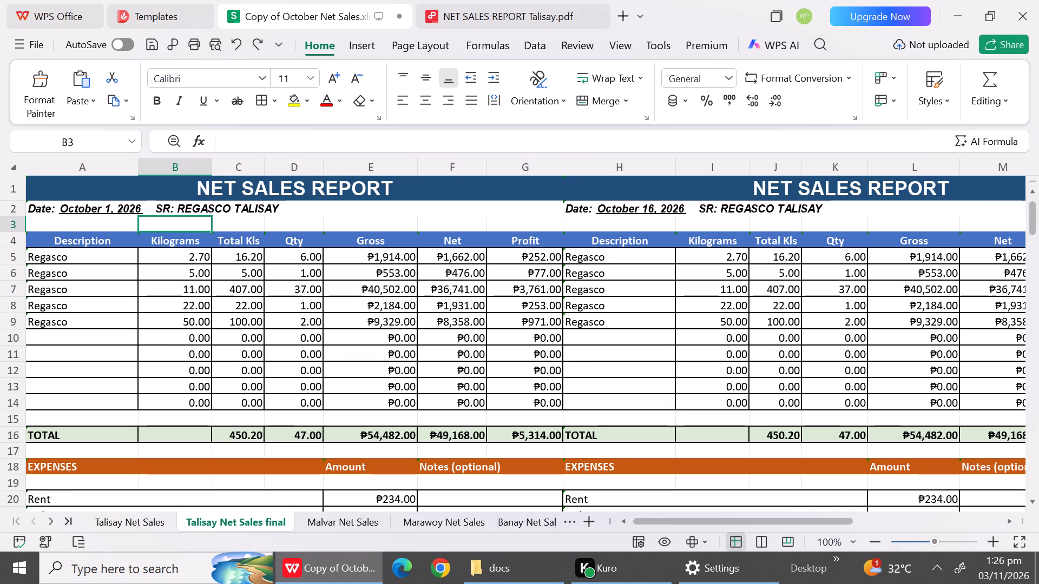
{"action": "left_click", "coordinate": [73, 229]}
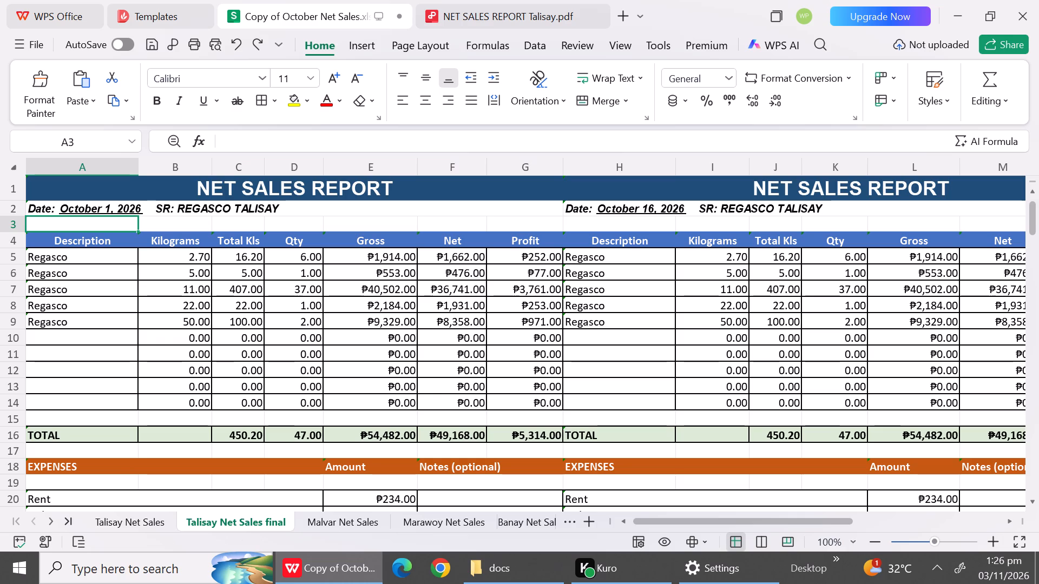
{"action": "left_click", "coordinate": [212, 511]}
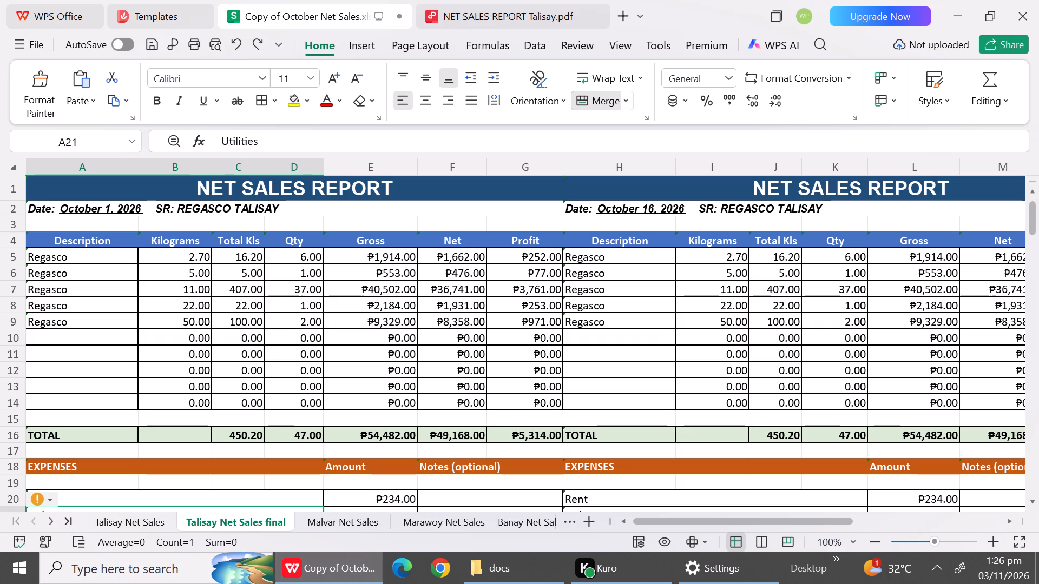
Return to the Talisay Net Sales sheet and examine how its daily reports are stacked down the rows.
{"action": "left_click", "coordinate": [143, 517]}
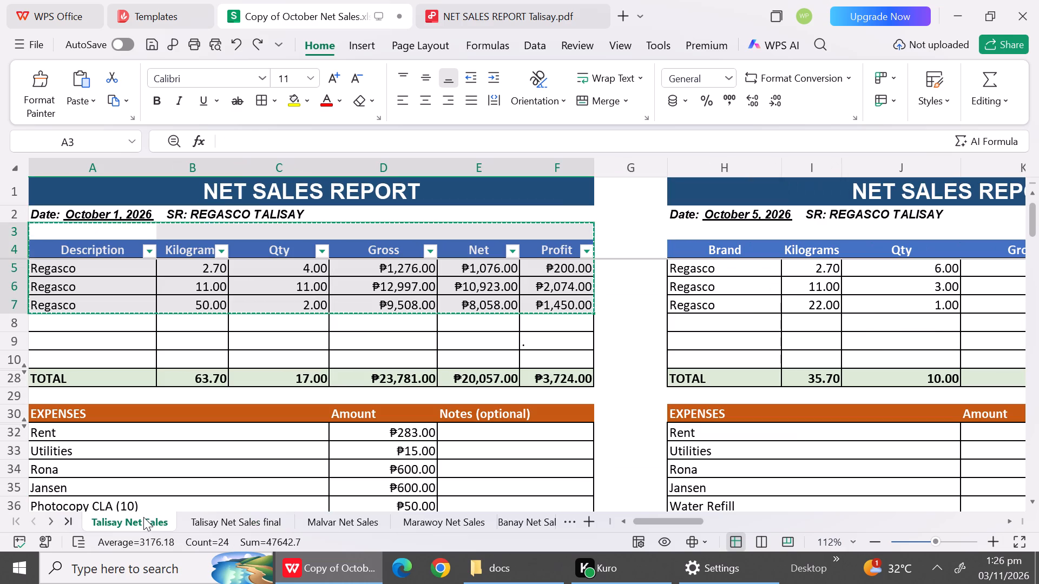
{"action": "left_click", "coordinate": [348, 337]}
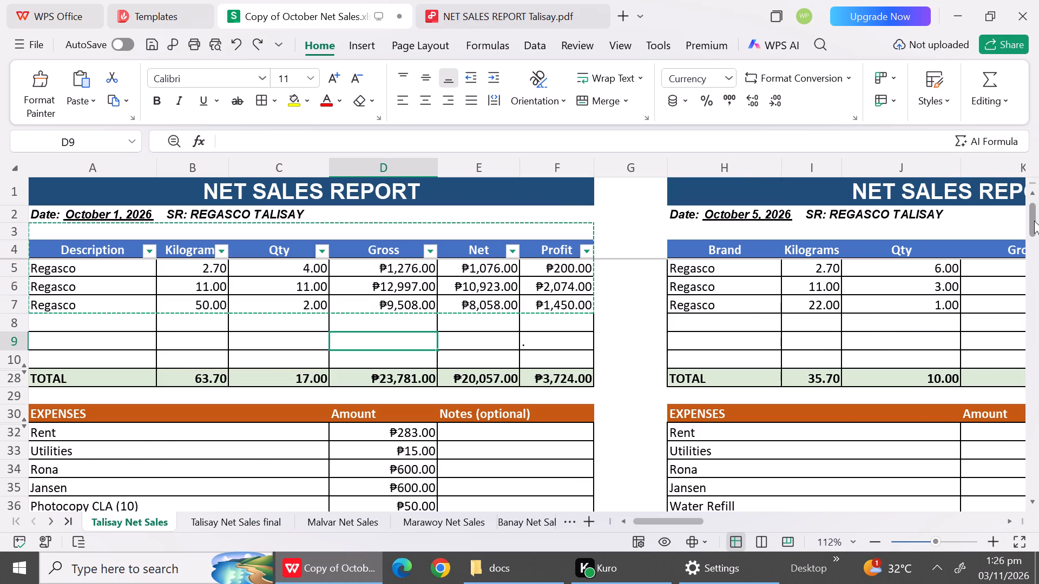
{"action": "left_click_drag", "start_coordinate": [1034, 221], "coordinate": [992, 537]}
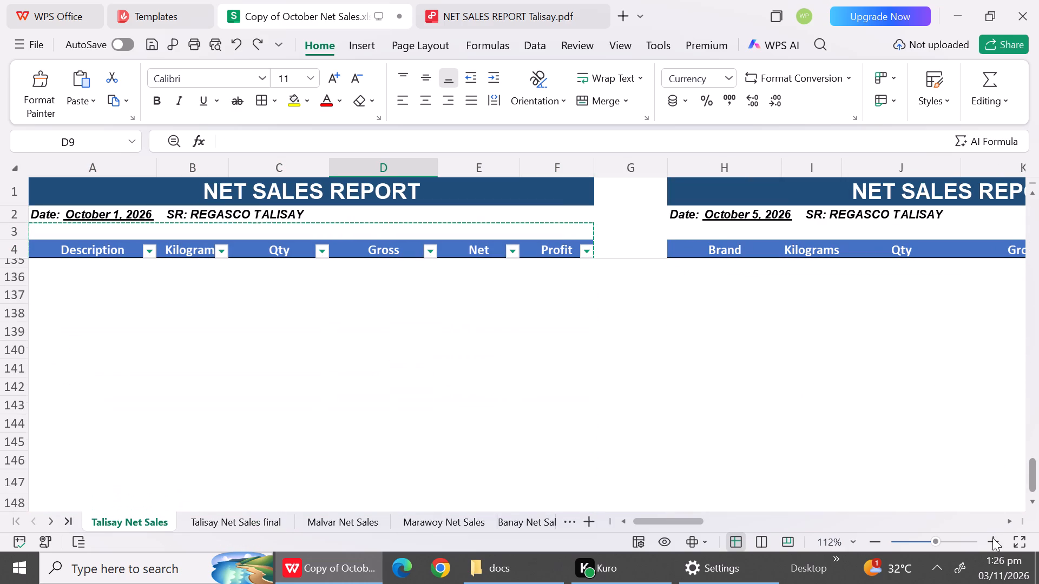
{"action": "left_click_drag", "start_coordinate": [992, 537], "coordinate": [993, 417]}
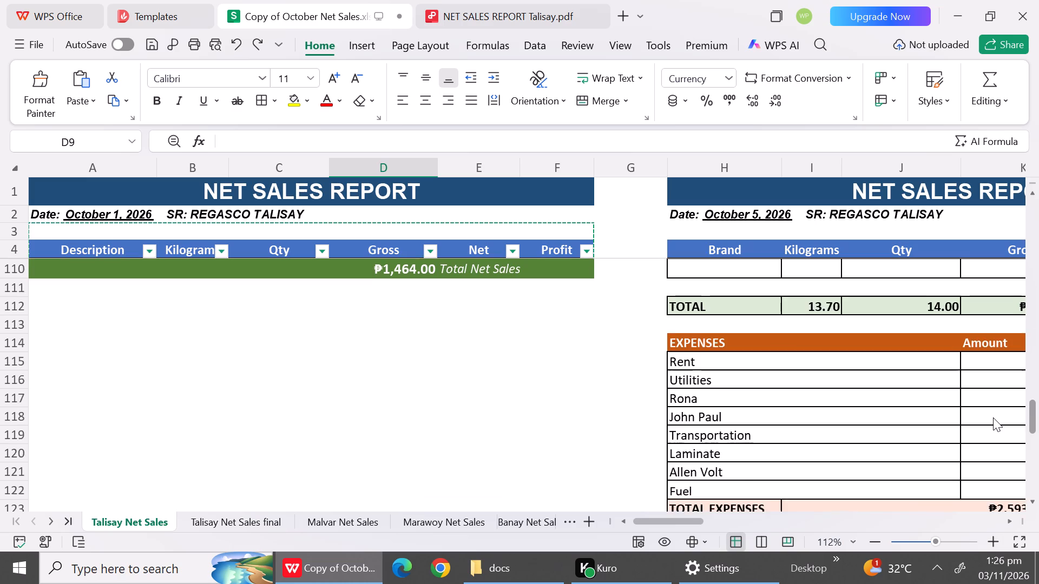
{"action": "left_click_drag", "start_coordinate": [993, 417], "coordinate": [998, 402]}
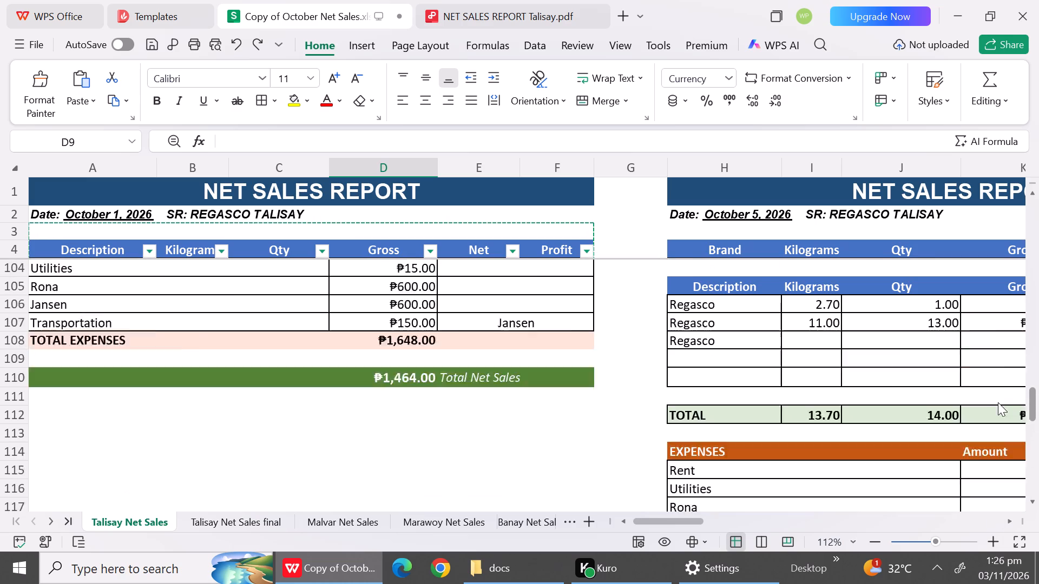
{"action": "left_click_drag", "start_coordinate": [998, 402], "coordinate": [999, 183]}
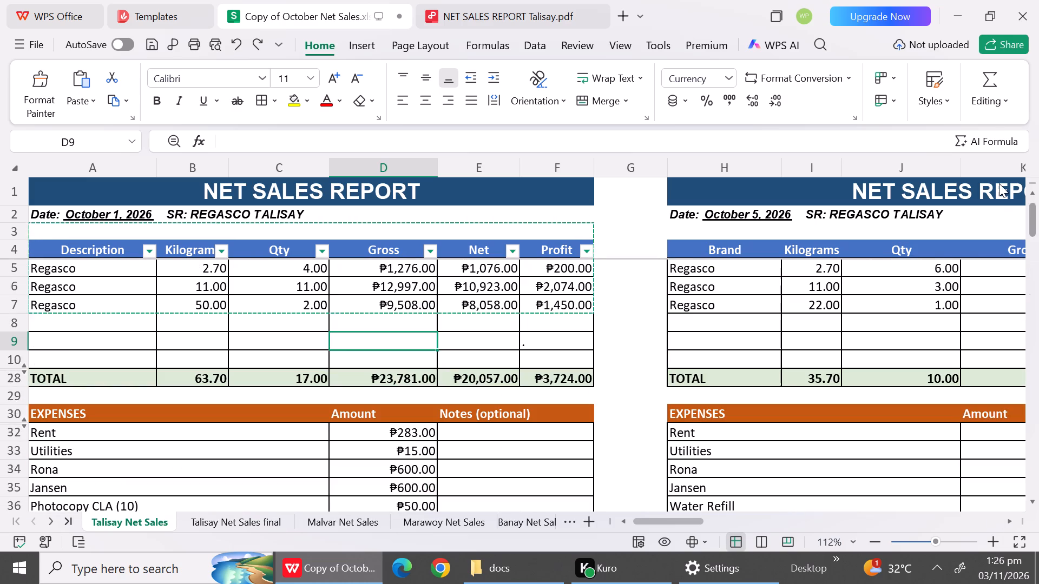
{"action": "left_click_drag", "start_coordinate": [999, 183], "coordinate": [968, 114]}
{"action": "left_click", "coordinate": [625, 282]}
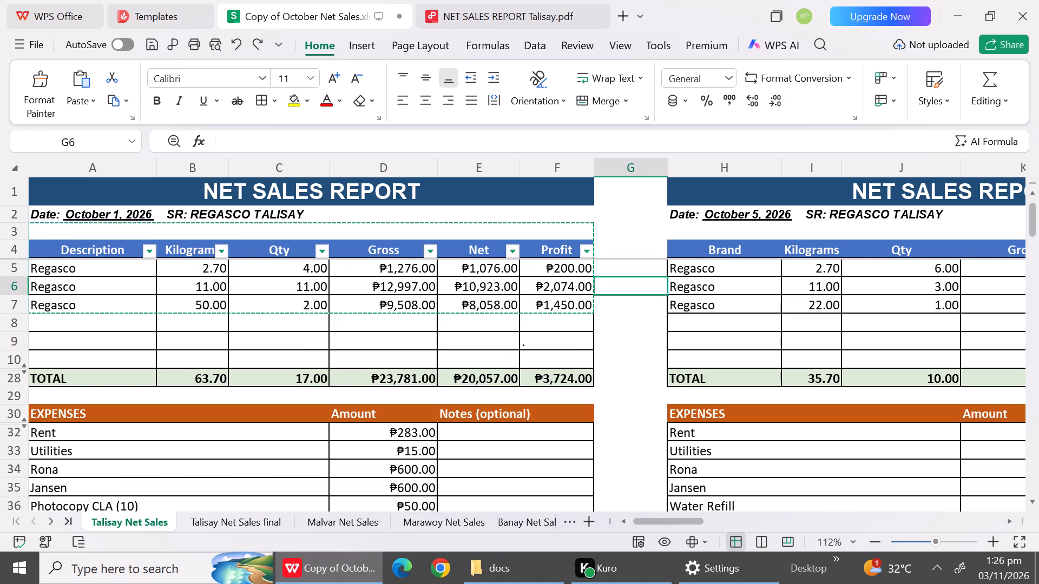
{"action": "left_click", "coordinate": [624, 188]}
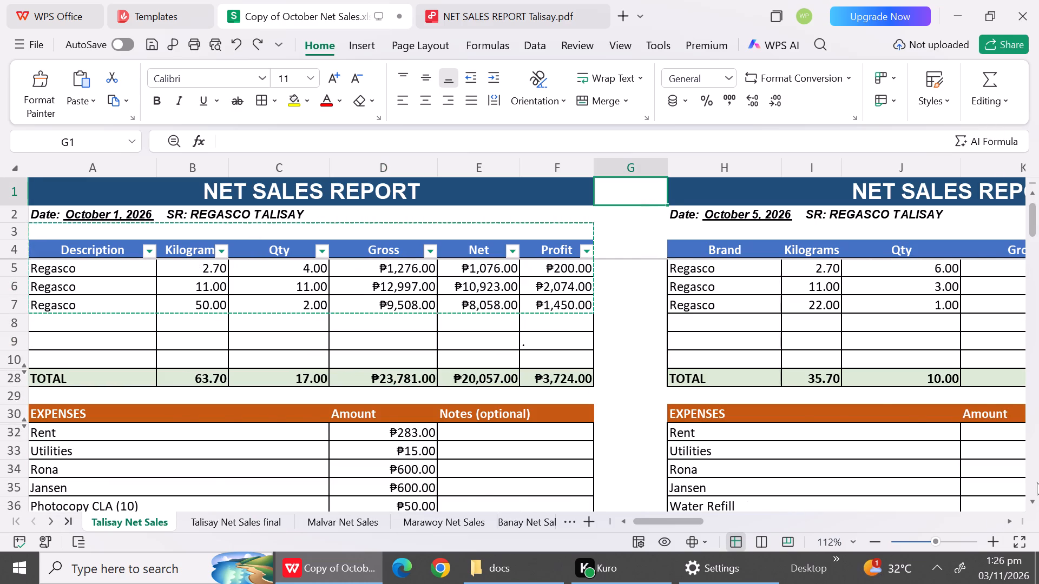
{"action": "left_click", "coordinate": [1033, 468]}
{"action": "triple_click", "coordinate": [1033, 468]}
{"action": "triple_click", "coordinate": [1033, 468]}
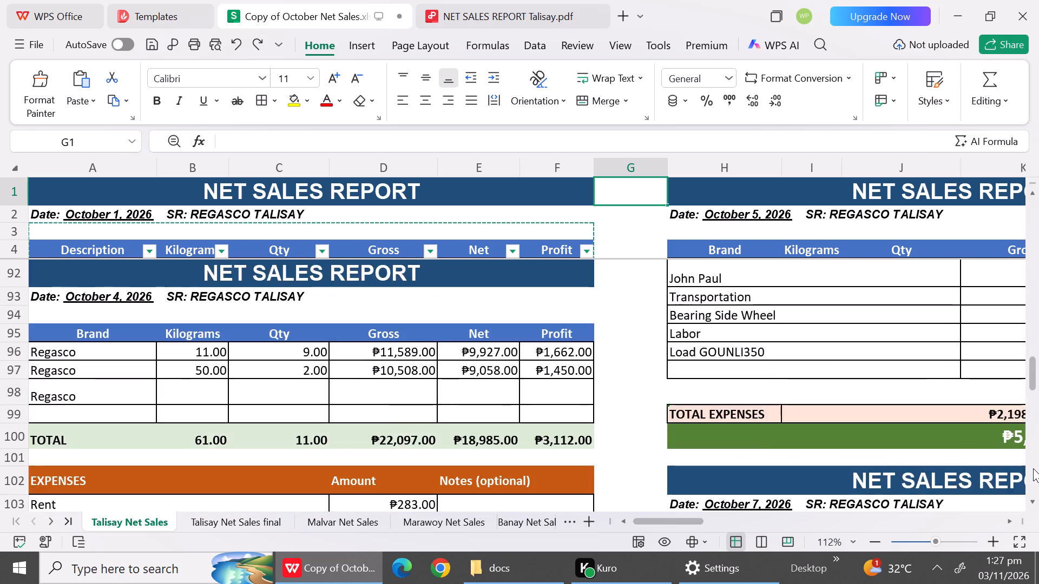
{"action": "triple_click", "coordinate": [1033, 468]}
{"action": "double_click", "coordinate": [1033, 468]}
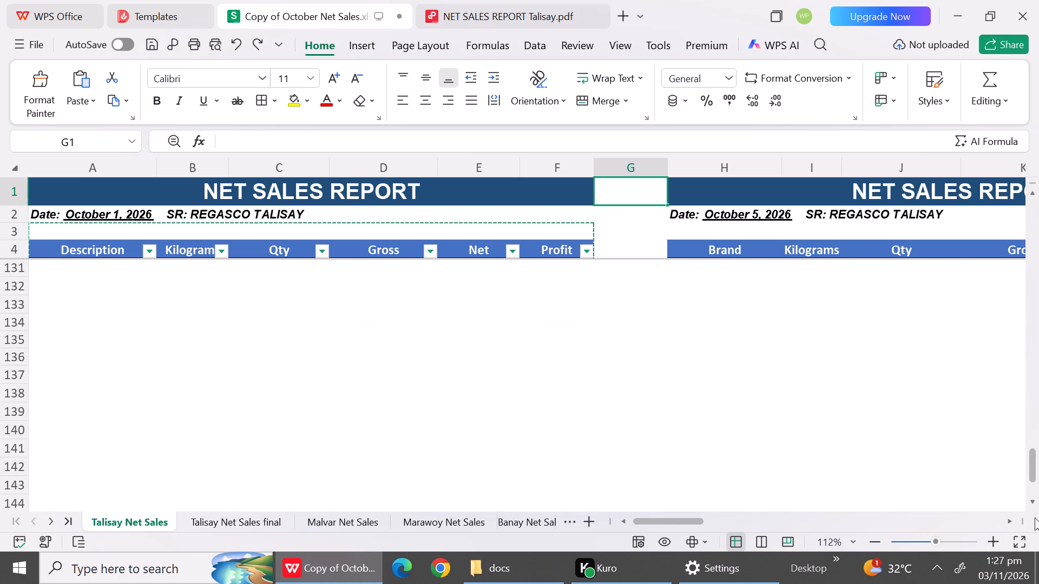
{"action": "left_click_drag", "start_coordinate": [1035, 517], "coordinate": [1038, 303]}
{"action": "double_click", "coordinate": [1038, 303]}
{"action": "left_click_drag", "start_coordinate": [1038, 303], "coordinate": [979, 529]}
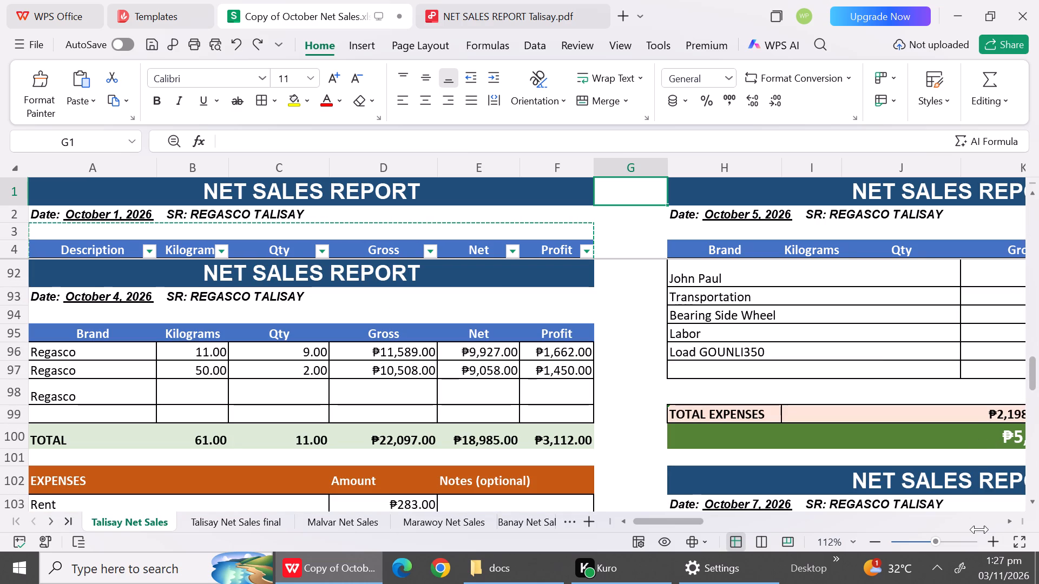
Examine the Talisay Net Sales reports across the columns as far as the October 22 report.
{"action": "left_click", "coordinate": [979, 529]}
{"action": "left_click", "coordinate": [976, 523]}
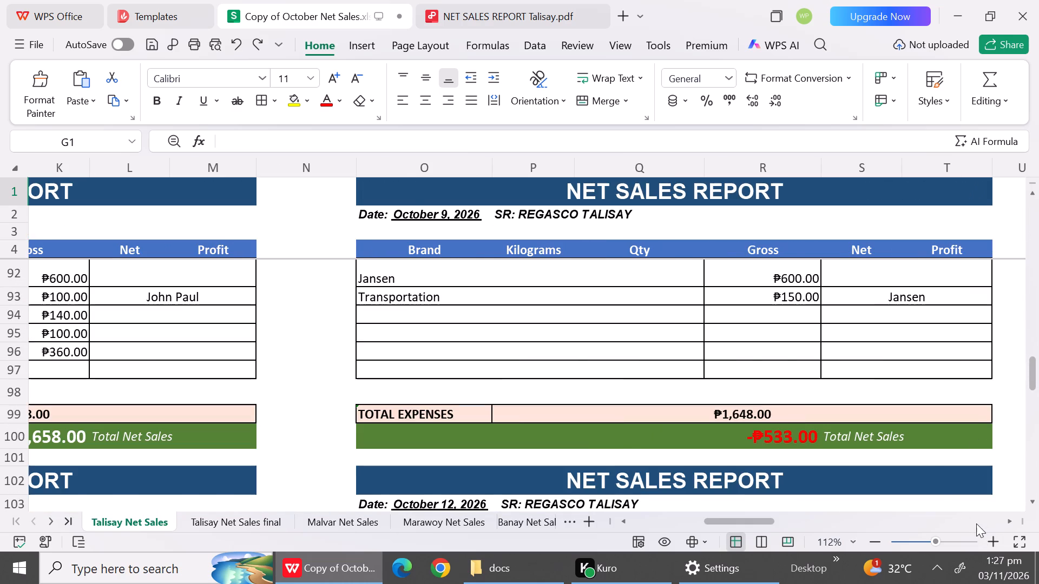
{"action": "left_click", "coordinate": [976, 523]}
{"action": "left_click", "coordinate": [976, 523]}
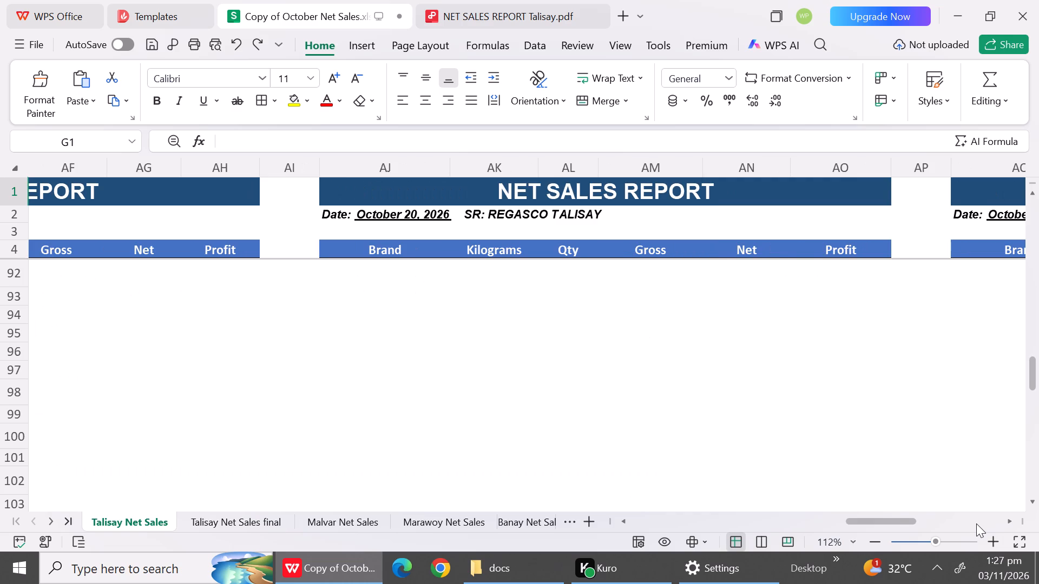
{"action": "left_click", "coordinate": [976, 523]}
{"action": "triple_click", "coordinate": [1033, 210]}
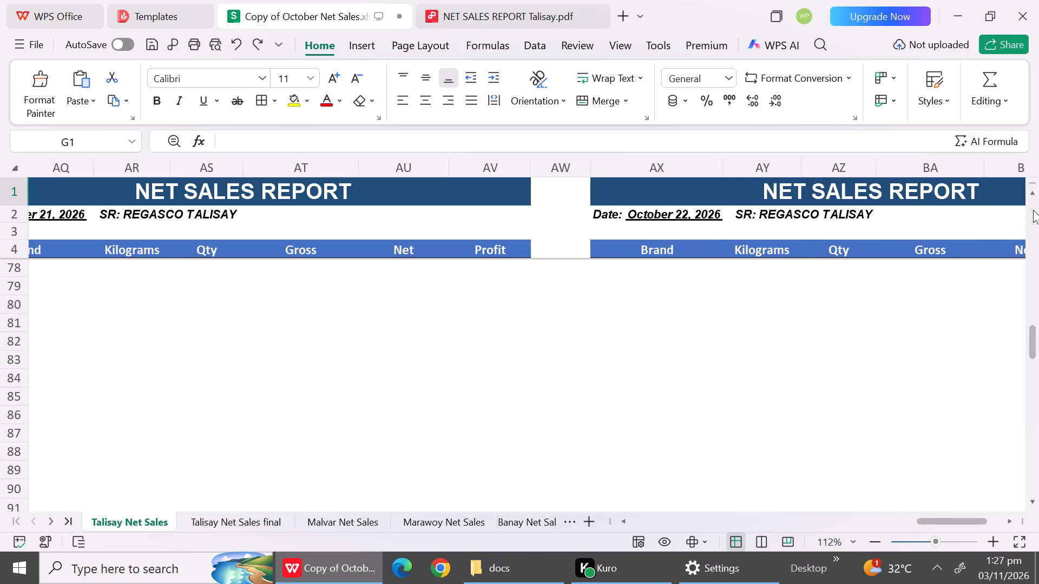
{"action": "triple_click", "coordinate": [1033, 210]}
{"action": "left_click_drag", "start_coordinate": [1033, 210], "coordinate": [1033, 195]}
{"action": "left_click", "coordinate": [1033, 195]}
{"action": "left_click_drag", "start_coordinate": [1033, 195], "coordinate": [1002, 466]}
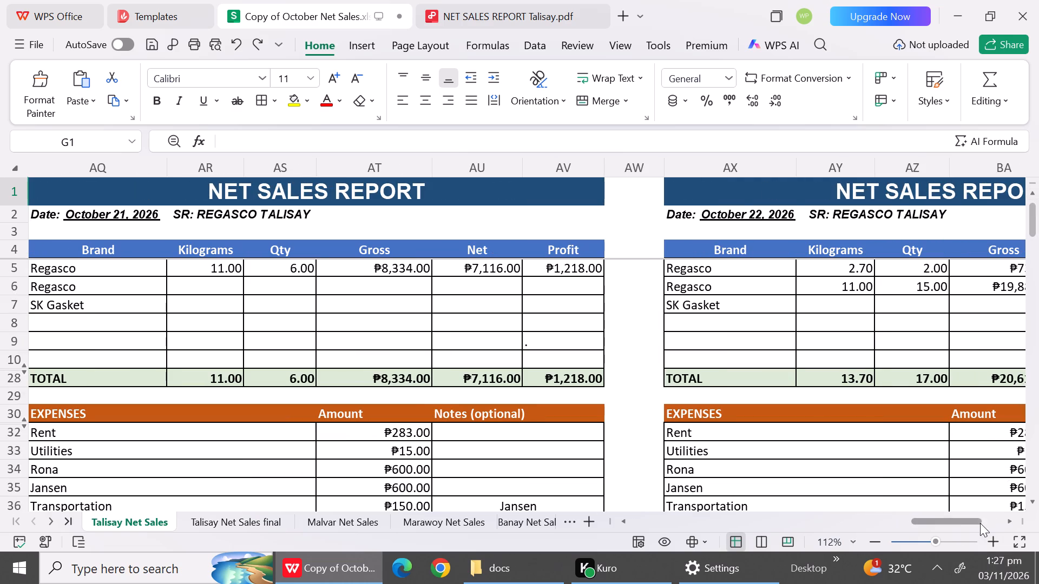
{"action": "left_click", "coordinate": [995, 517]}
{"action": "left_click", "coordinate": [1004, 518]}
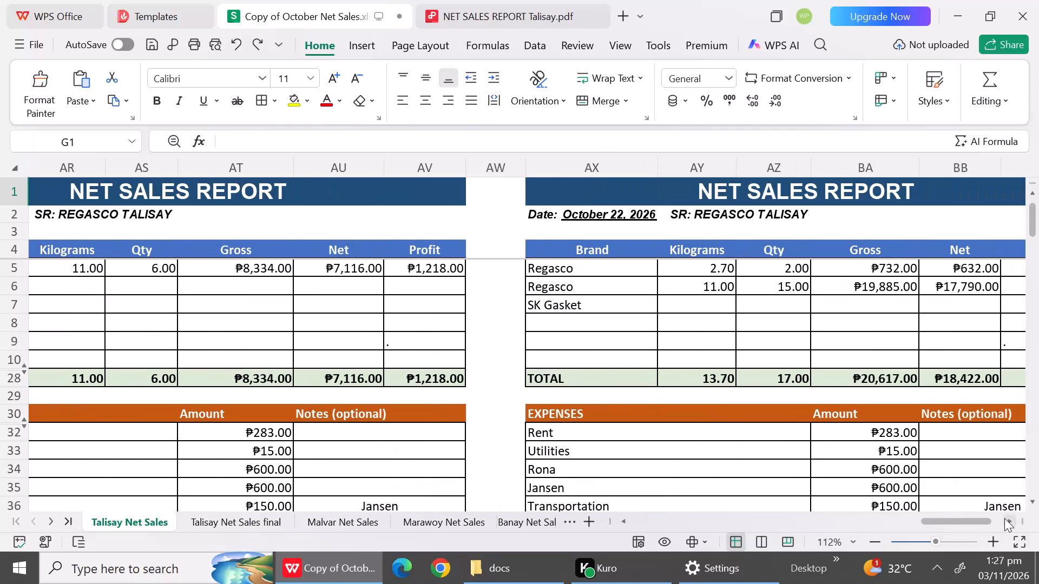
{"action": "triple_click", "coordinate": [1004, 518]}
{"action": "left_click", "coordinate": [1004, 518]}
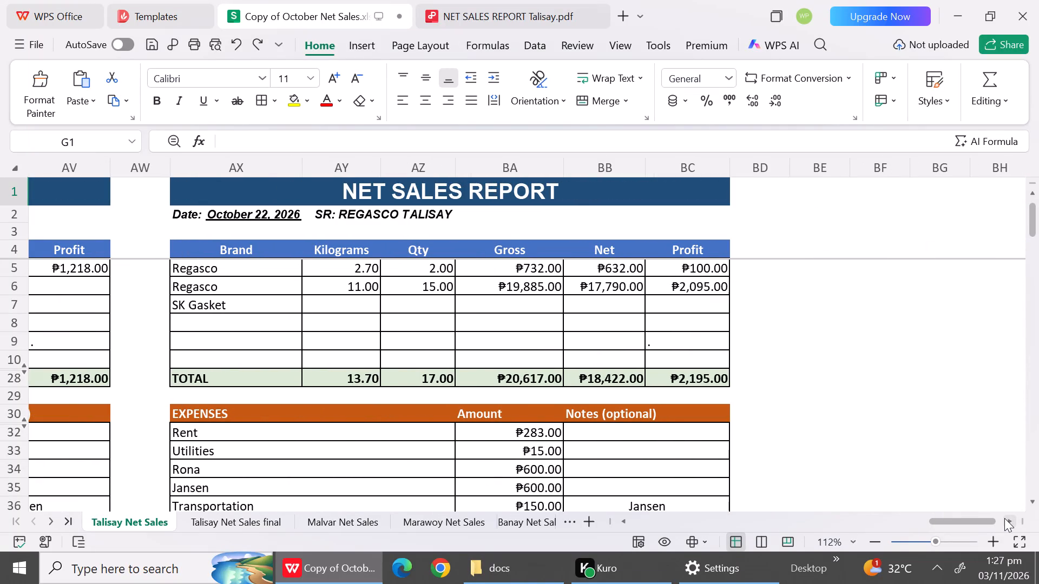
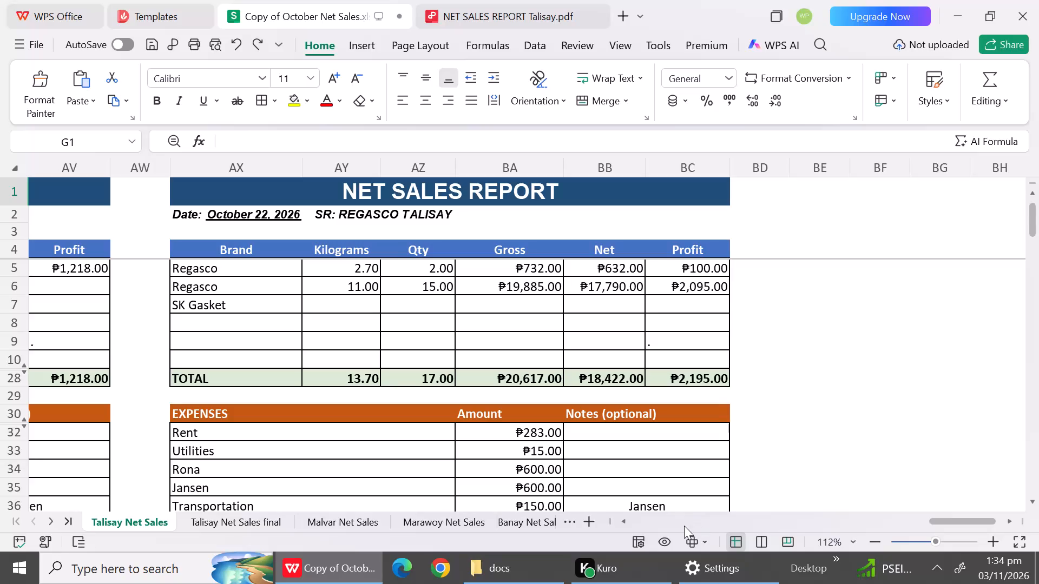
Hide blank column G between the October 1 and October 5 reports on the Talisay Net Sales sheet.
{"action": "double_click", "coordinate": [633, 527]}
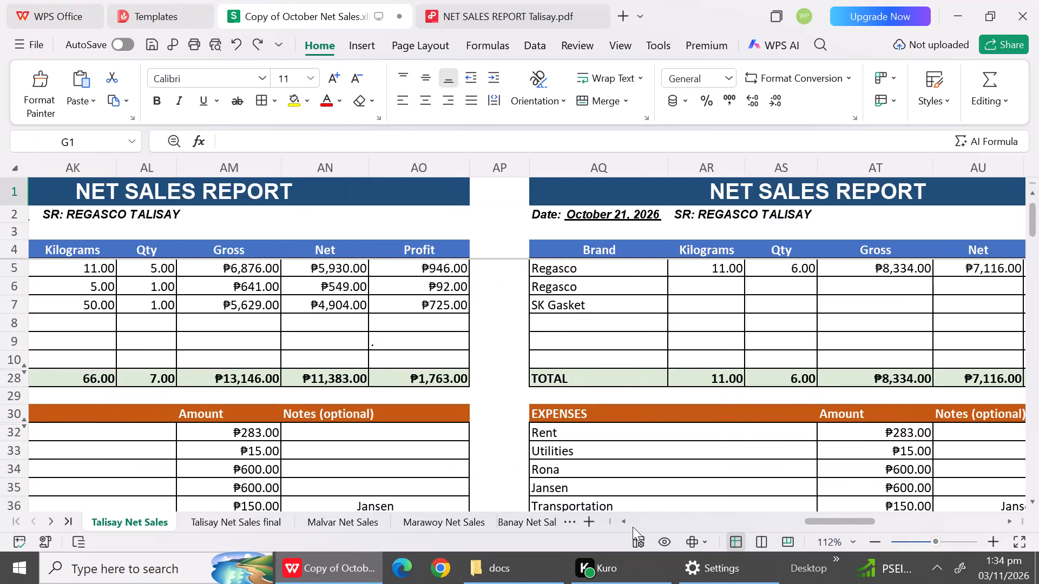
{"action": "triple_click", "coordinate": [633, 527]}
{"action": "double_click", "coordinate": [633, 527]}
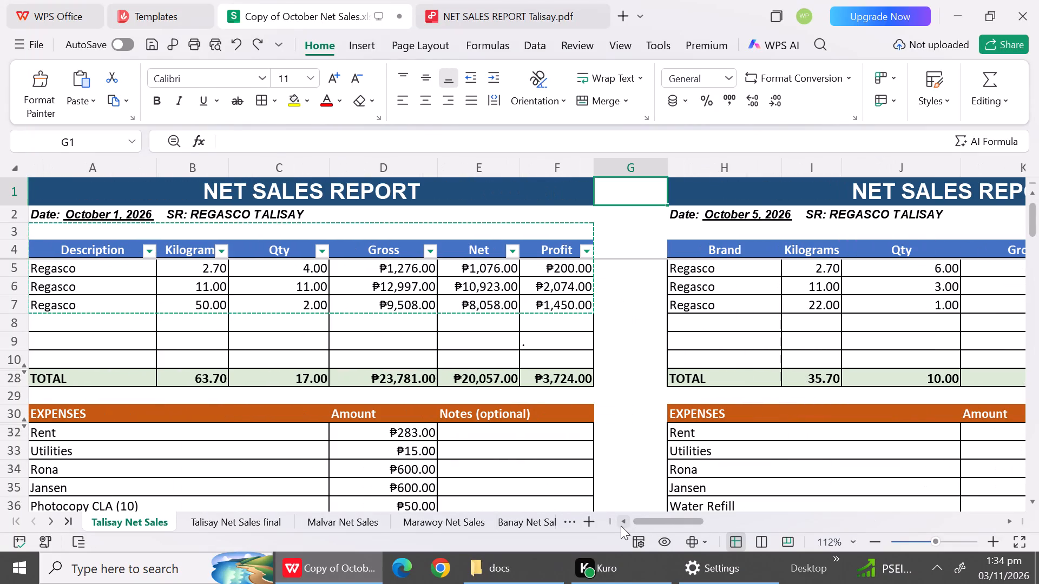
{"action": "left_click", "coordinate": [621, 526]}
{"action": "left_click", "coordinate": [634, 363]}
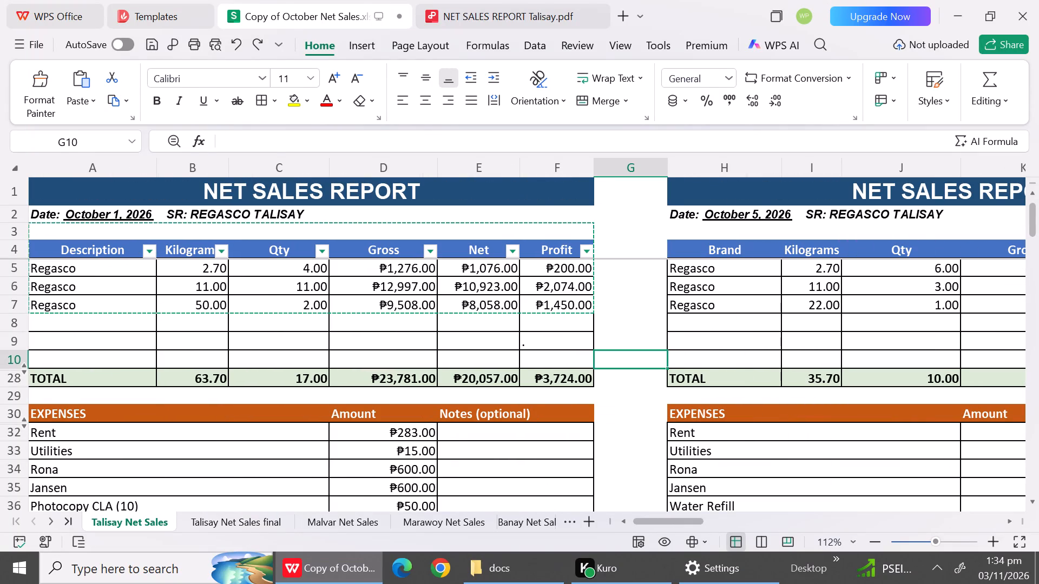
{"action": "left_click", "coordinate": [622, 144]}
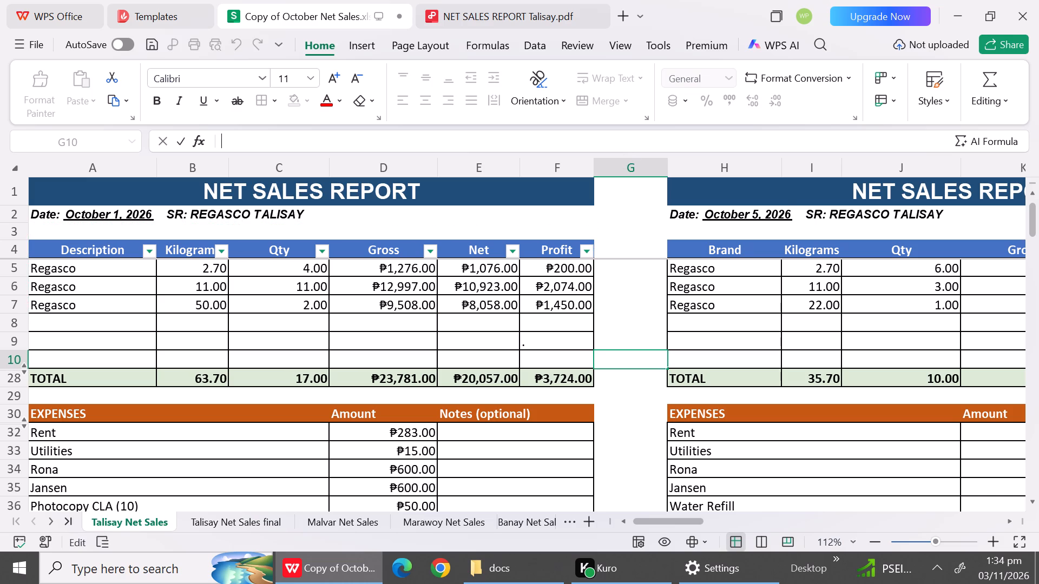
{"action": "right_click", "coordinate": [622, 144]}
{"action": "left_click", "coordinate": [611, 145]}
{"action": "left_click", "coordinate": [610, 162]}
{"action": "right_click", "coordinate": [610, 162]}
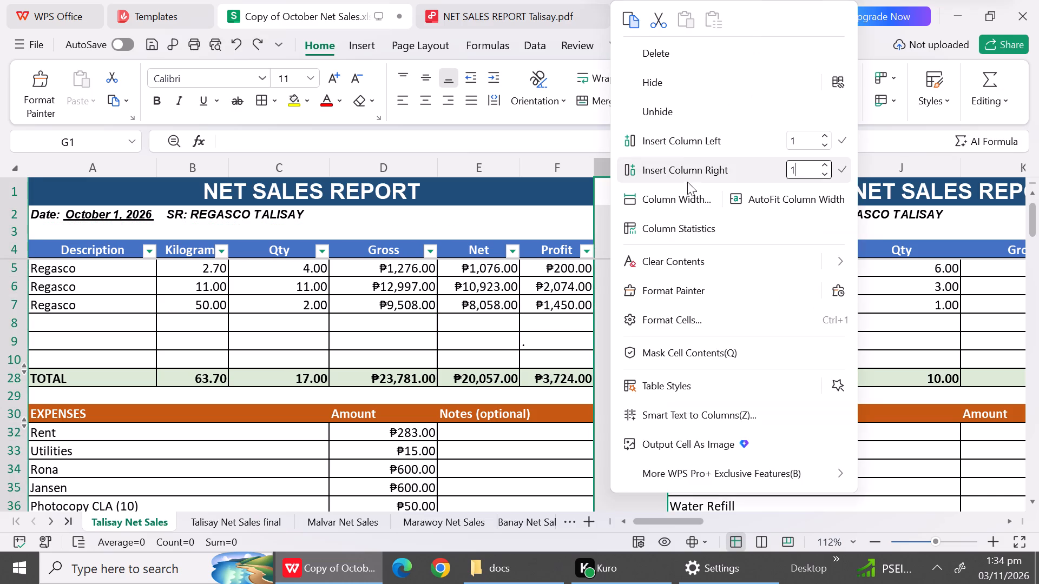
{"action": "left_click", "coordinate": [661, 79]}
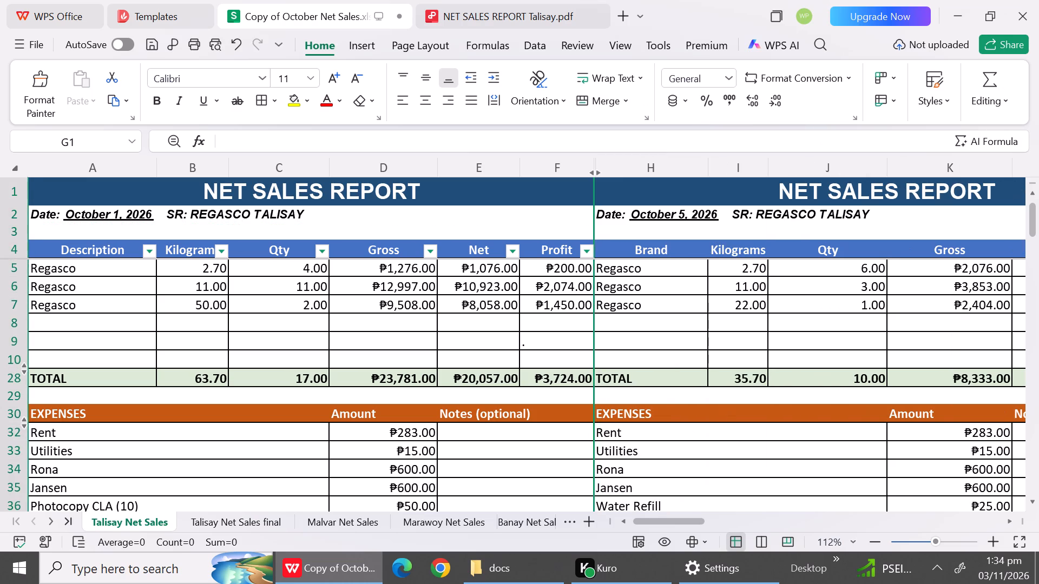
{"action": "left_click", "coordinate": [728, 351]}
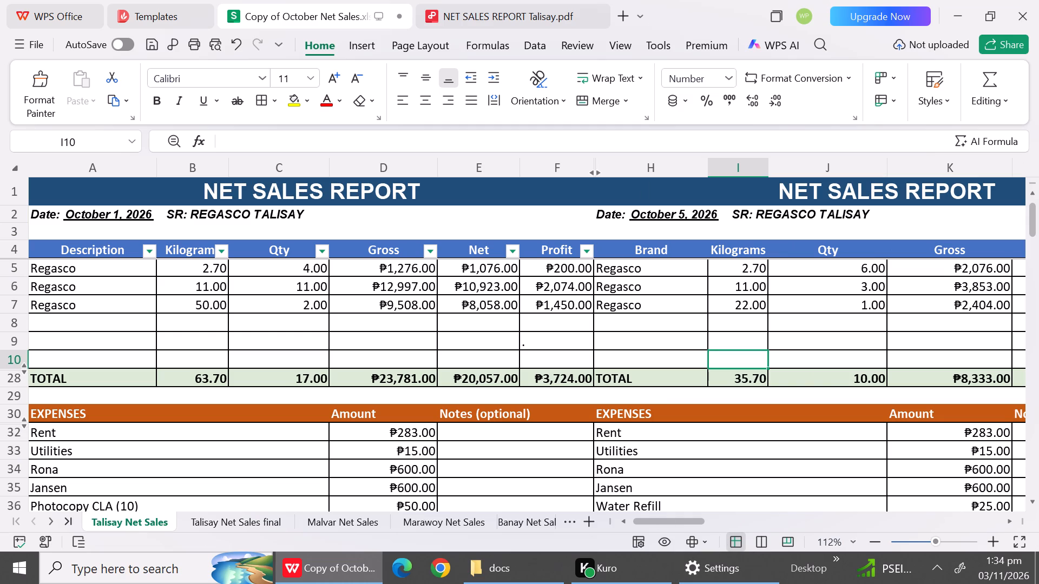
Examine the daily reports stacked below the October 1 and October 5 reports, down to the last used rows.
{"action": "double_click", "coordinate": [1031, 443]}
{"action": "left_click", "coordinate": [1031, 443]}
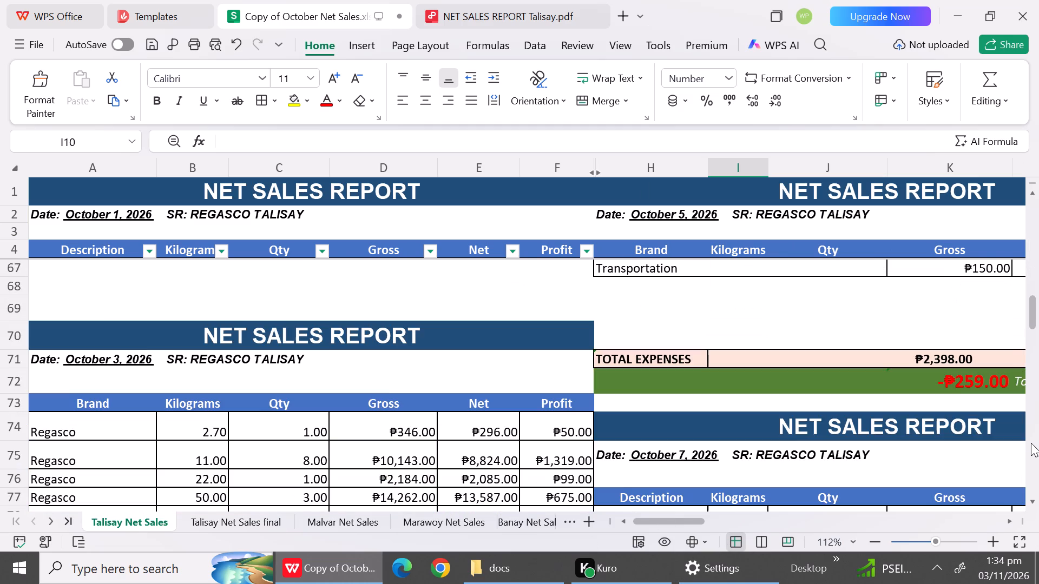
{"action": "triple_click", "coordinate": [1031, 443]}
{"action": "triple_click", "coordinate": [1031, 443]}
{"action": "left_click", "coordinate": [1031, 443]}
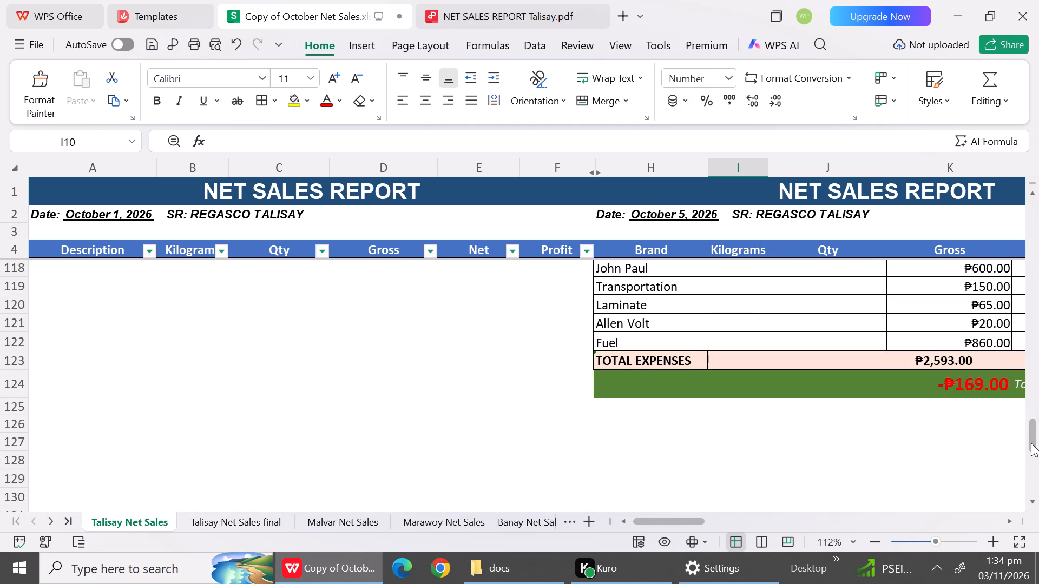
{"action": "triple_click", "coordinate": [1035, 291]}
{"action": "triple_click", "coordinate": [1035, 291]}
{"action": "left_click_drag", "start_coordinate": [1035, 291], "coordinate": [1035, 198]}
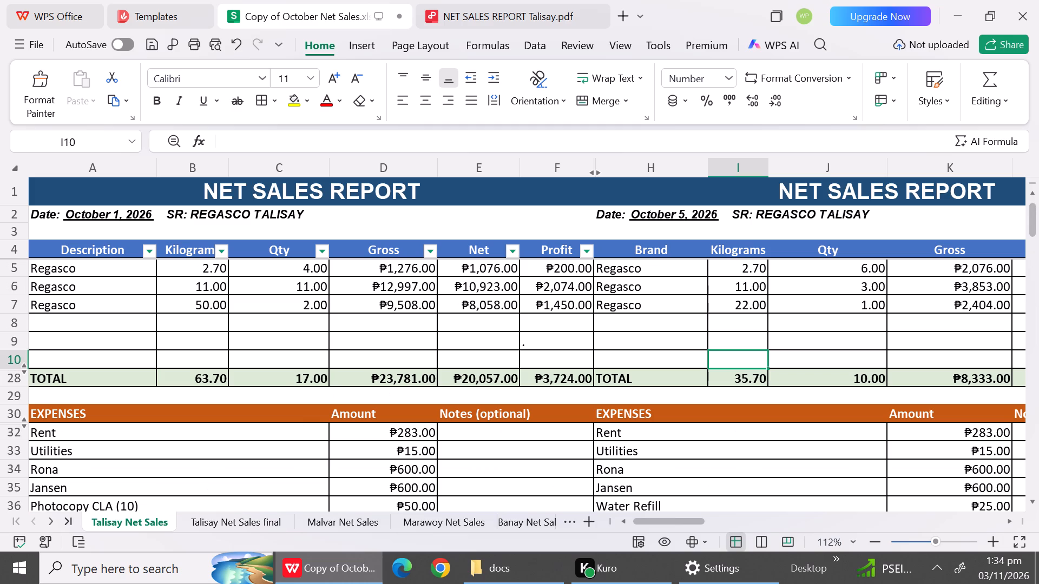
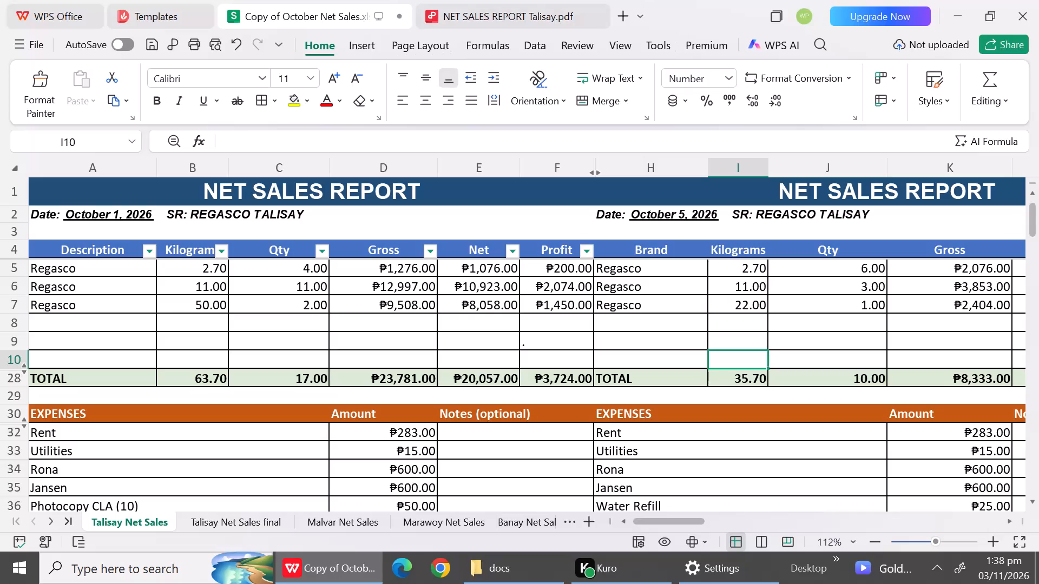
Examine how the daily reports are laid out on the Malvar Net Sales sheet, down to its last used rows.
{"action": "left_click", "coordinate": [450, 373]}
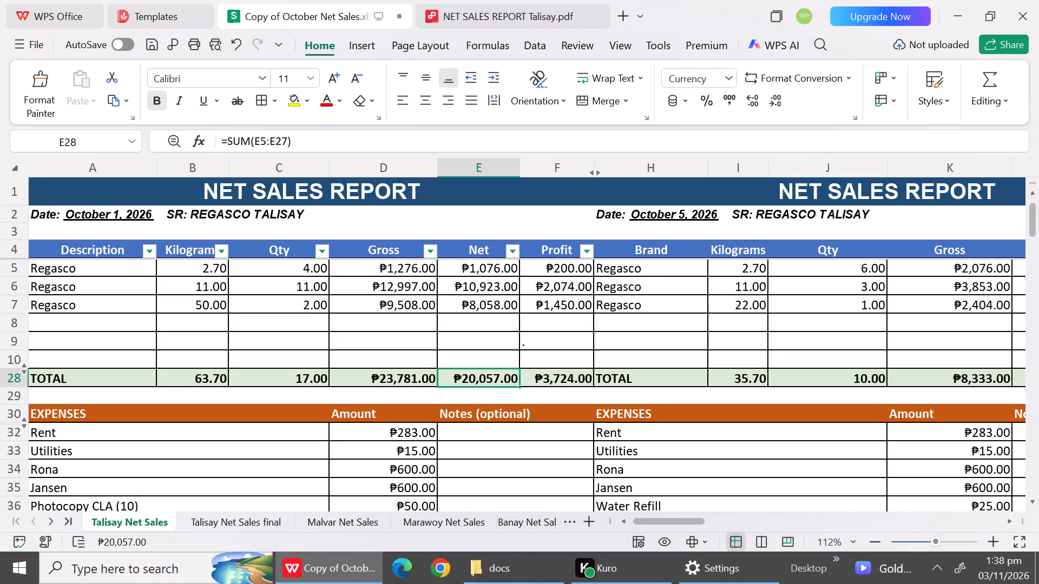
{"action": "left_click", "coordinate": [196, 529]}
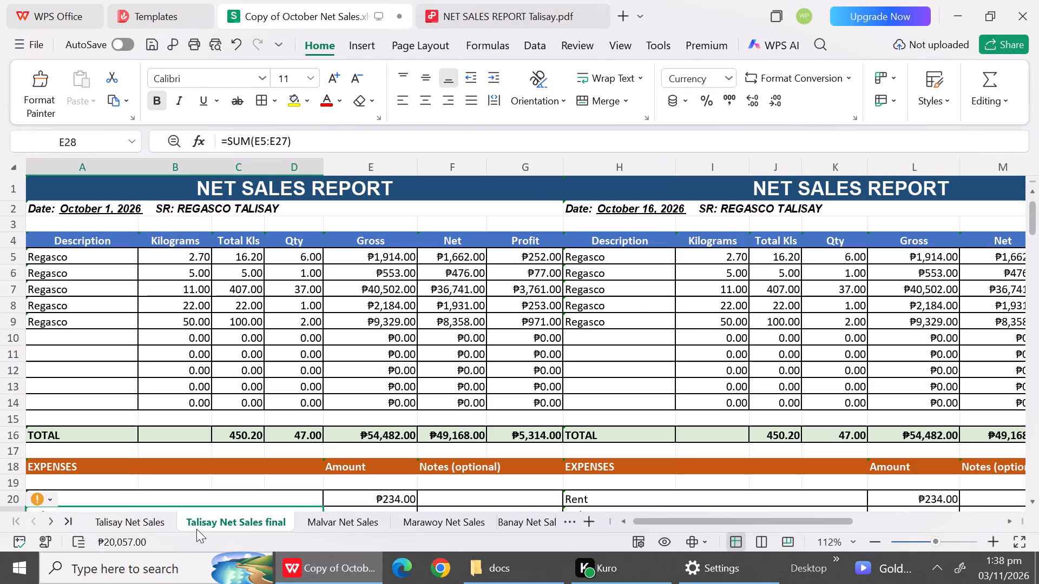
{"action": "left_click", "coordinate": [333, 519]}
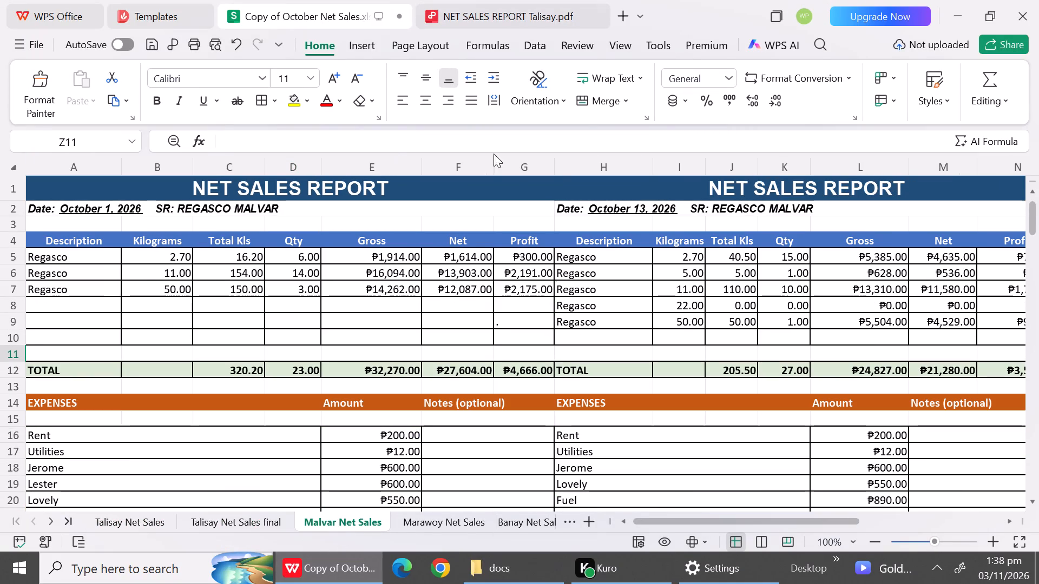
{"action": "triple_click", "coordinate": [1030, 457]}
{"action": "double_click", "coordinate": [1030, 457]}
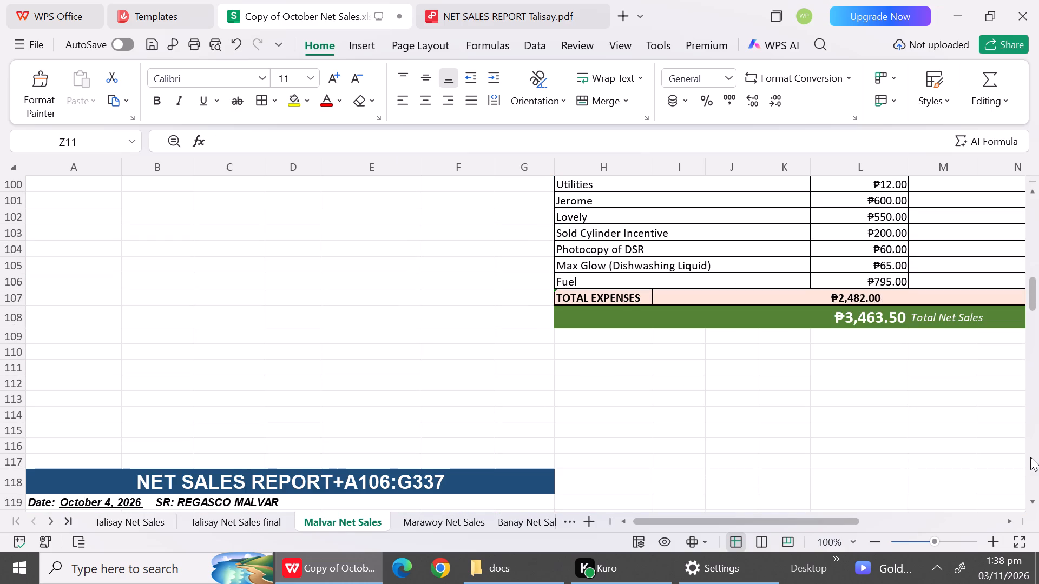
{"action": "left_click", "coordinate": [1030, 191]}
{"action": "double_click", "coordinate": [1030, 191]}
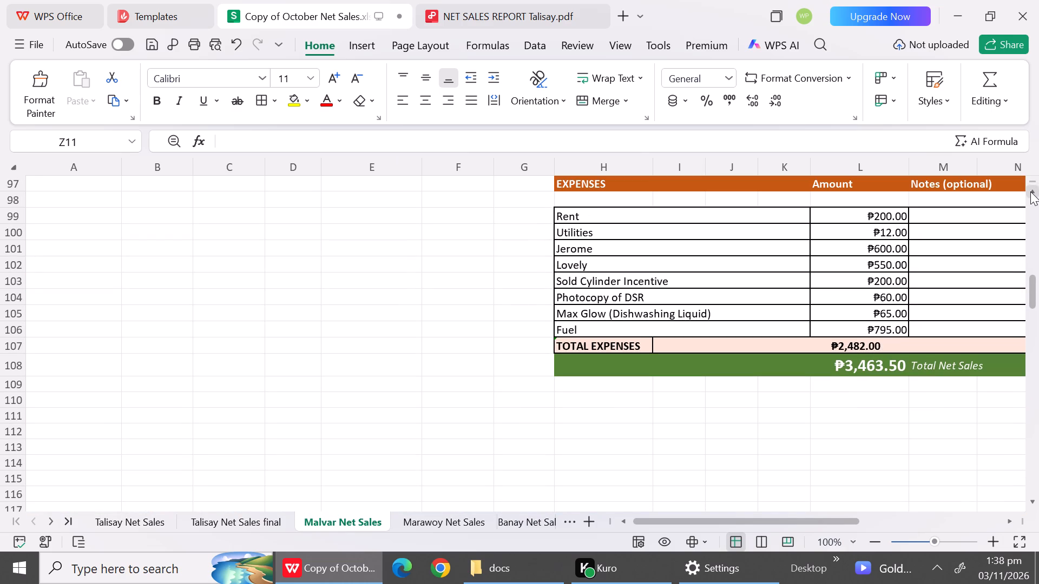
{"action": "triple_click", "coordinate": [1033, 389]}
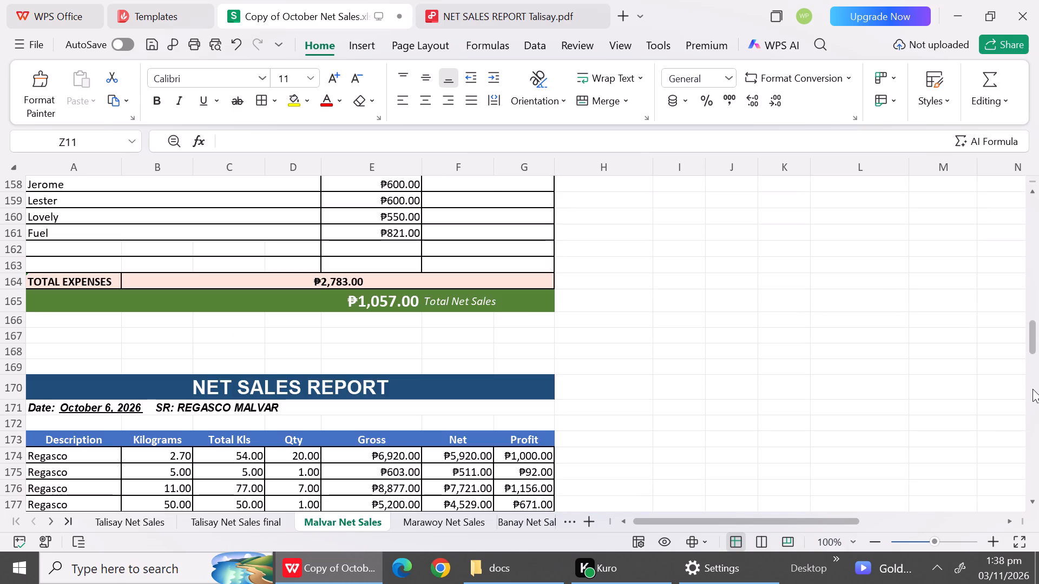
{"action": "left_click", "coordinate": [1033, 389]}
{"action": "triple_click", "coordinate": [1033, 389]}
{"action": "left_click", "coordinate": [1033, 389]}
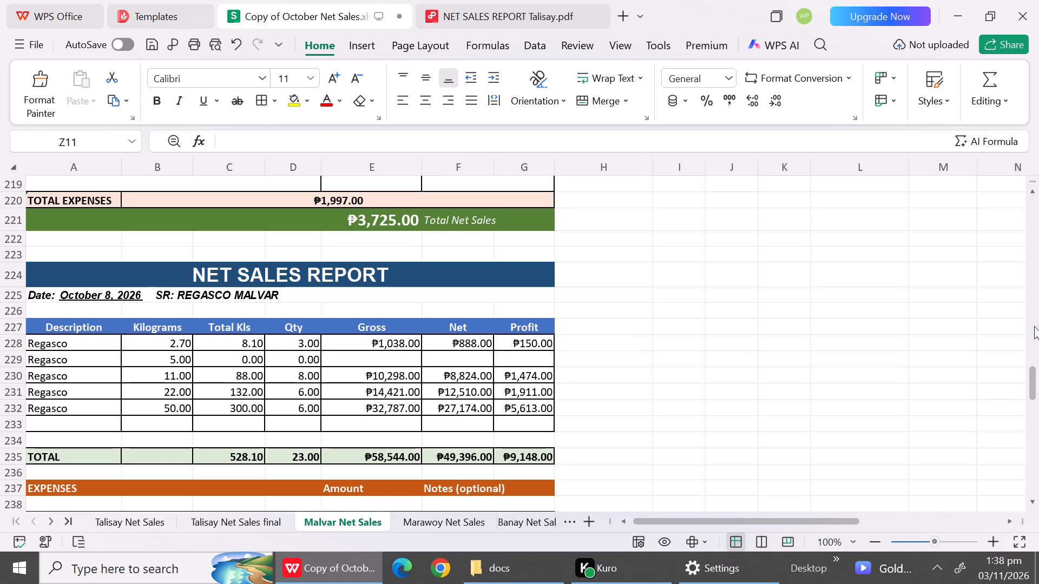
{"action": "left_click_drag", "start_coordinate": [1031, 378], "coordinate": [1033, 509]}
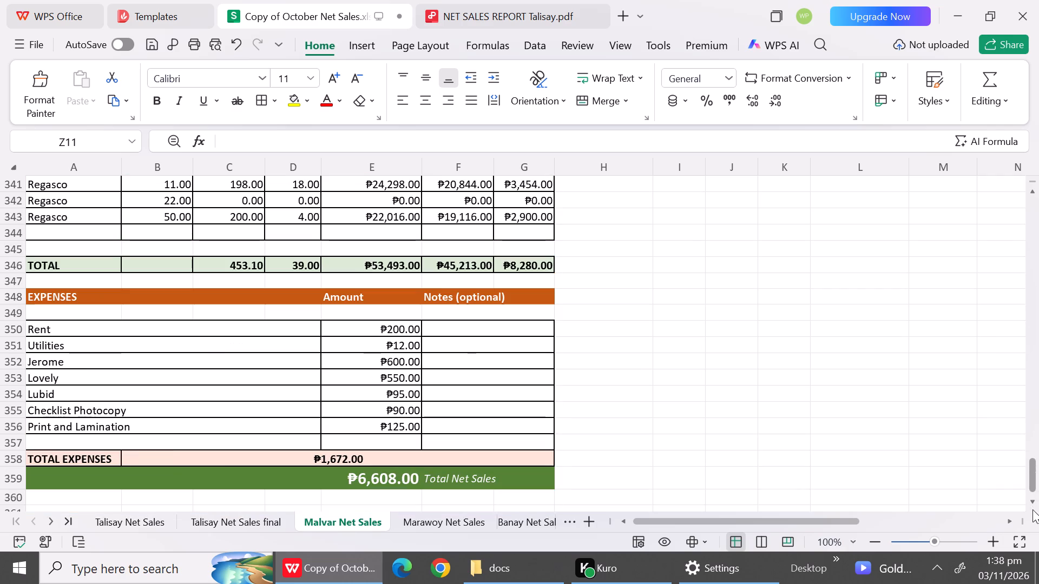
{"action": "left_click_drag", "start_coordinate": [1033, 509], "coordinate": [1000, 246]}
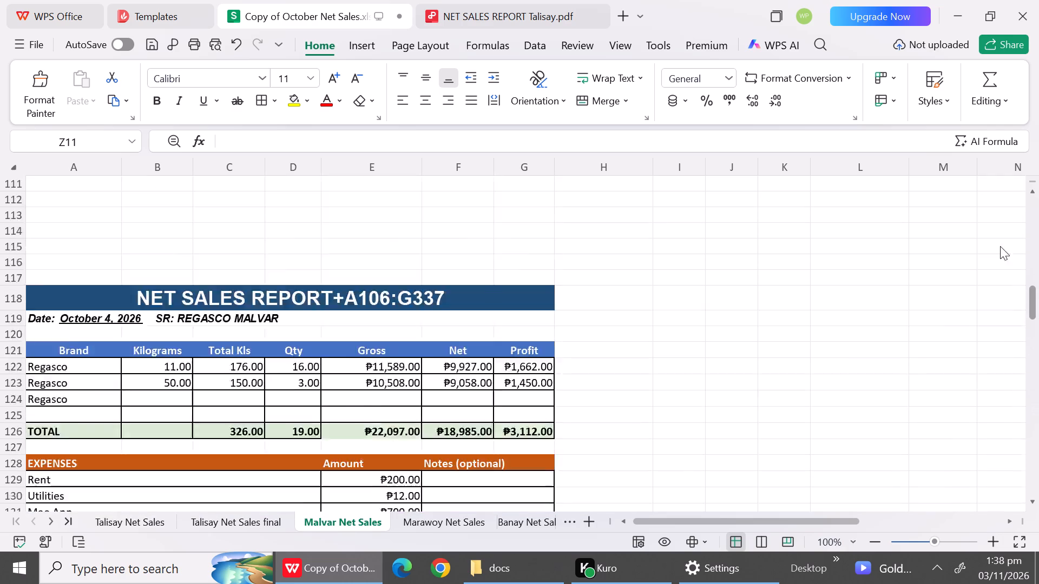
{"action": "left_click_drag", "start_coordinate": [1000, 246], "coordinate": [992, 245]}
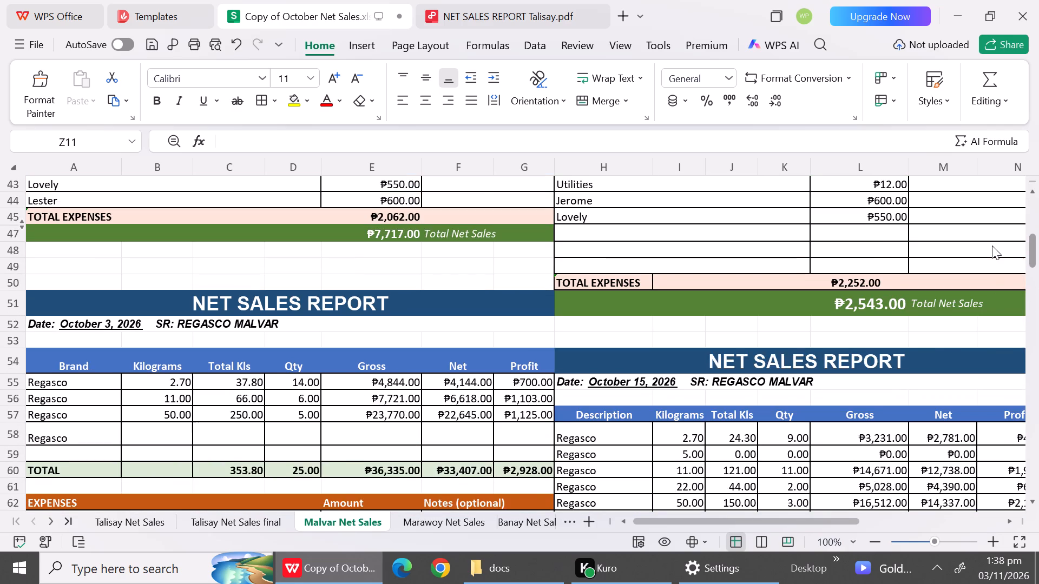
{"action": "left_click_drag", "start_coordinate": [992, 245], "coordinate": [990, 141]}
Remove the stray text "+A106:G337" from the October 4 report's title on the Malvar Net Sales sheet, leaving "NET SALES REPORT".
{"action": "triple_click", "coordinate": [1034, 327]}
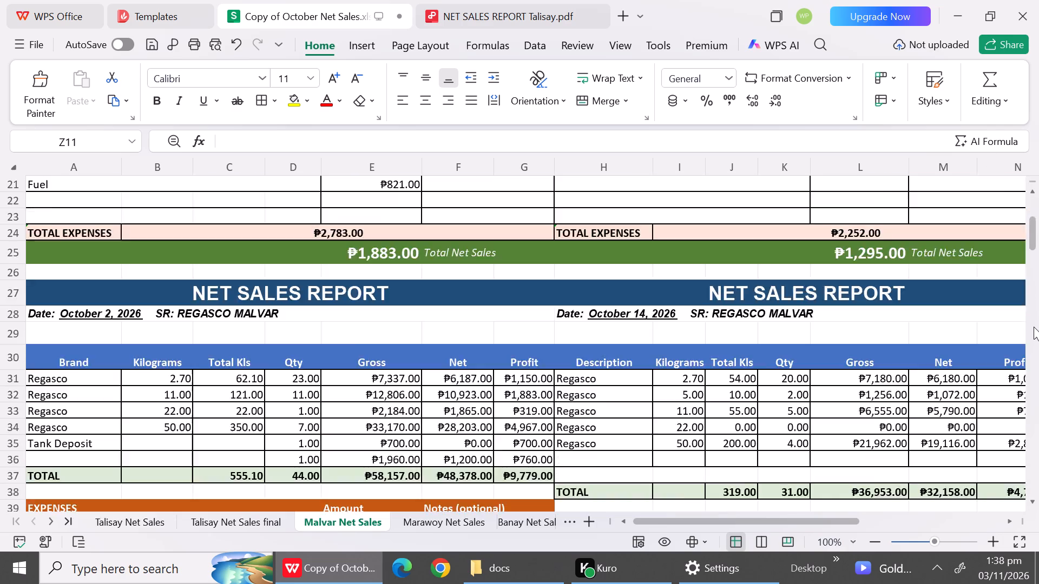
{"action": "left_click", "coordinate": [1034, 327]}
{"action": "left_click", "coordinate": [1034, 327]}
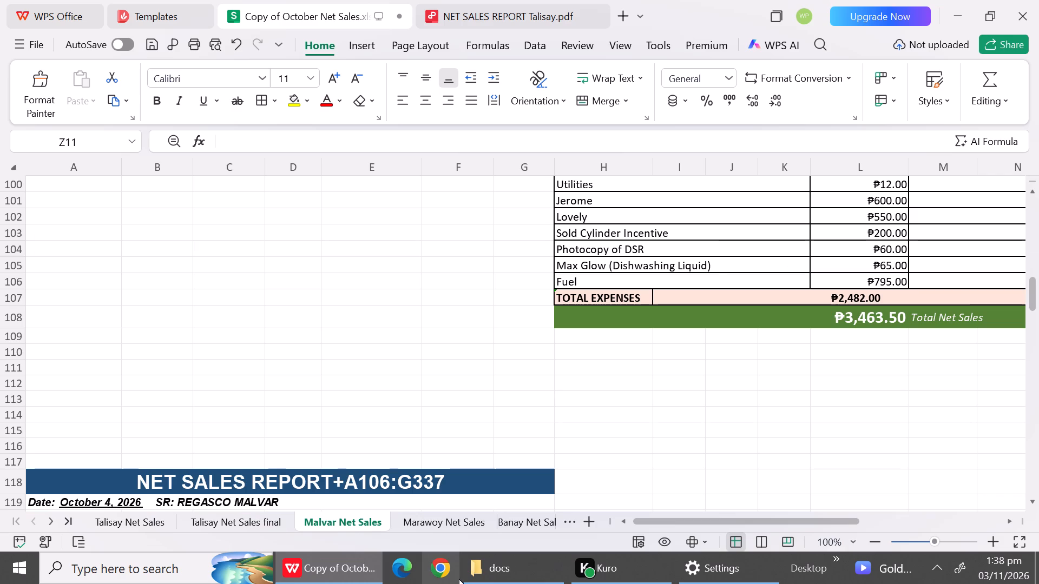
{"action": "double_click", "coordinate": [449, 475]}
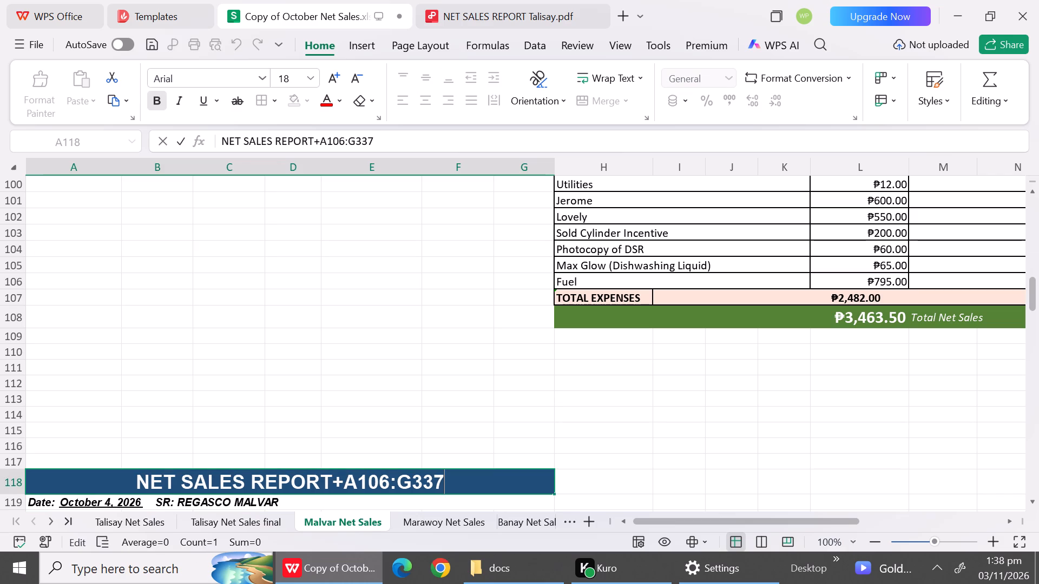
{"action": "key", "text": "BackSpace"}
{"action": "key", "text": "BackSpace"}
{"action": "key", "text": "BackSpace"}
{"action": "key", "text": "BackSpace"}
{"action": "key", "text": "BackSpace"}
{"action": "key", "text": "BackSpace"}
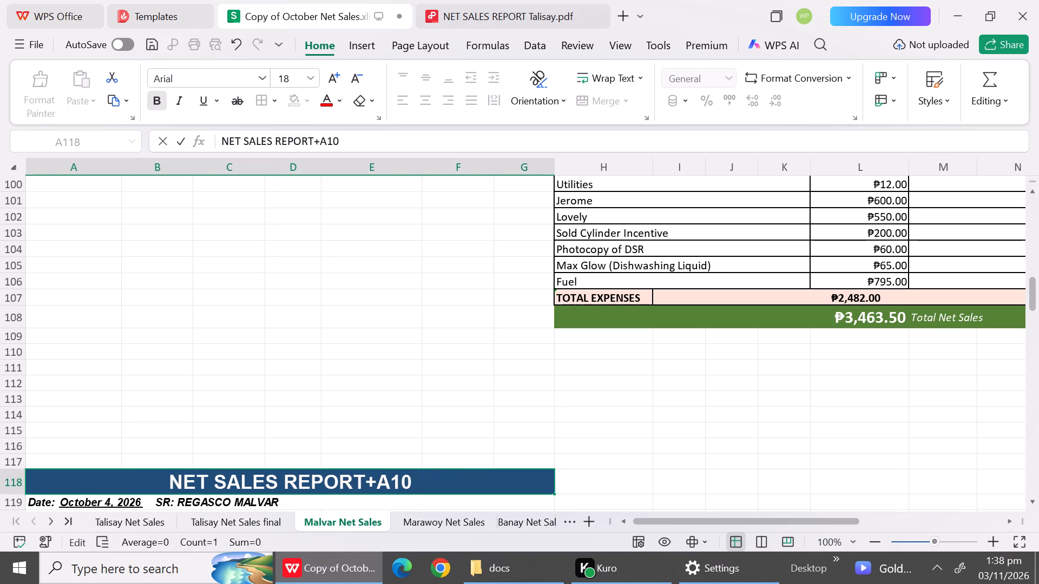
{"action": "key", "text": "BackSpace"}
{"action": "key", "text": "BackSpace"}
{"action": "key", "text": "BackSpace"}
{"action": "key", "text": "BackSpace"}
{"action": "left_click", "coordinate": [825, 420]}
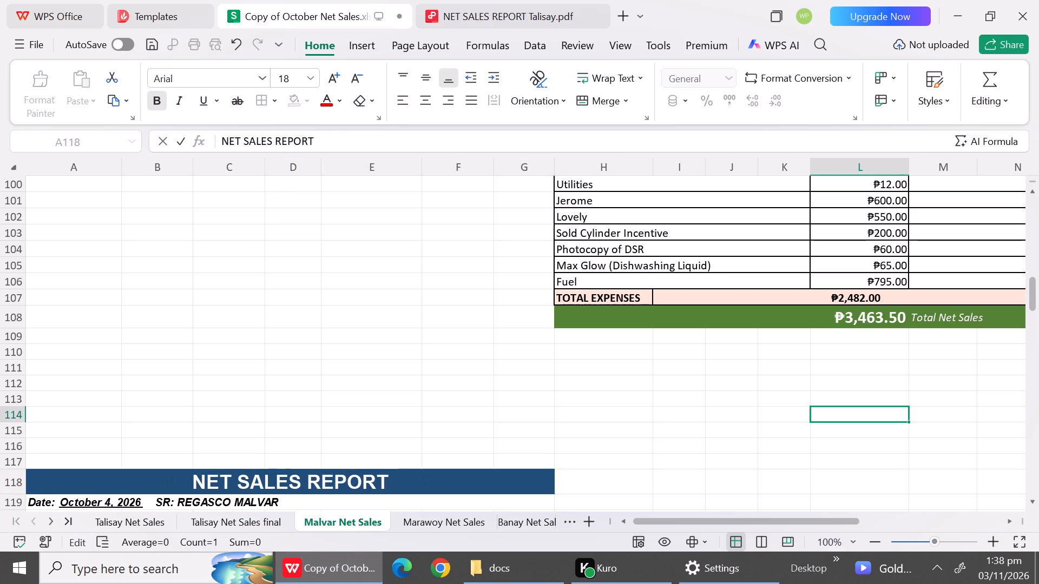
Review the Malvar daily reports again, comparing the arrangement of the early October reports with the October 13 to 16 ones.
{"action": "left_click_drag", "start_coordinate": [1029, 302], "coordinate": [1023, 261]}
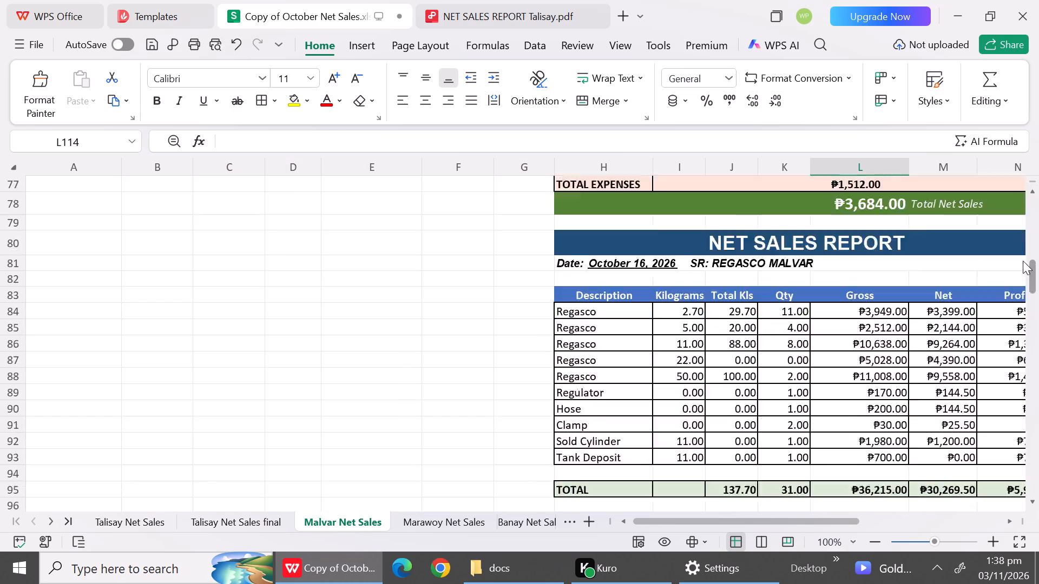
{"action": "left_click_drag", "start_coordinate": [1023, 261], "coordinate": [1023, 315]}
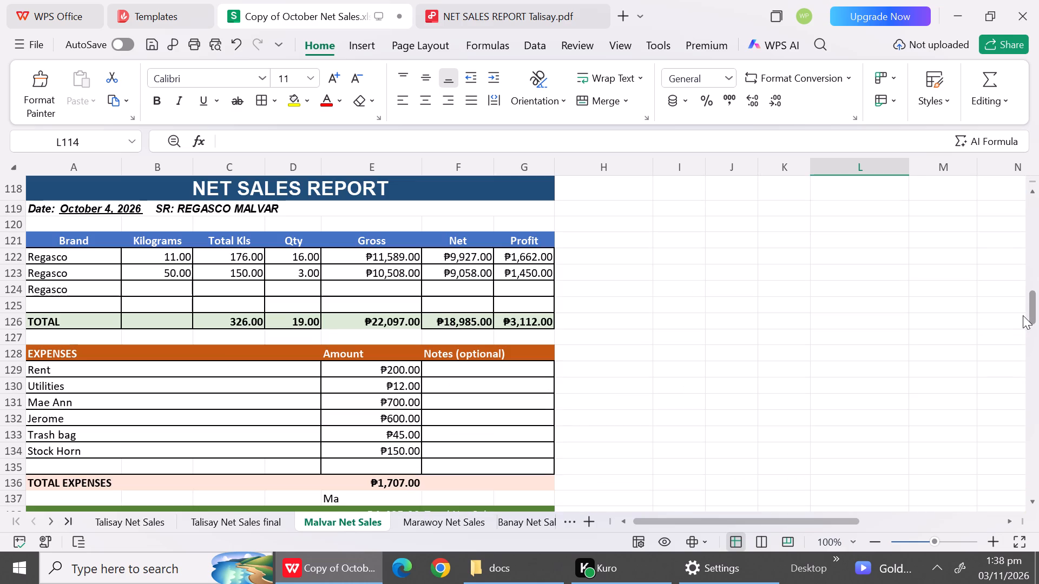
{"action": "left_click_drag", "start_coordinate": [1023, 315], "coordinate": [1014, 373]}
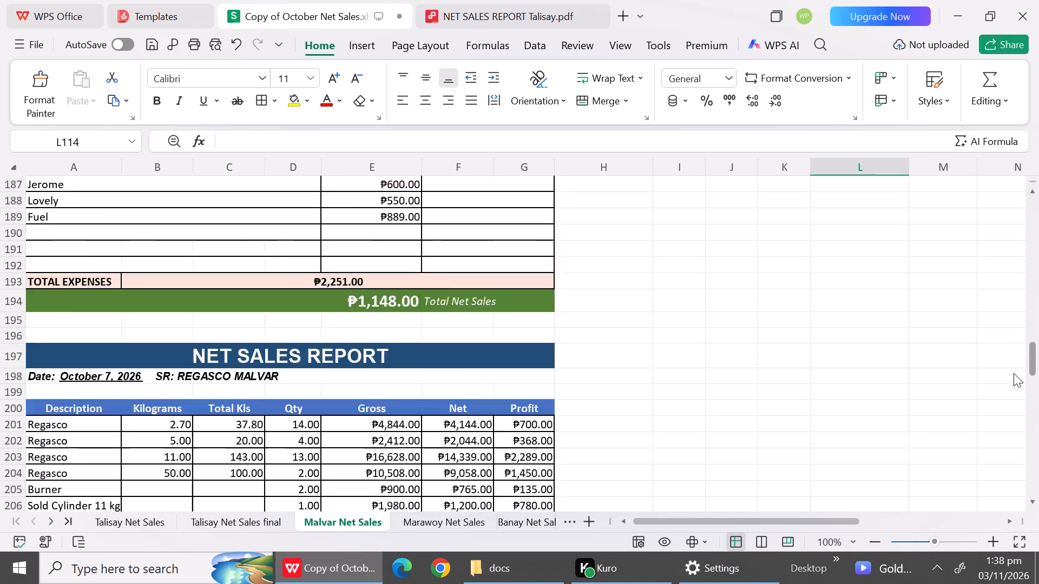
{"action": "left_click_drag", "start_coordinate": [1014, 373], "coordinate": [1014, 263]}
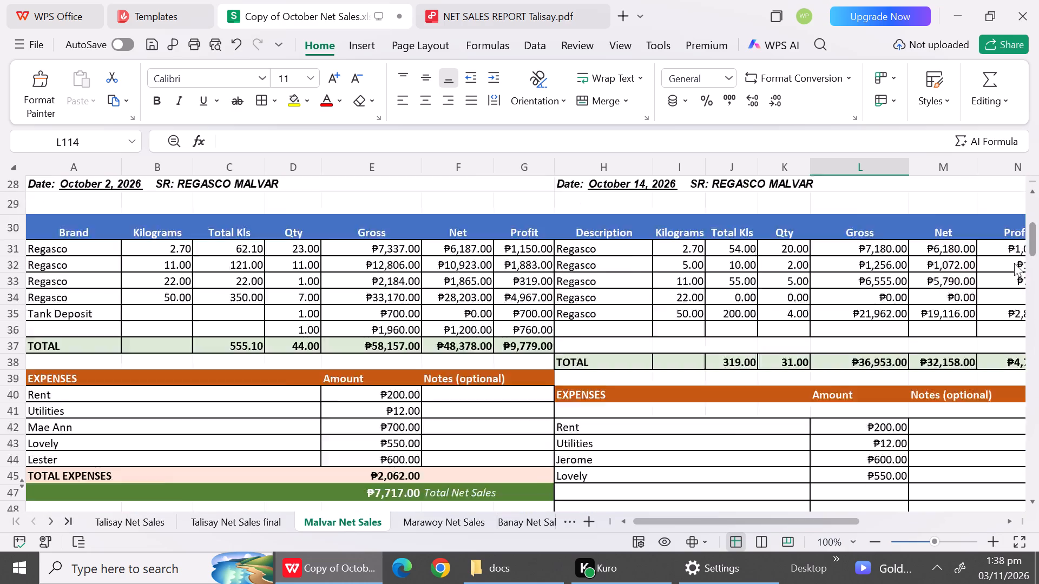
{"action": "left_click_drag", "start_coordinate": [1014, 263], "coordinate": [1012, 267]}
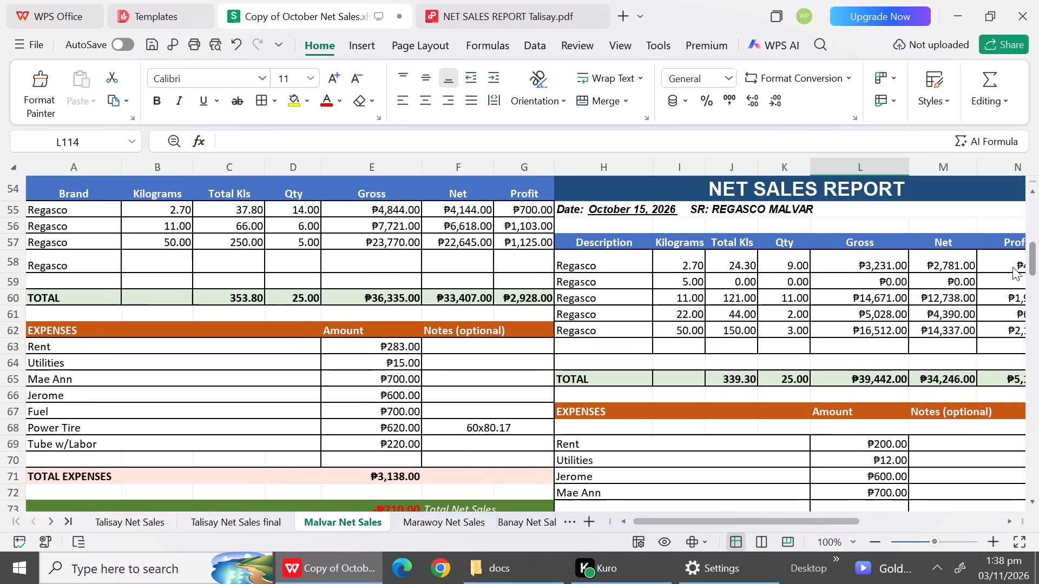
{"action": "left_click_drag", "start_coordinate": [1012, 267], "coordinate": [1014, 271]}
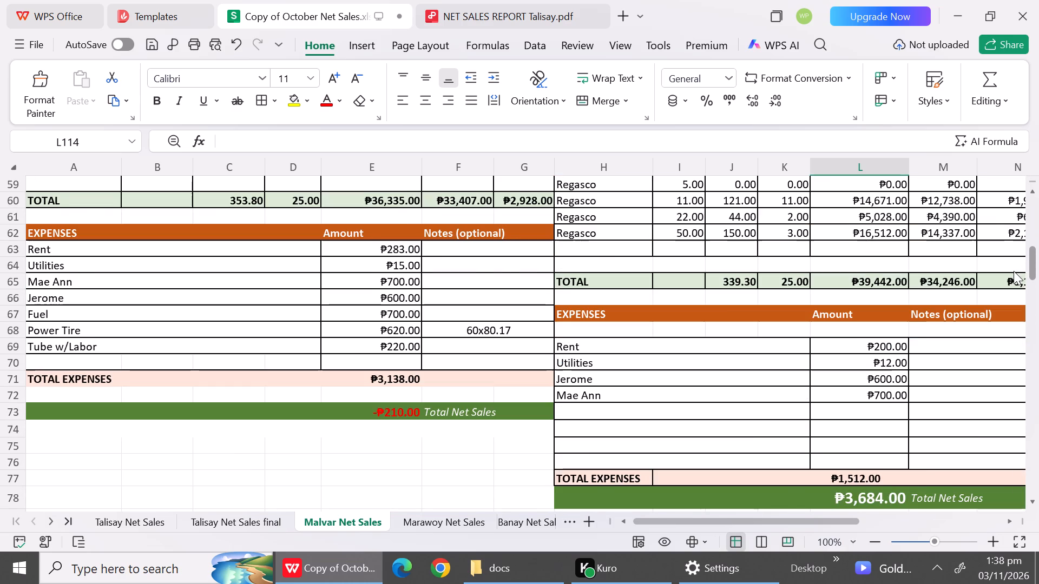
{"action": "left_click_drag", "start_coordinate": [1014, 271], "coordinate": [1015, 227]}
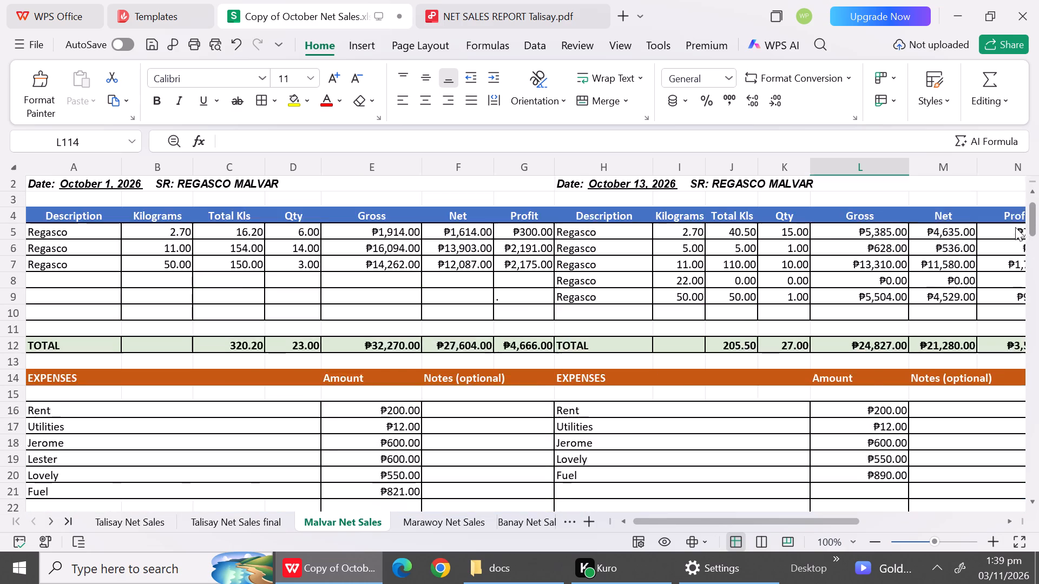
{"action": "left_click_drag", "start_coordinate": [1015, 227], "coordinate": [1007, 71]}
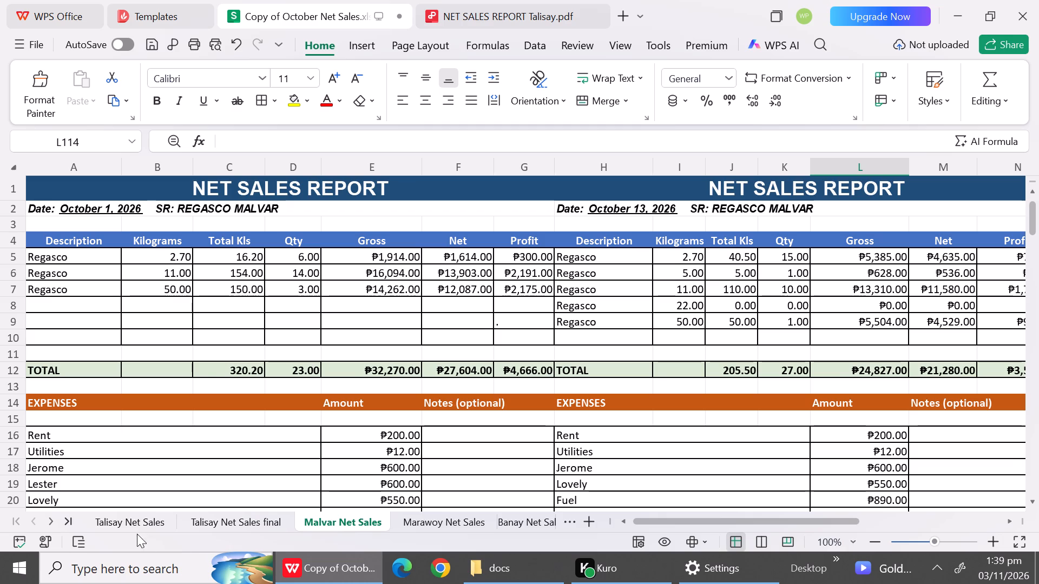
Inspect the Net total formula of the October 1 report on the Talisay Net Sales sheet.
{"action": "left_click", "coordinate": [122, 521]}
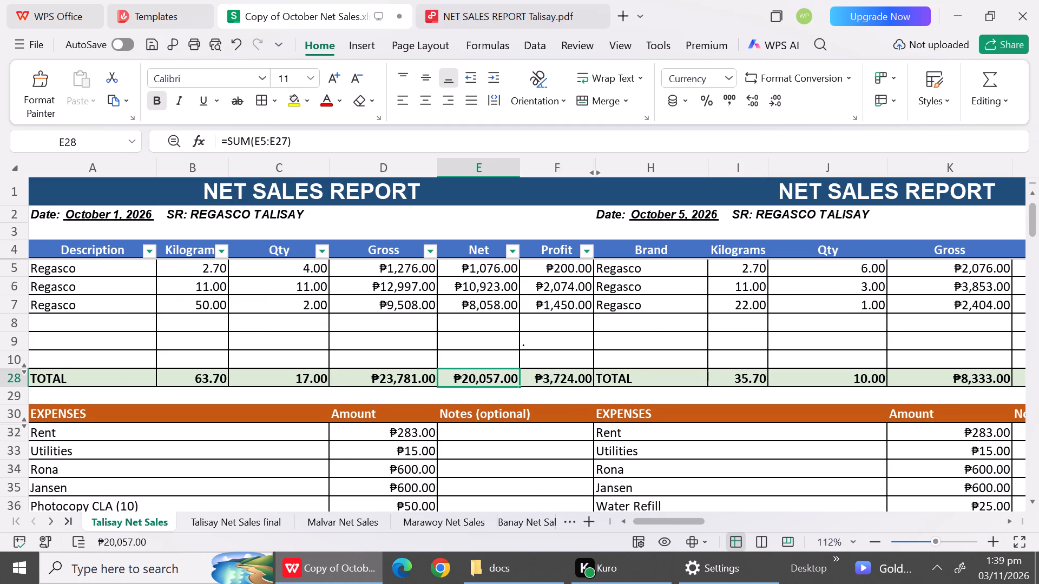
{"action": "left_click", "coordinate": [337, 145]}
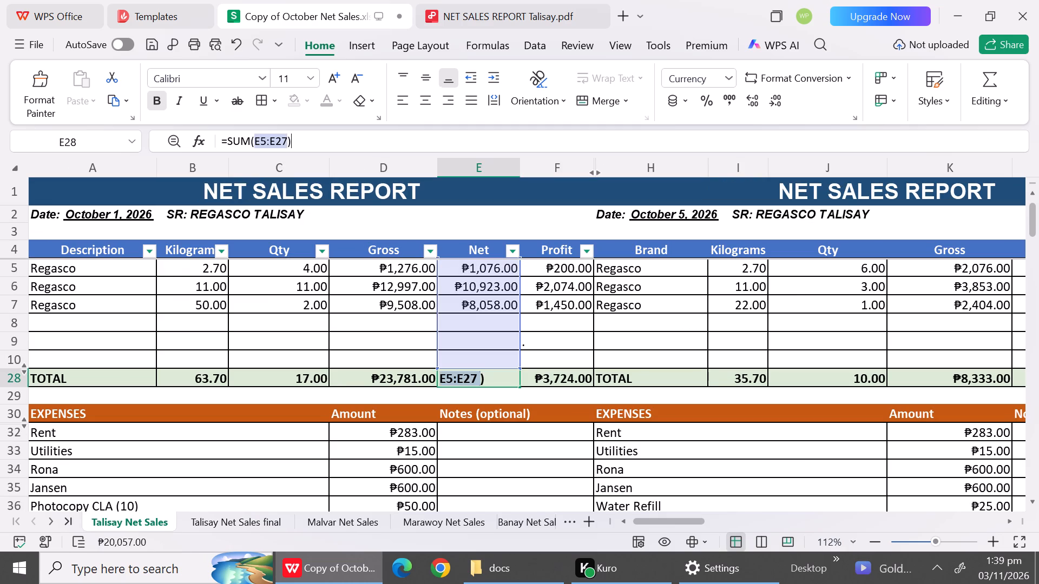
{"action": "left_click", "coordinate": [710, 455]}
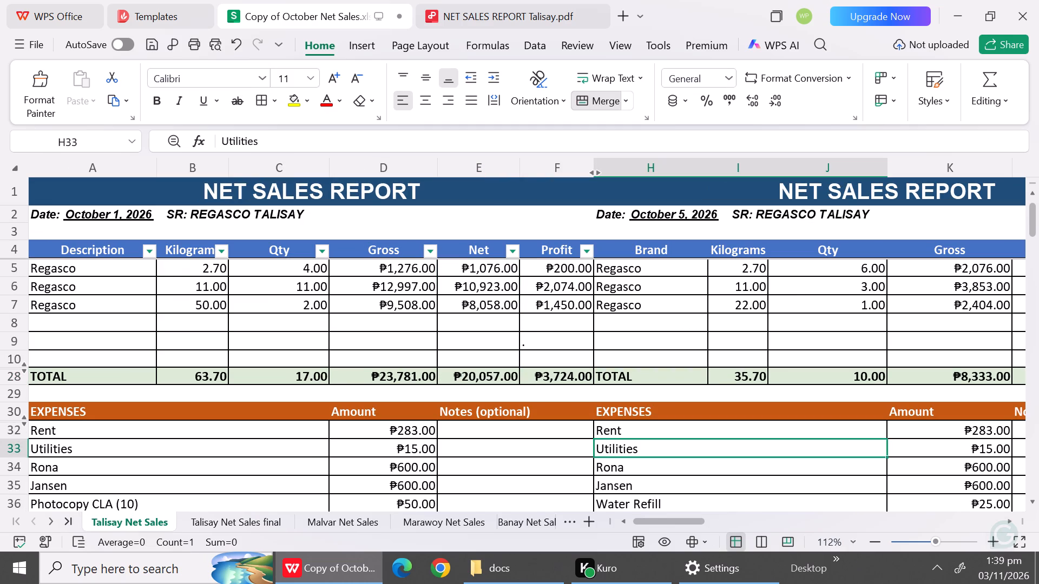
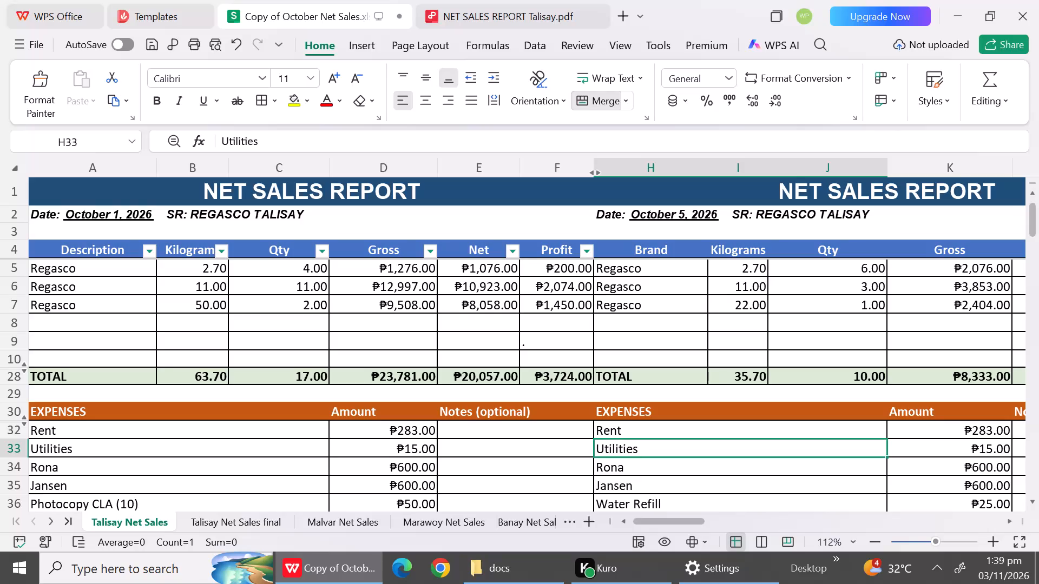
Save the workbook.
{"action": "left_click", "coordinate": [189, 469]}
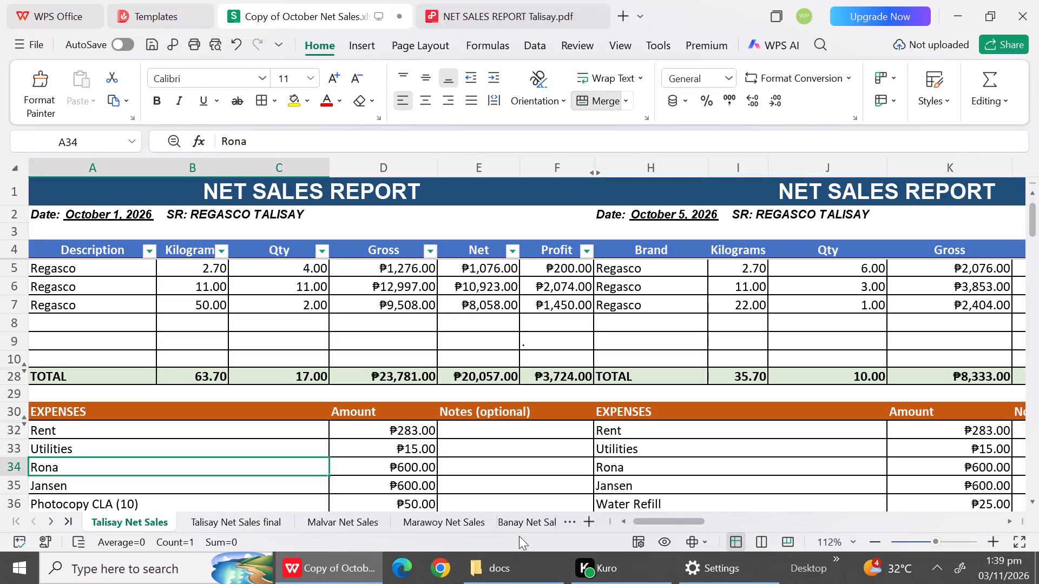
{"action": "left_click", "coordinate": [749, 461]}
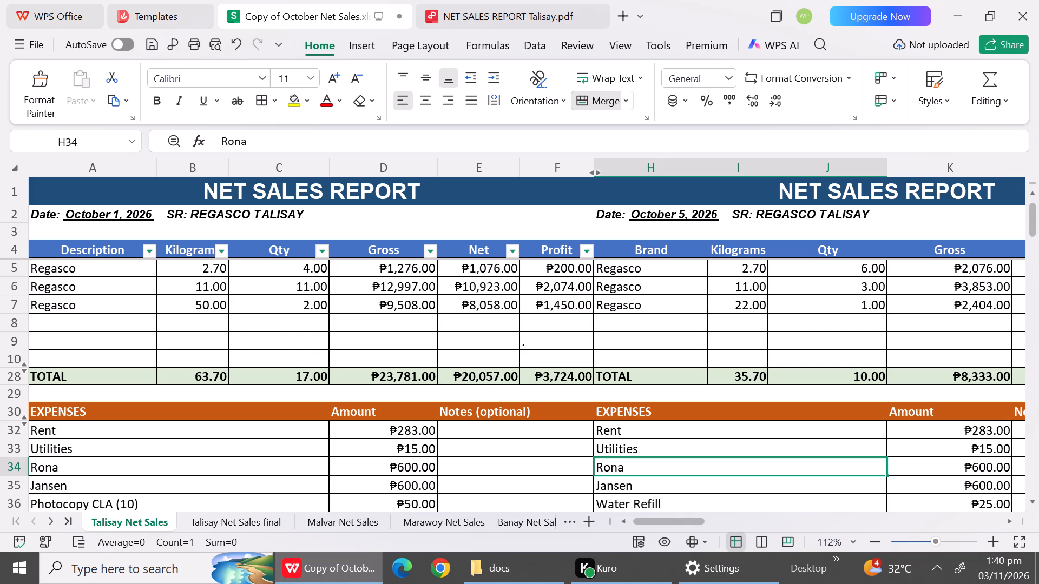
{"action": "left_click", "coordinate": [704, 480]}
{"action": "left_click", "coordinate": [522, 448]}
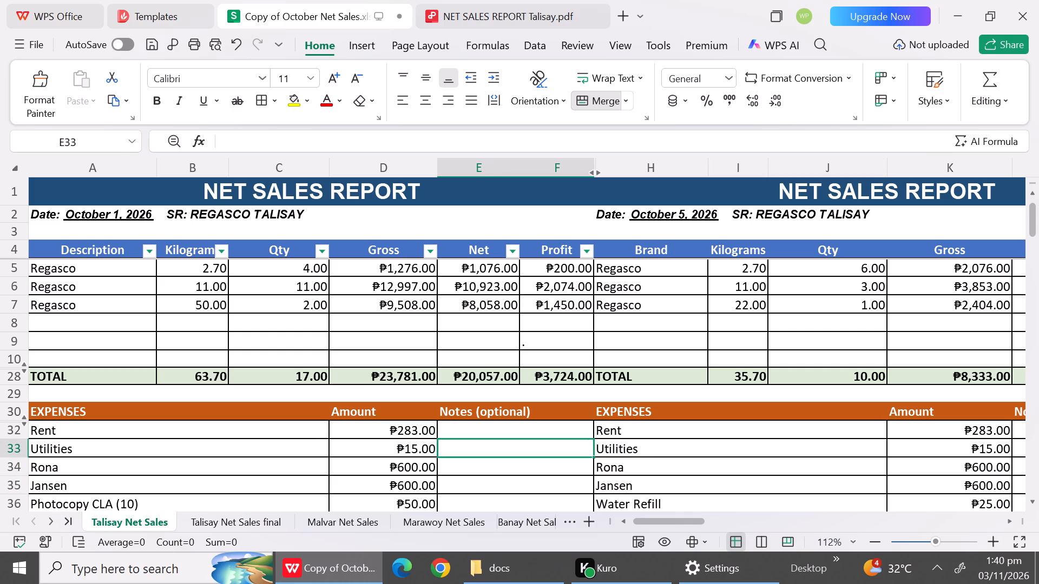
{"action": "key", "text": "ctrl+s"}
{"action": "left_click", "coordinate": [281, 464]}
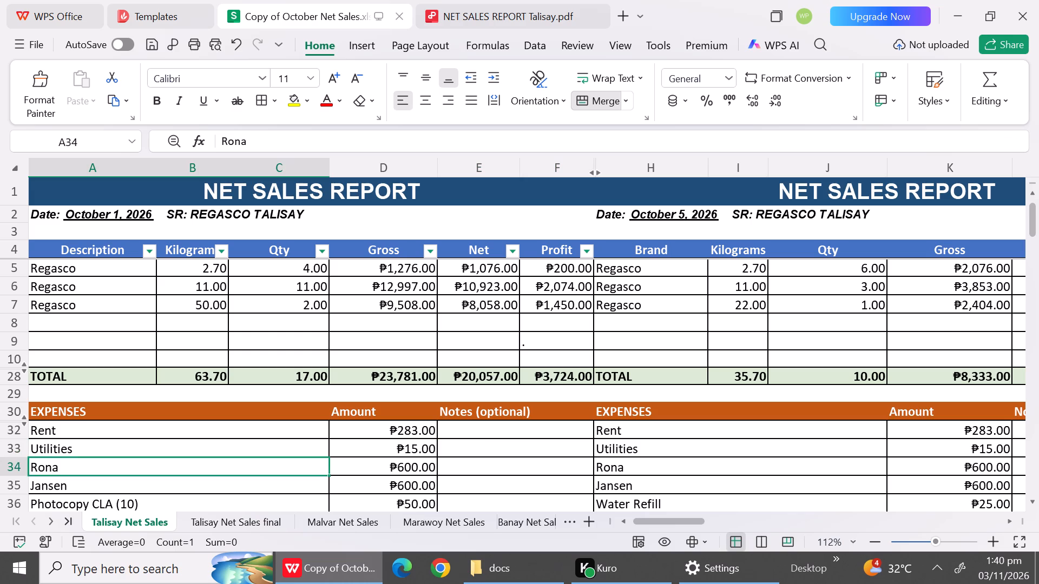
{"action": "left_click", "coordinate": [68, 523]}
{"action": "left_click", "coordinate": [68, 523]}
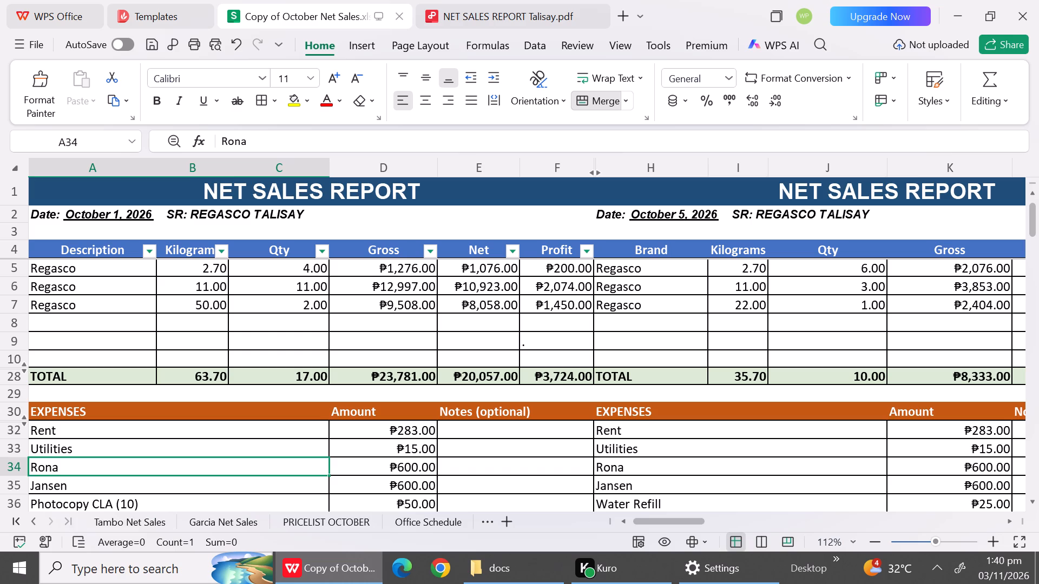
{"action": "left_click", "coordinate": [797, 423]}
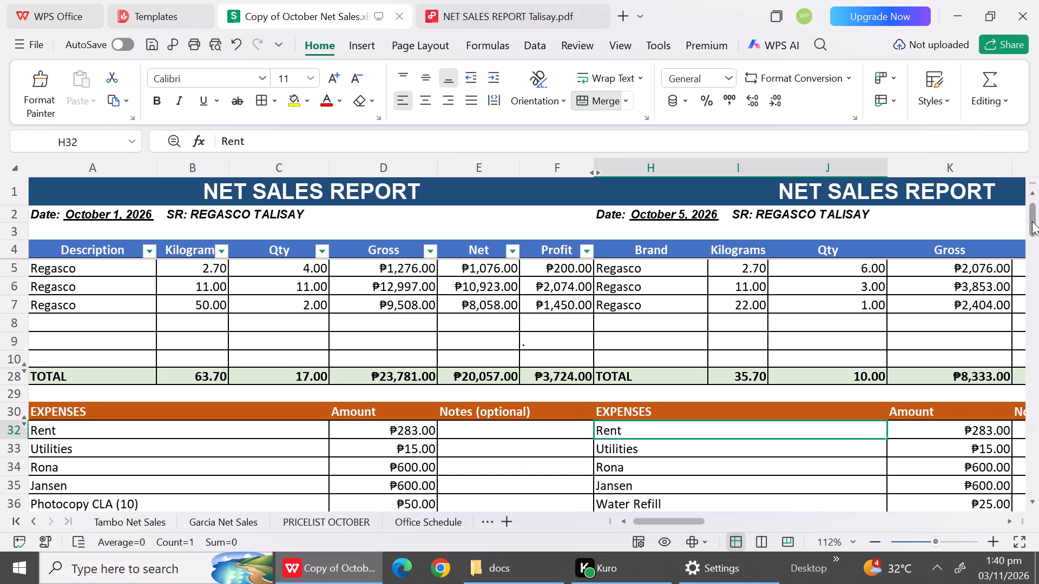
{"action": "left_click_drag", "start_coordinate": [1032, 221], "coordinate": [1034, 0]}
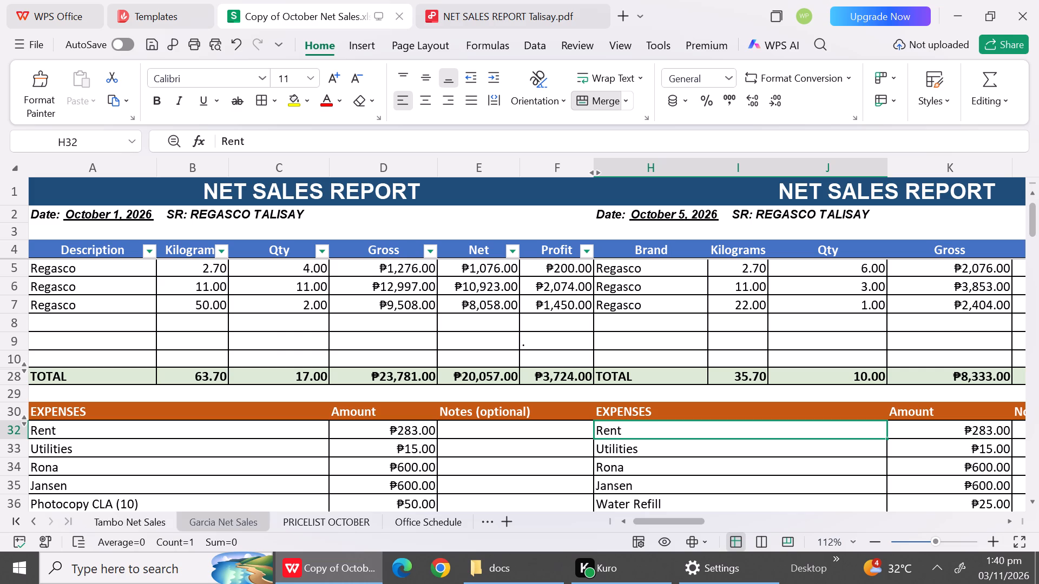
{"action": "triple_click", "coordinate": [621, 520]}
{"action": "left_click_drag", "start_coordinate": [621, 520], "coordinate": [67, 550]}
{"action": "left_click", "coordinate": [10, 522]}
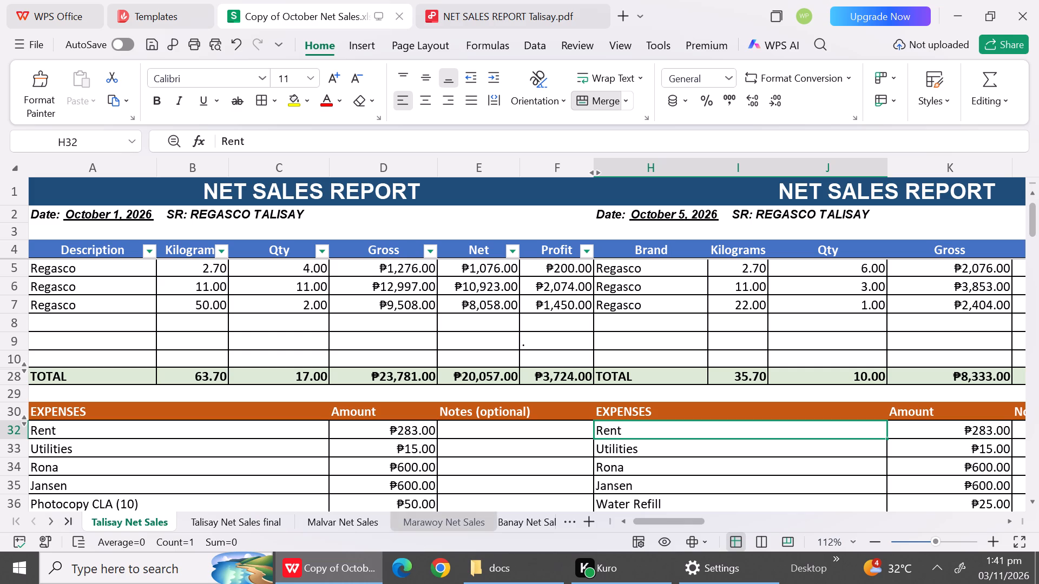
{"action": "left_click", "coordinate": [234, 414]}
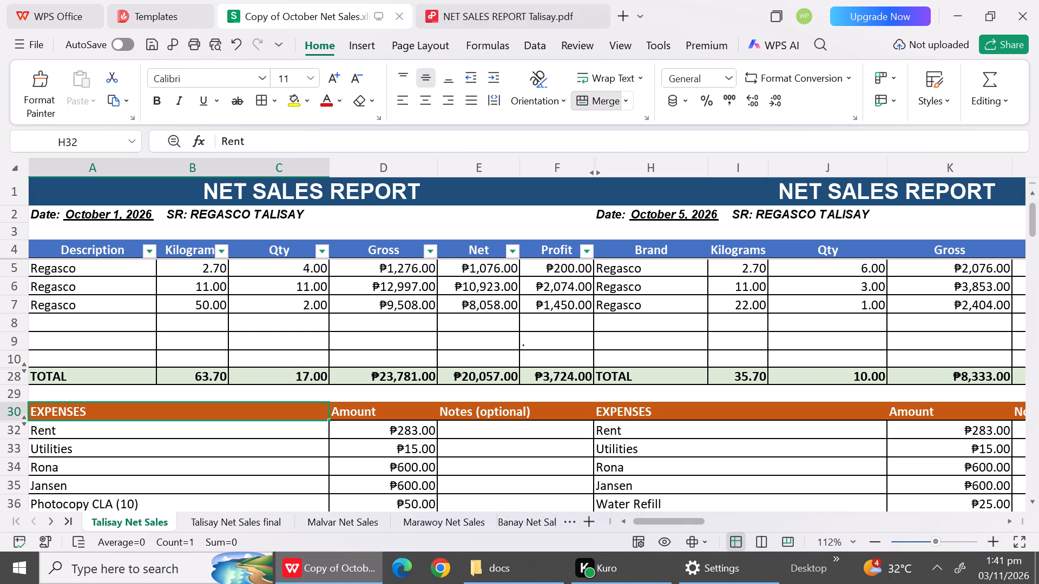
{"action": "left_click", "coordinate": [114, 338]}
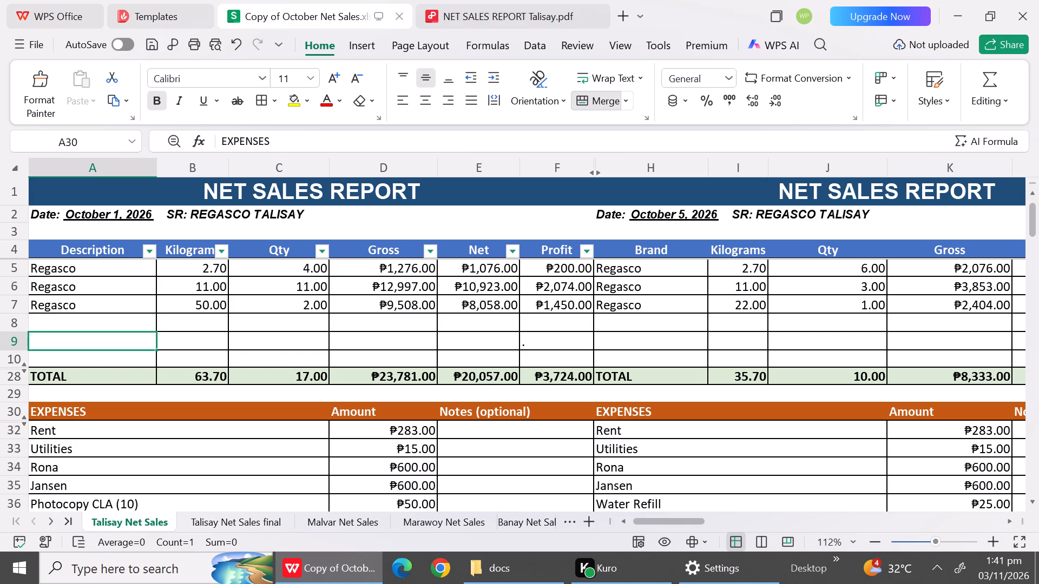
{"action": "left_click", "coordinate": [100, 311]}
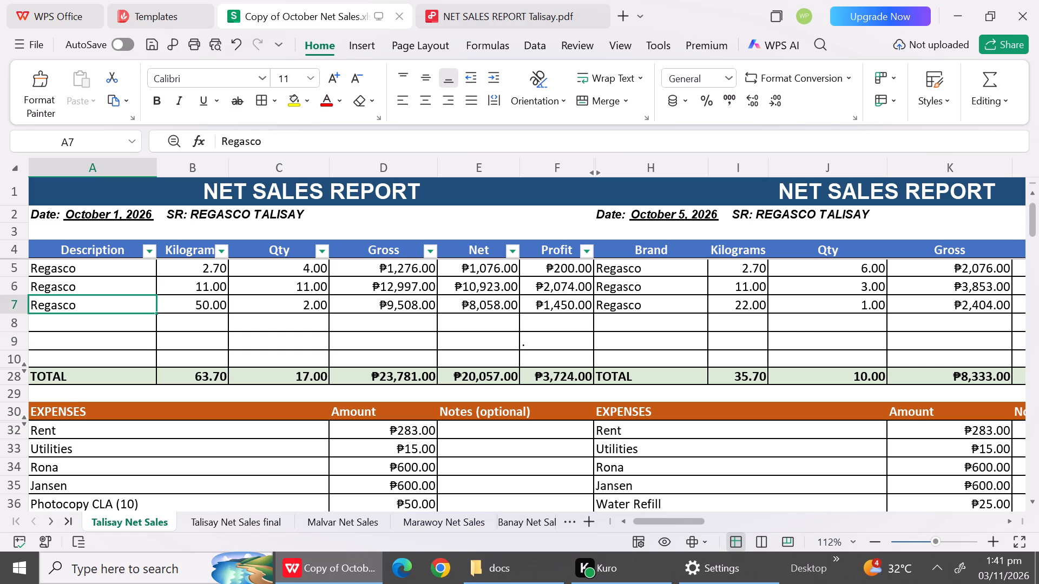
Review the daily reports on the Marawoy Net Sales sheet, from the lower blocks back up to the October 16 report.
{"action": "left_click", "coordinate": [432, 526]}
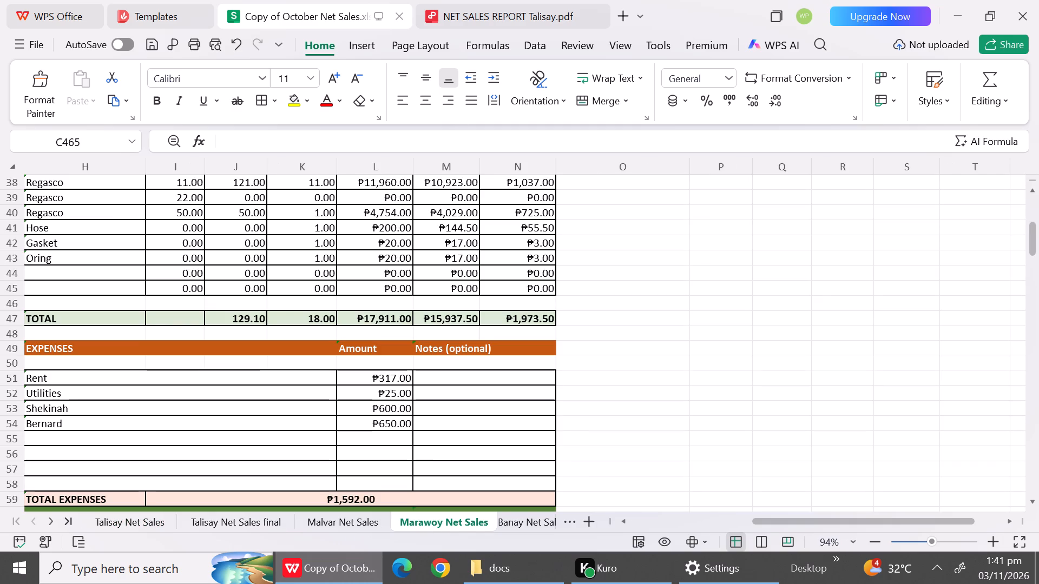
{"action": "triple_click", "coordinate": [1037, 206]}
{"action": "left_click", "coordinate": [1037, 206]}
{"action": "left_click_drag", "start_coordinate": [1037, 206], "coordinate": [707, 435]}
{"action": "left_click", "coordinate": [710, 444]}
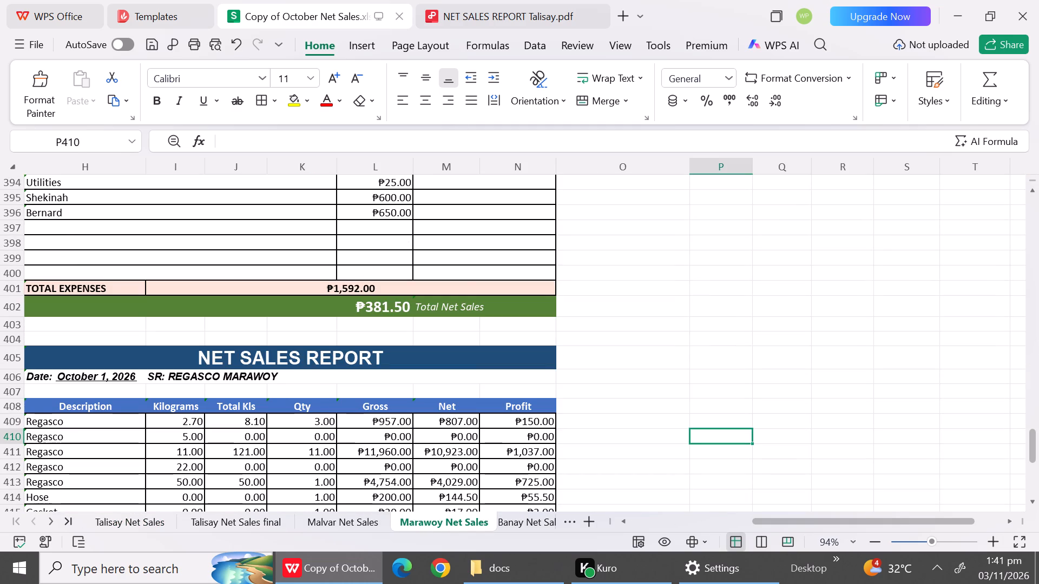
{"action": "double_click", "coordinate": [1034, 229]}
{"action": "left_click_drag", "start_coordinate": [1034, 229], "coordinate": [1030, 357]}
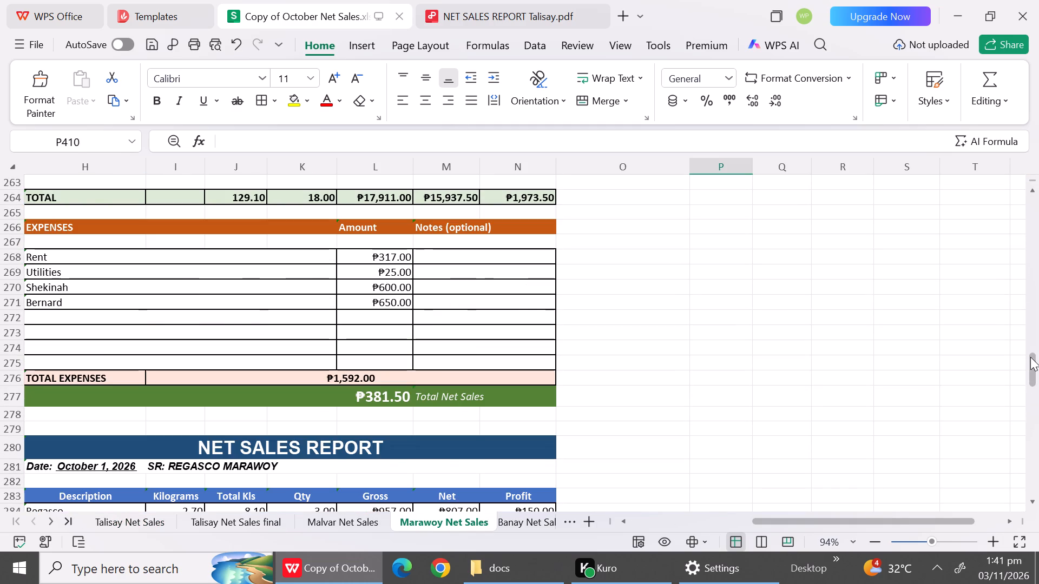
{"action": "left_click_drag", "start_coordinate": [1030, 357], "coordinate": [1031, 308]}
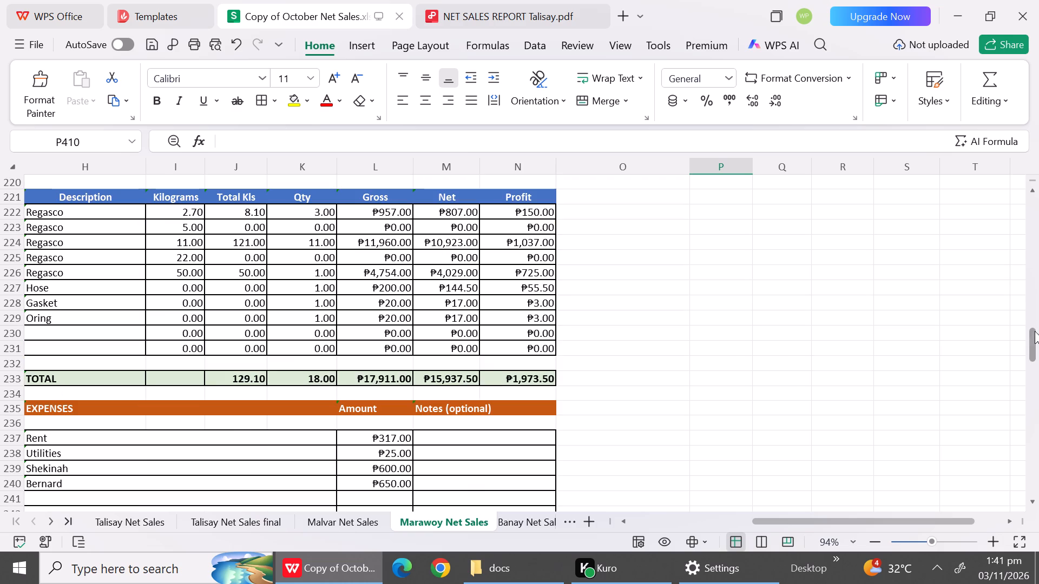
{"action": "left_click_drag", "start_coordinate": [1033, 335], "coordinate": [1035, 127]}
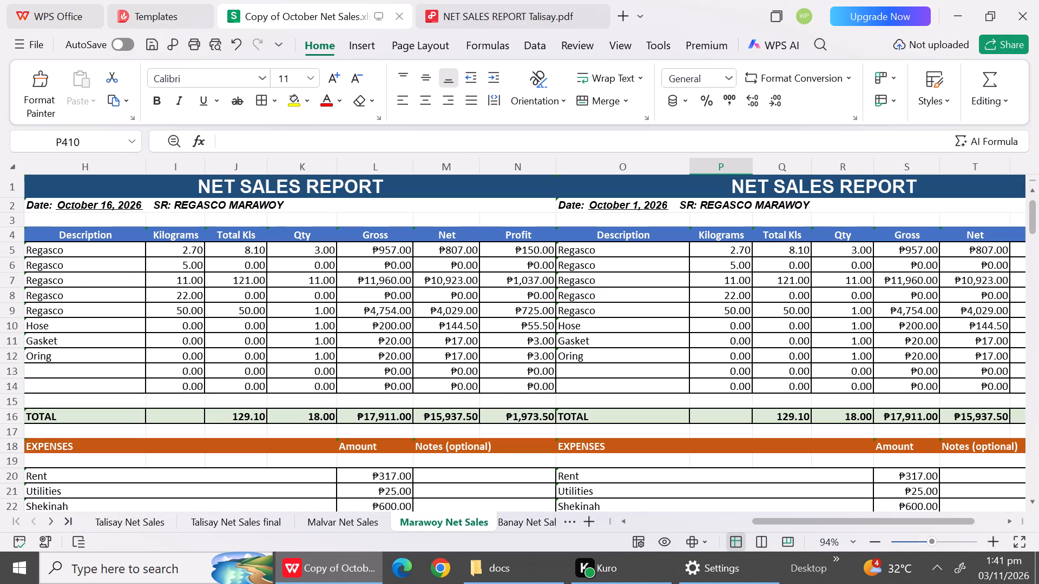
{"action": "scroll", "coordinate": [334, 308], "scroll_direction": "left", "scroll_amount": 1}
Inspect the October 16 report on the Marawoy Net Sales sheet, cell by cell along the blank row under the EXPENSES header.
{"action": "left_click", "coordinate": [115, 276]}
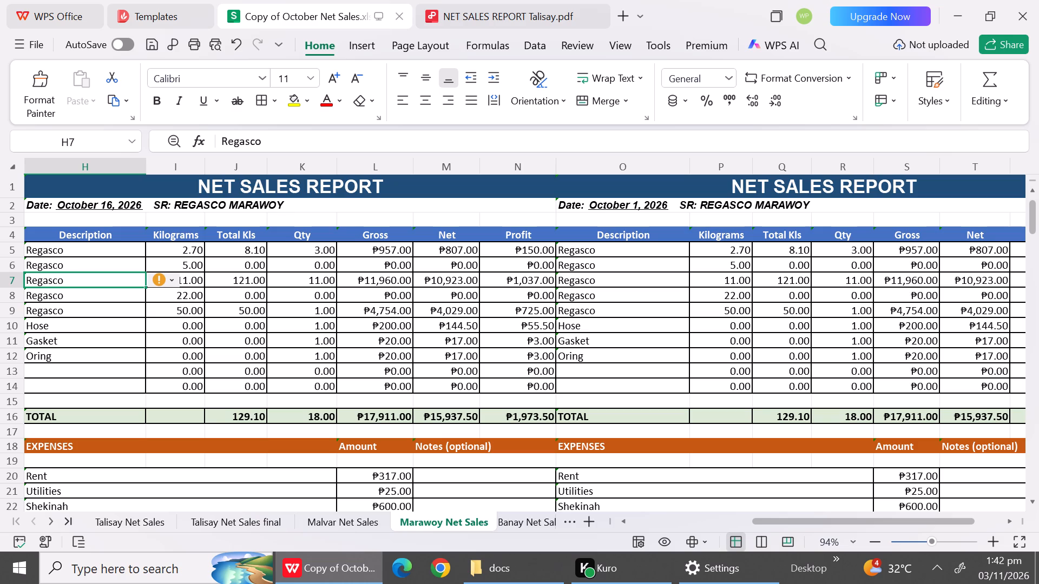
{"action": "left_click", "coordinate": [202, 324]}
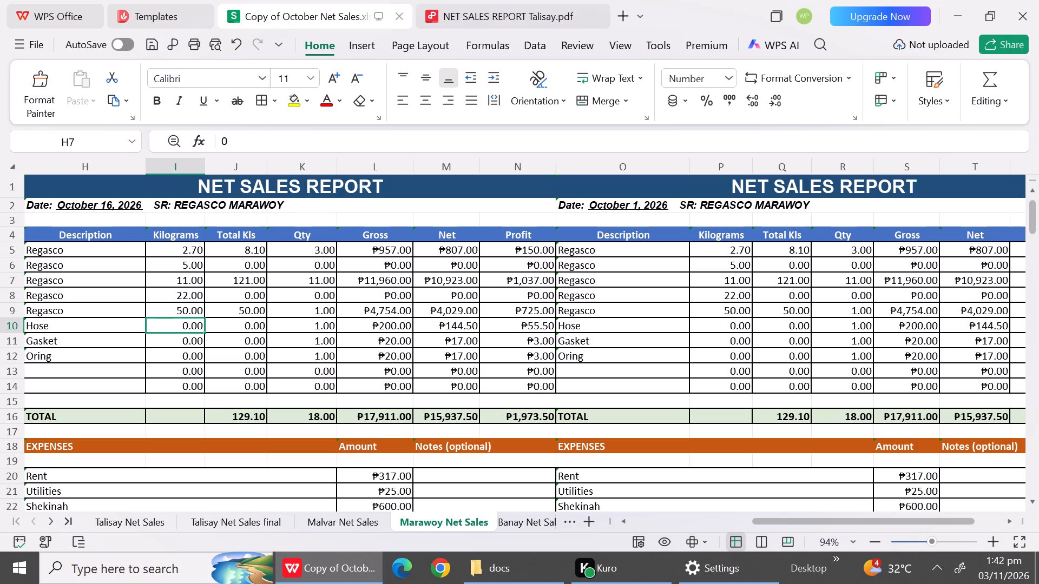
{"action": "left_click", "coordinate": [283, 465]}
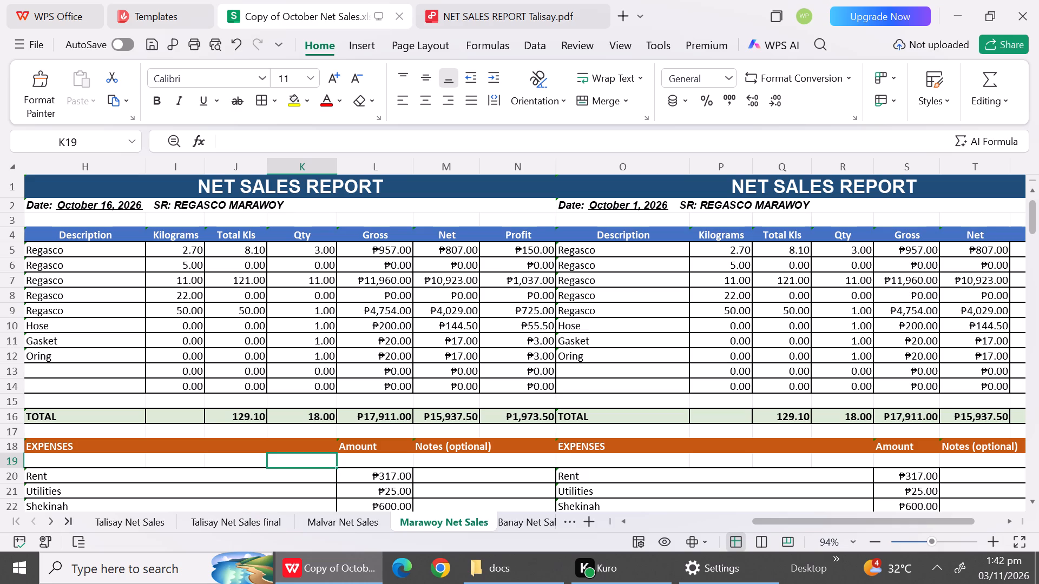
{"action": "left_click", "coordinate": [154, 460]}
{"action": "left_click_drag", "start_coordinate": [102, 472], "coordinate": [96, 463]}
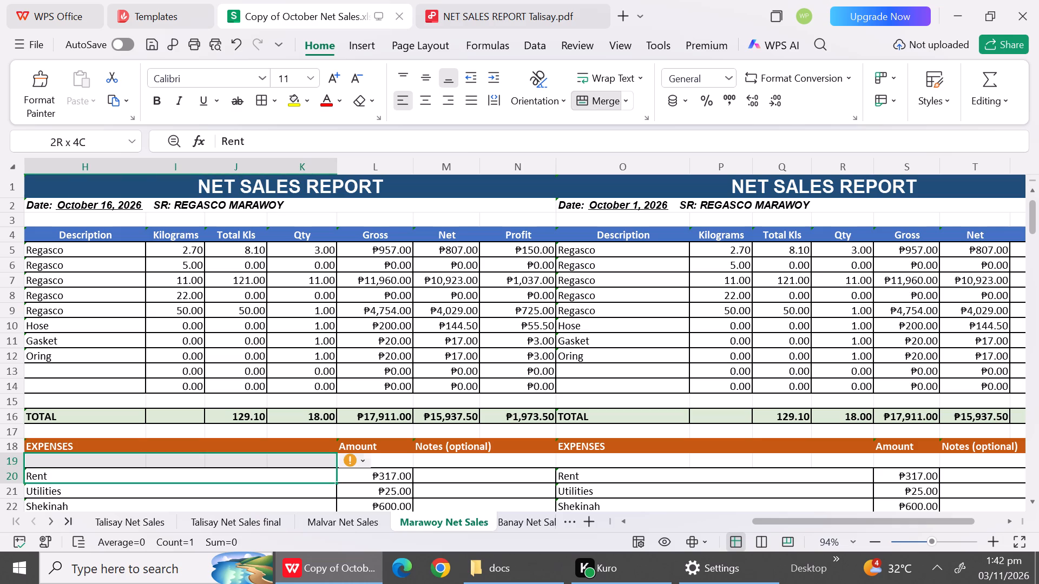
{"action": "left_click_drag", "start_coordinate": [96, 463], "coordinate": [91, 459]}
{"action": "left_click", "coordinate": [91, 459]}
{"action": "left_click", "coordinate": [185, 456]}
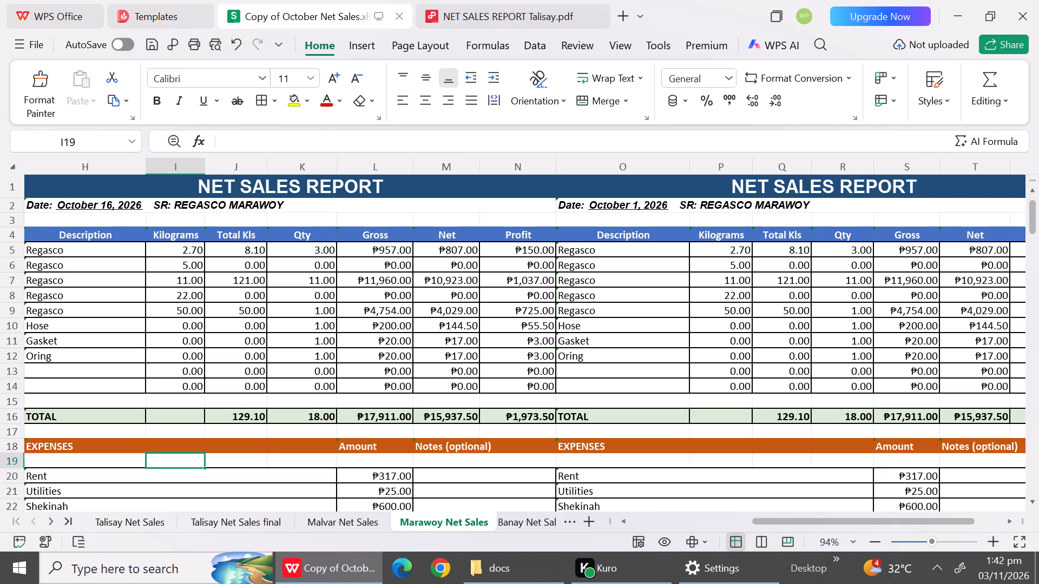
{"action": "left_click", "coordinate": [229, 462]}
{"action": "left_click", "coordinate": [286, 467]}
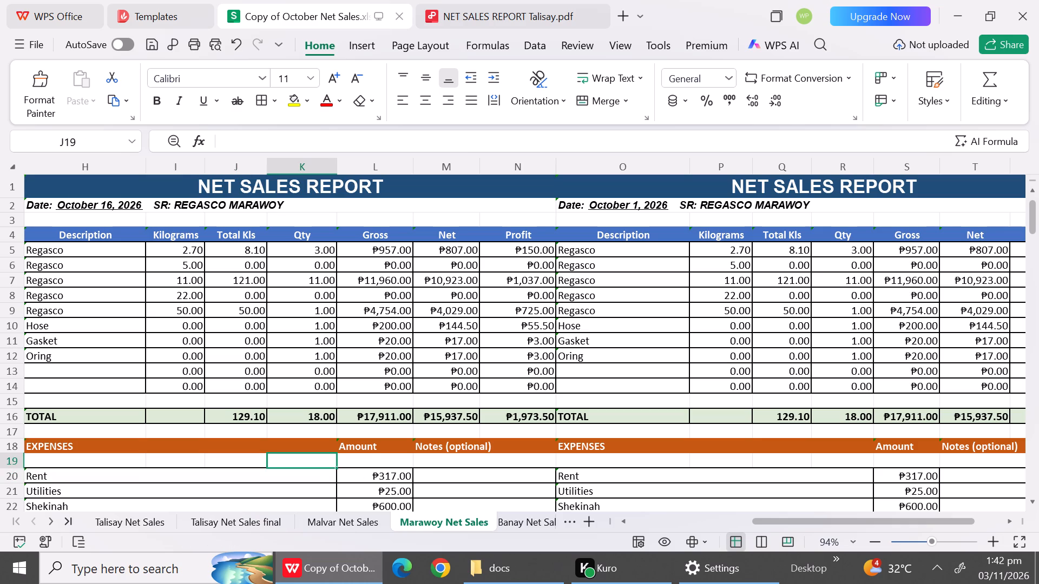
{"action": "left_click", "coordinate": [349, 466]}
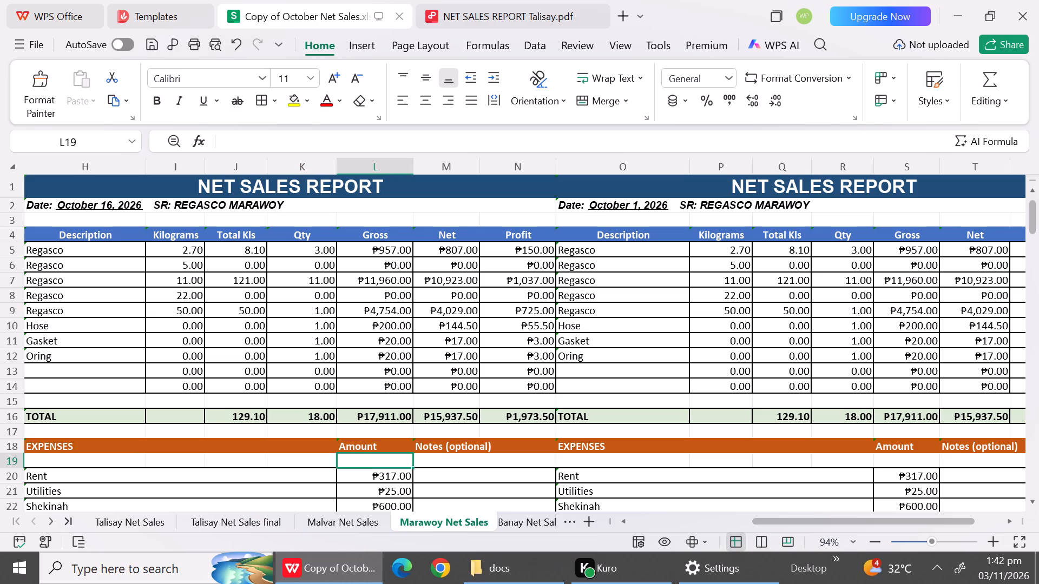
{"action": "left_click", "coordinate": [437, 456]}
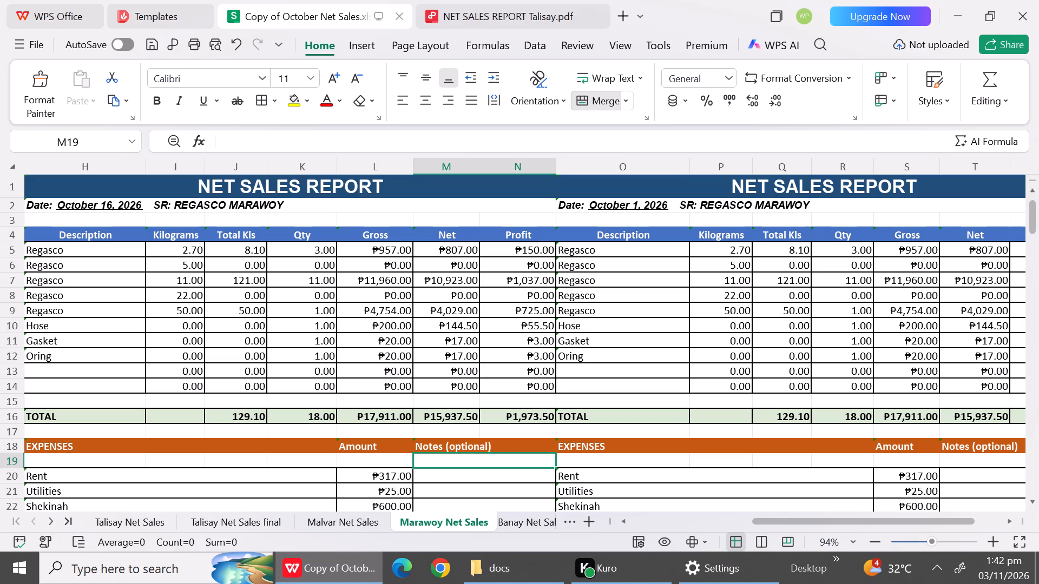
{"action": "left_click", "coordinate": [382, 461]}
{"action": "left_click", "coordinate": [314, 464]}
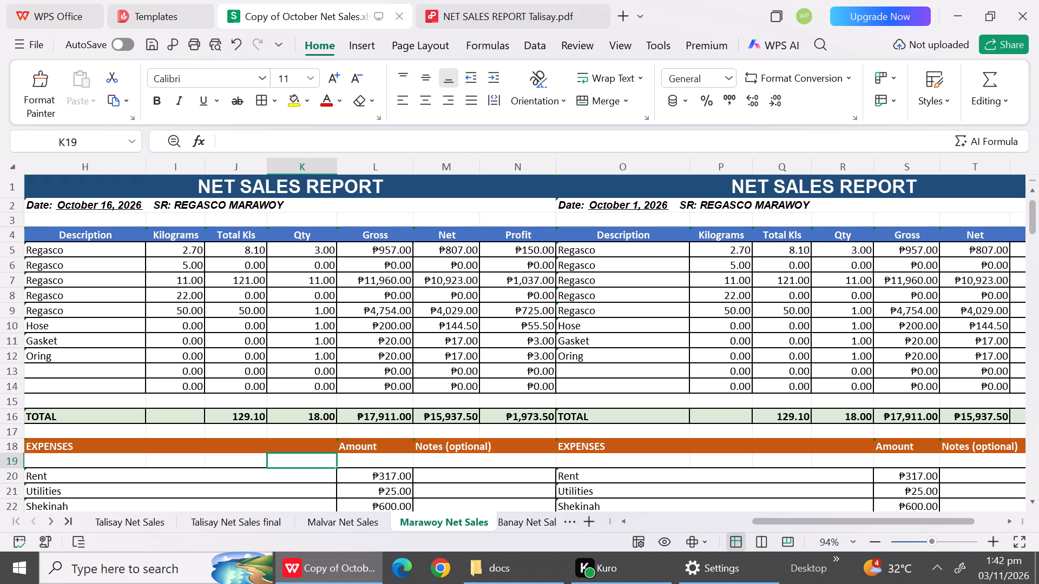
{"action": "left_click", "coordinate": [245, 465]}
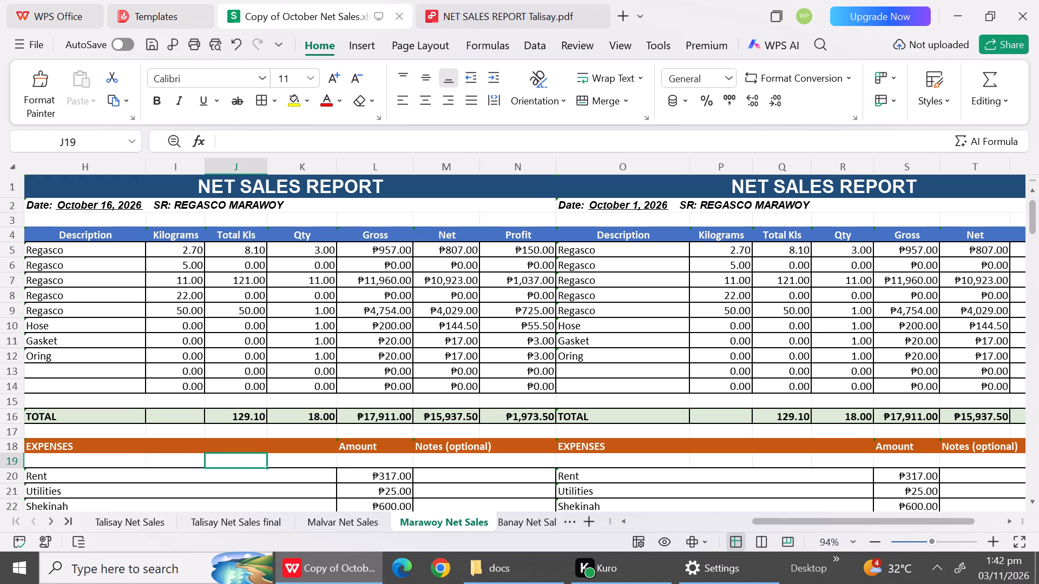
{"action": "left_click", "coordinate": [172, 460]}
{"action": "left_click", "coordinate": [131, 463]}
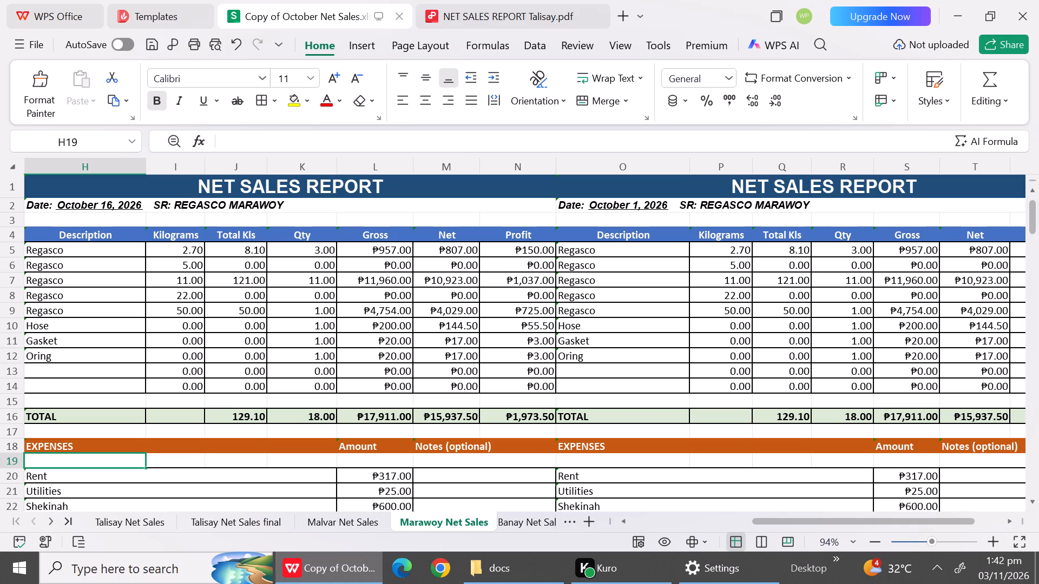
Set the Gross of the 11 kg Regasco row in the Marawoy October 16 report to 14971.
{"action": "left_click", "coordinate": [124, 280]}
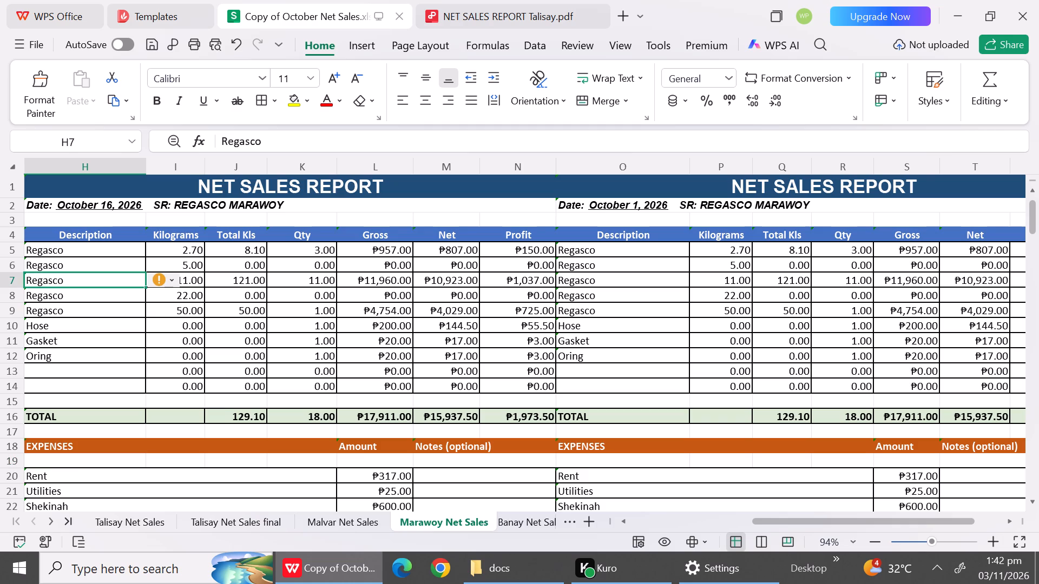
{"action": "left_click", "coordinate": [100, 251]}
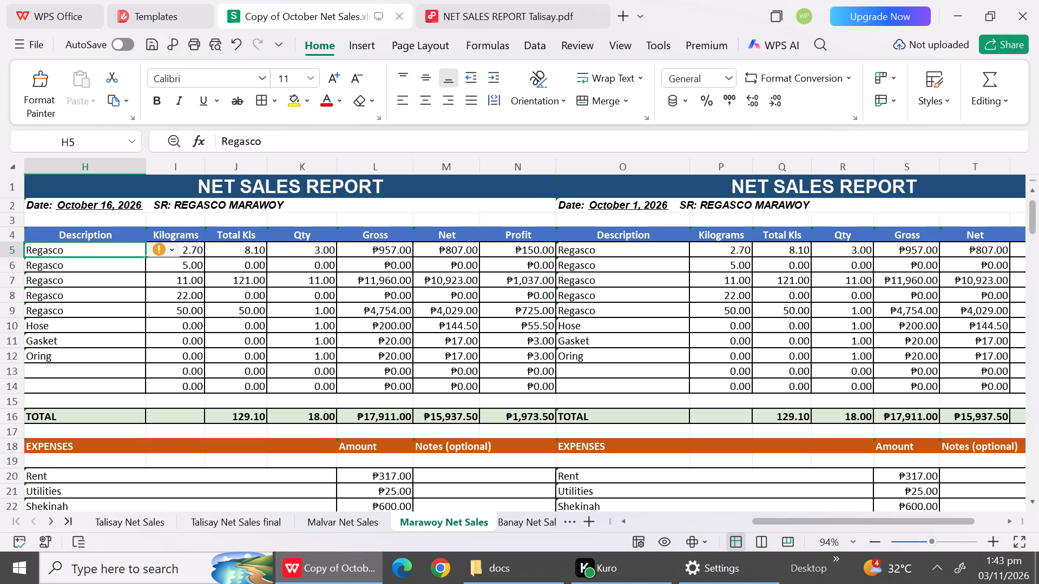
{"action": "left_click", "coordinate": [149, 281]}
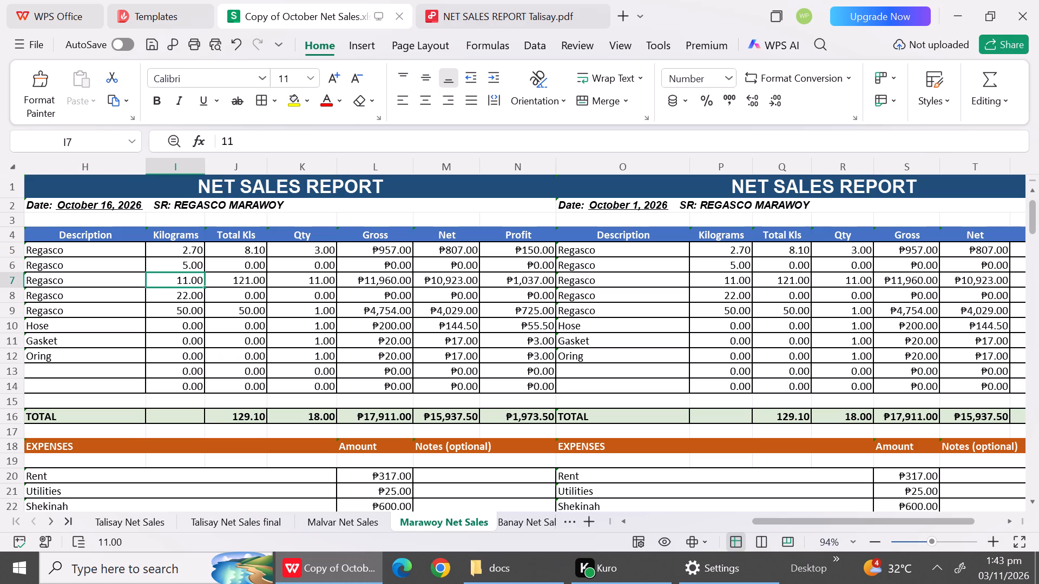
{"action": "left_click", "coordinate": [324, 285]}
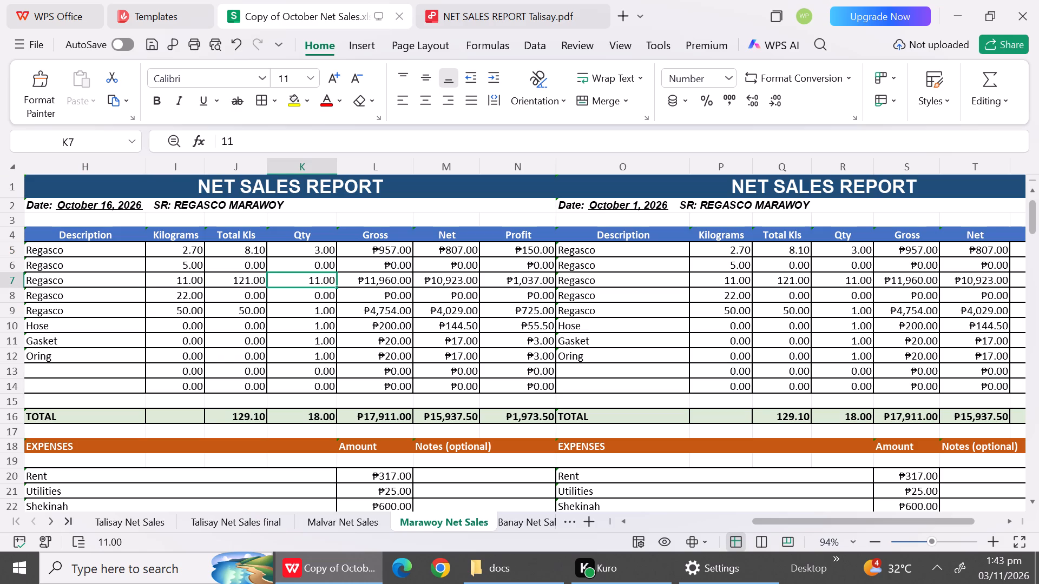
{"action": "left_click", "coordinate": [365, 286]}
{"action": "type", "text": "14"}
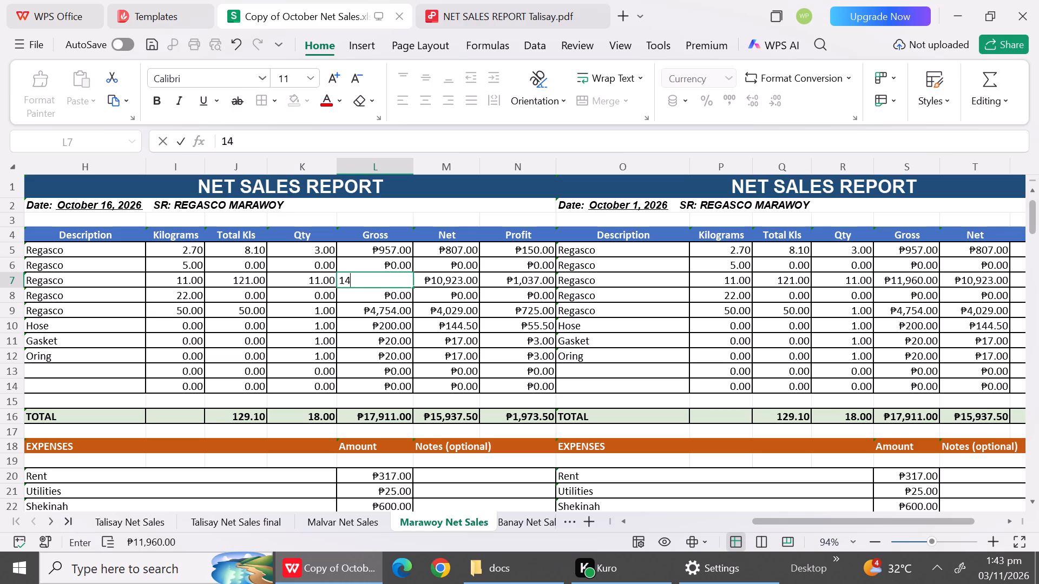
{"action": "key", "text": "9"}
{"action": "type", "text": "71"}
{"action": "left_click", "coordinate": [395, 332]}
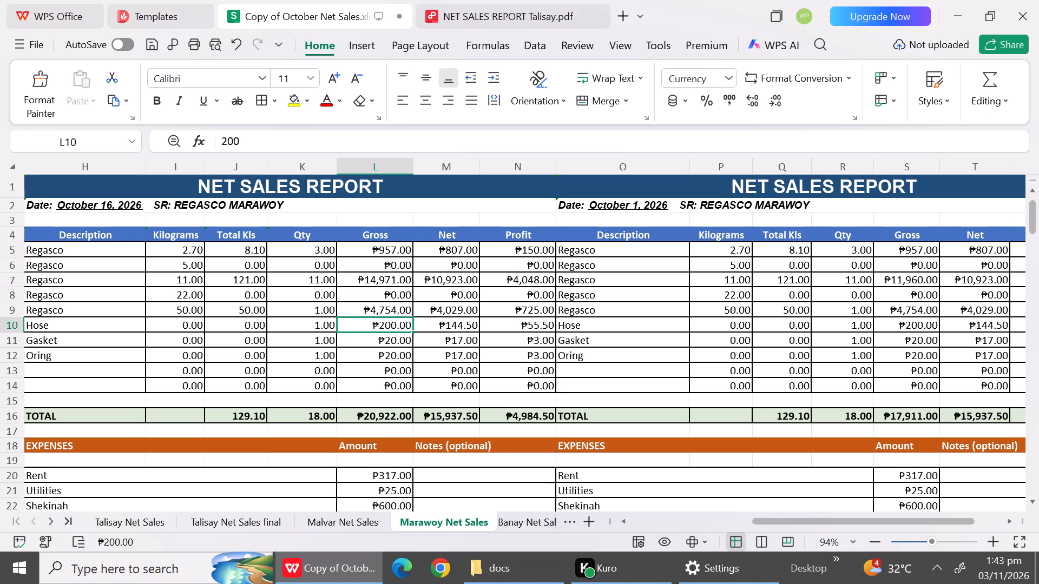
Move the Marawoy Net Sales sheet to sit between the Garcia Net Sales and PRICELIST OCTOBER sheets.
{"action": "left_click", "coordinate": [447, 281]}
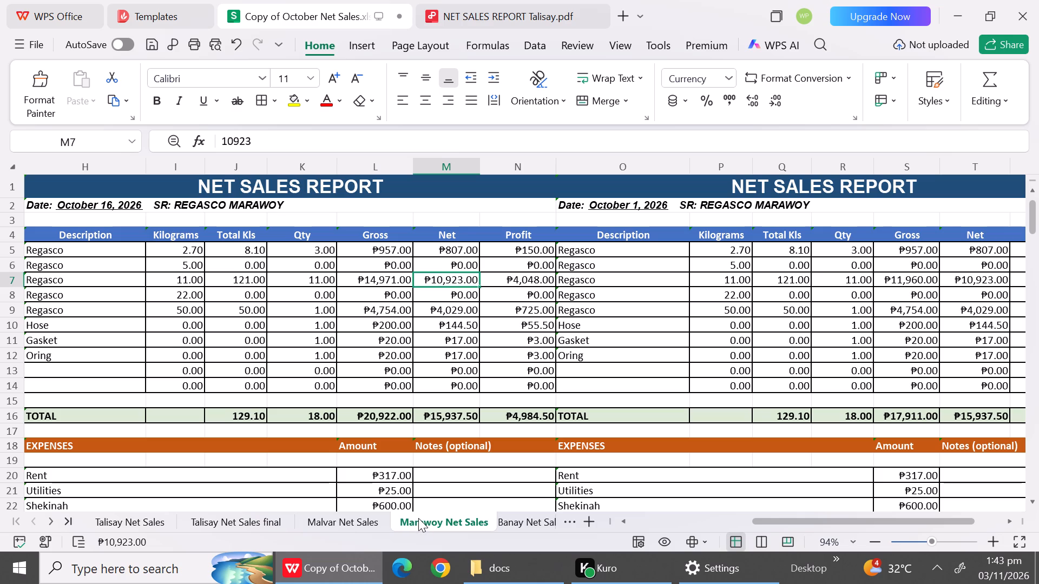
{"action": "left_click_drag", "start_coordinate": [418, 518], "coordinate": [512, 522]}
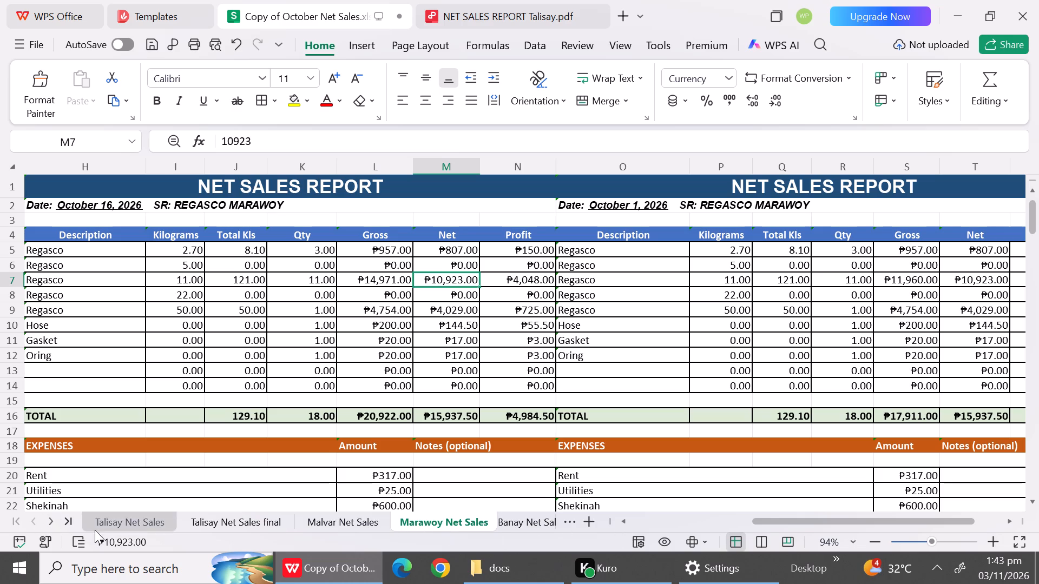
{"action": "left_click", "coordinate": [50, 521]}
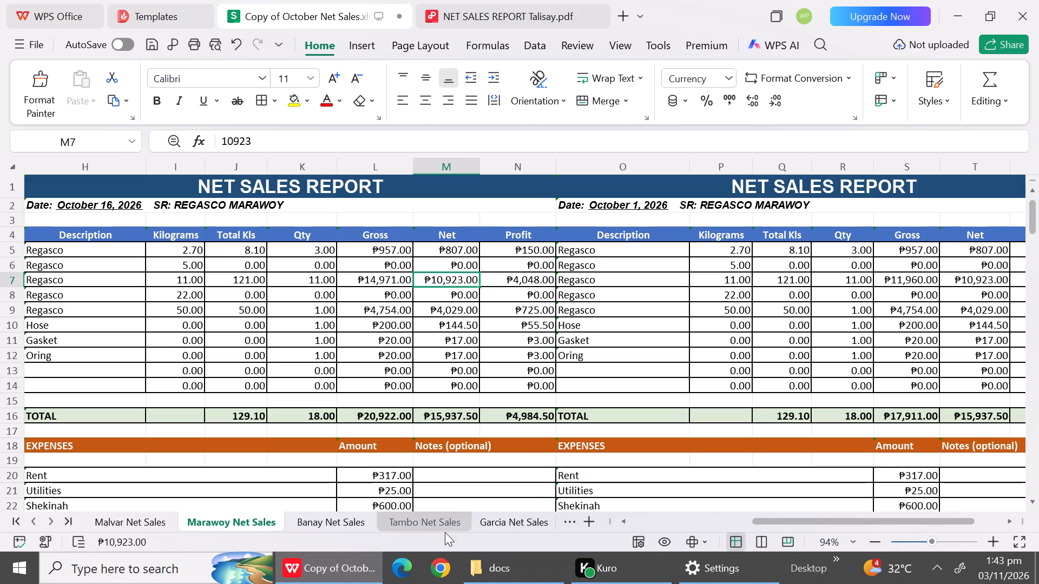
{"action": "left_click_drag", "start_coordinate": [235, 522], "coordinate": [443, 523]}
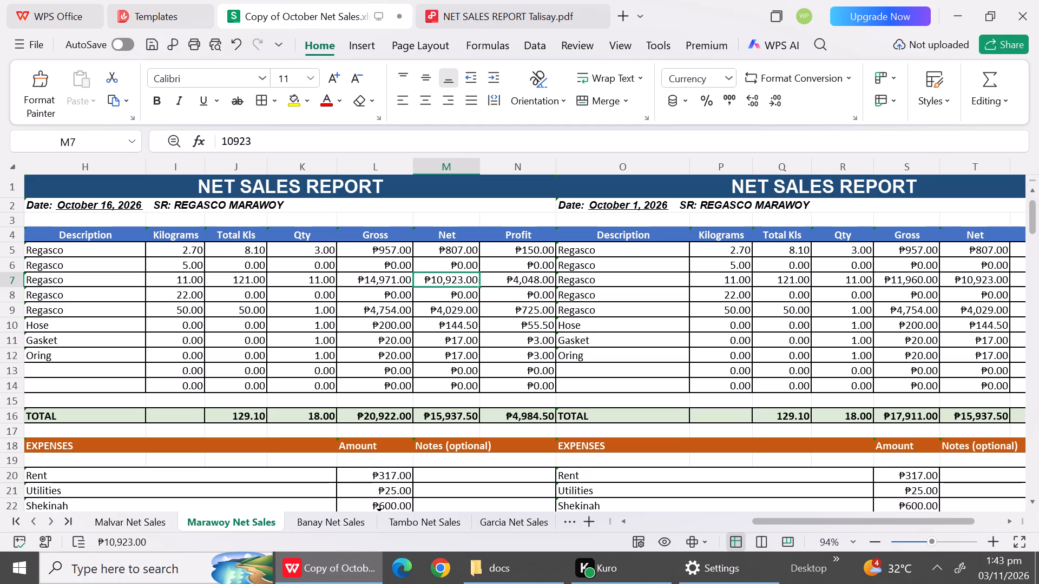
{"action": "left_click_drag", "start_coordinate": [443, 523], "coordinate": [494, 520]}
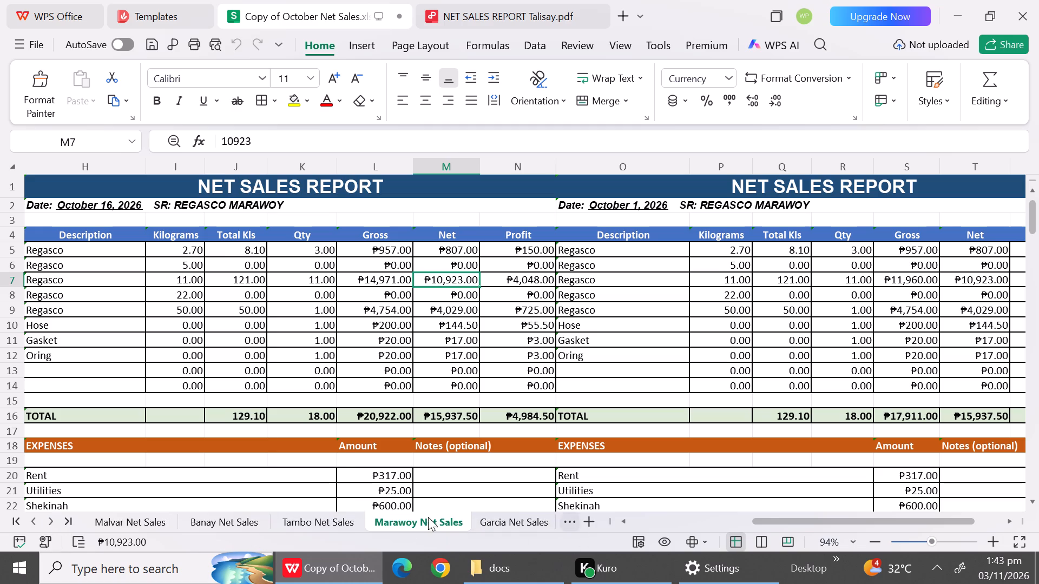
{"action": "left_click", "coordinate": [72, 520]}
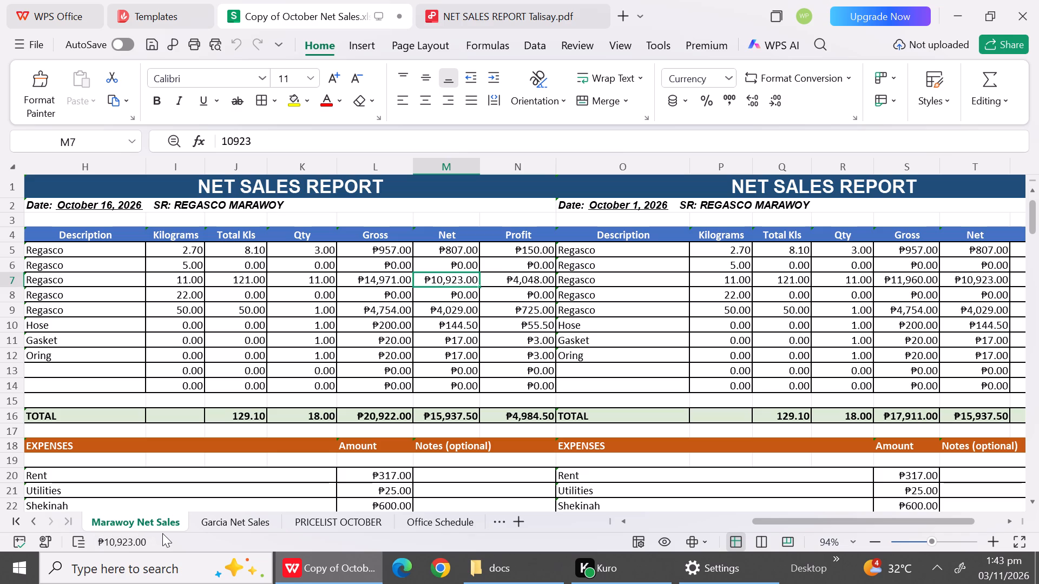
{"action": "left_click_drag", "start_coordinate": [233, 524], "coordinate": [147, 520]}
{"action": "left_click", "coordinate": [218, 517]}
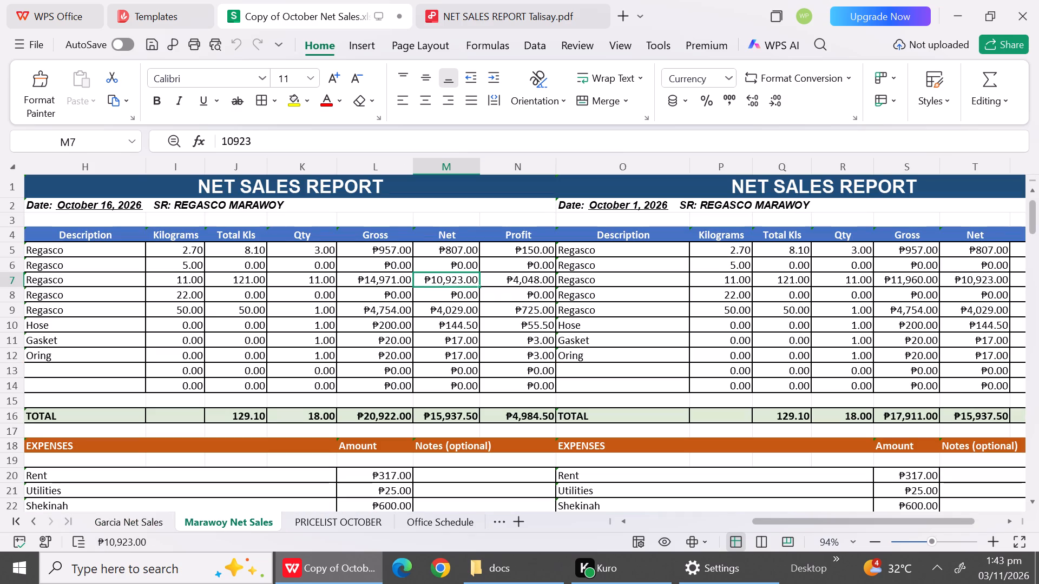
Inspect the first Regasco row of the Marawoy October 16 report, checking its Description, Kilograms, Total Kls, Qty and Gross cells.
{"action": "left_click", "coordinate": [111, 254]}
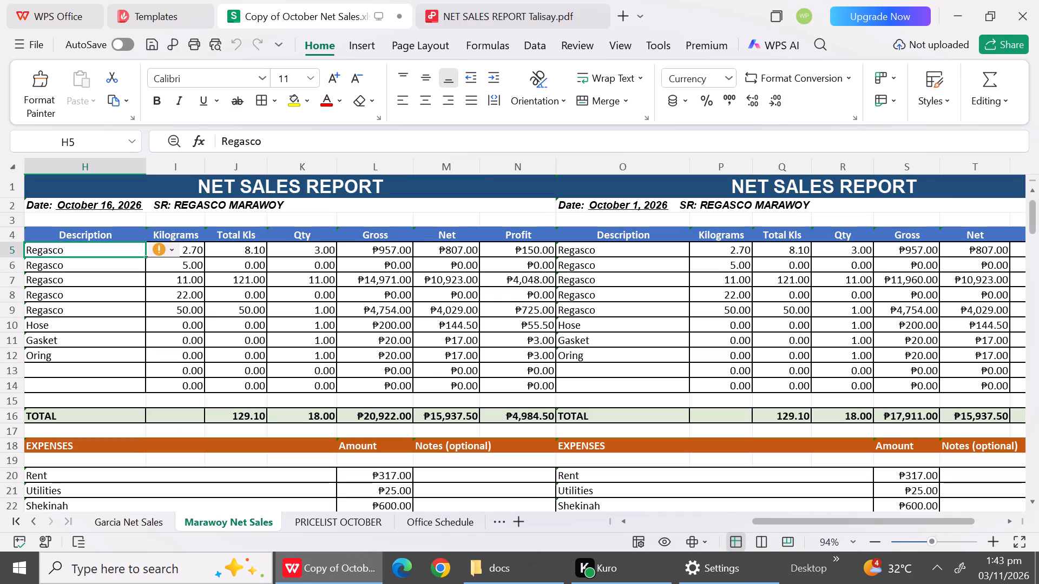
{"action": "left_click", "coordinate": [111, 254]}
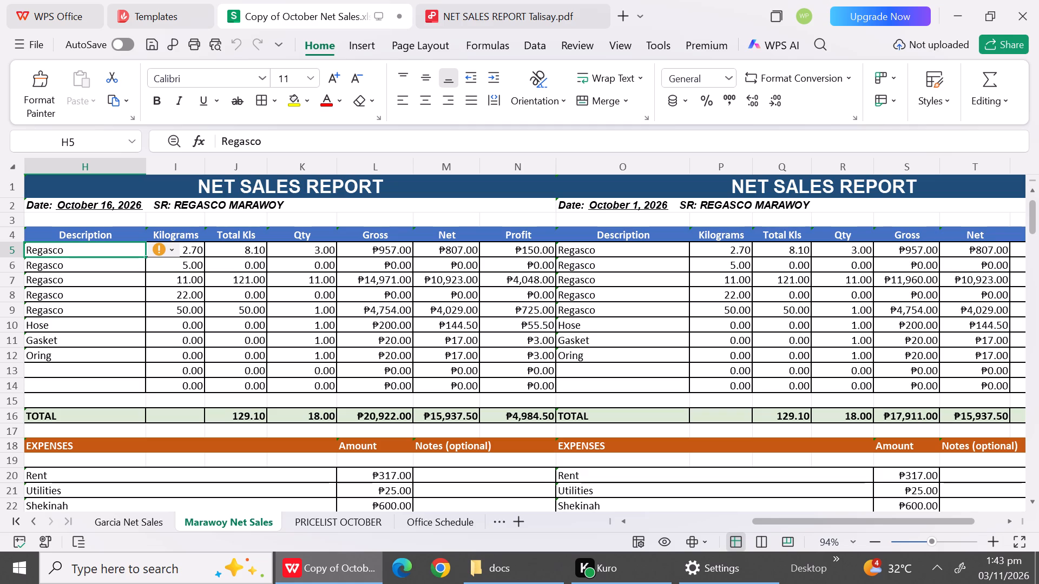
{"action": "left_click", "coordinate": [111, 254]}
{"action": "left_click", "coordinate": [155, 307]}
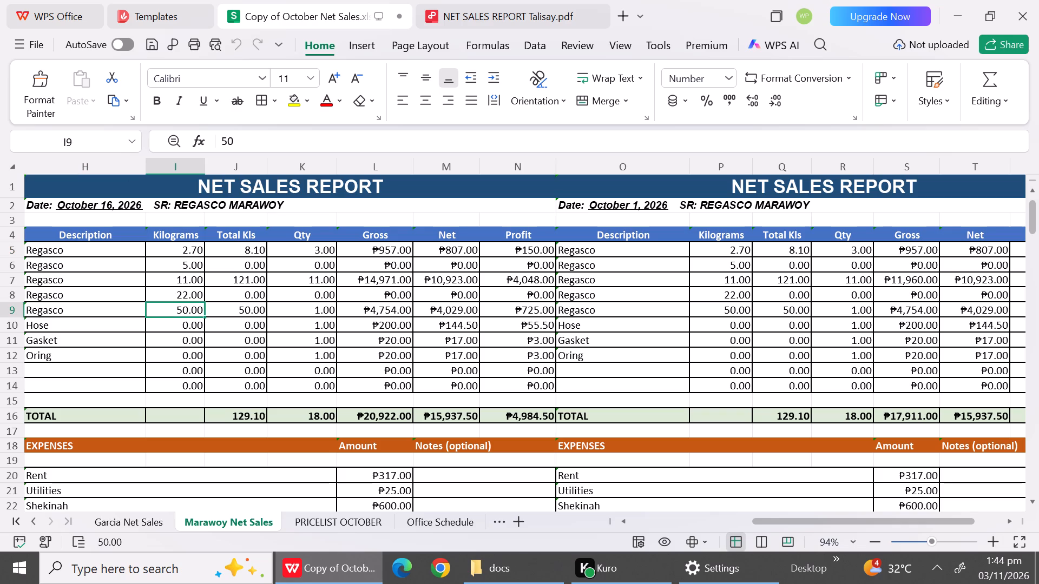
{"action": "left_click", "coordinate": [229, 260]}
{"action": "left_click", "coordinate": [227, 256]}
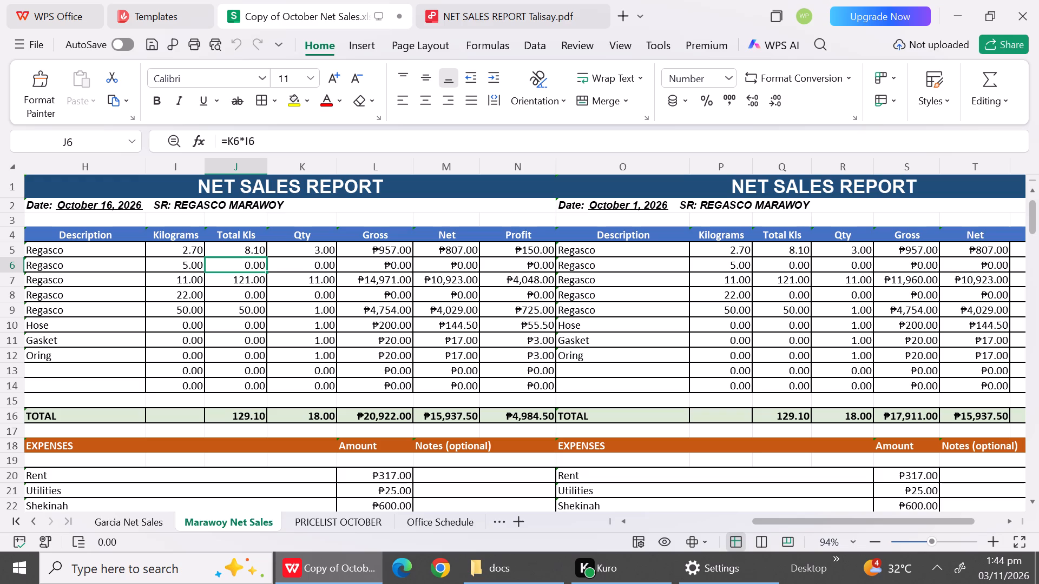
{"action": "left_click", "coordinate": [127, 251]}
{"action": "left_click", "coordinate": [225, 256]}
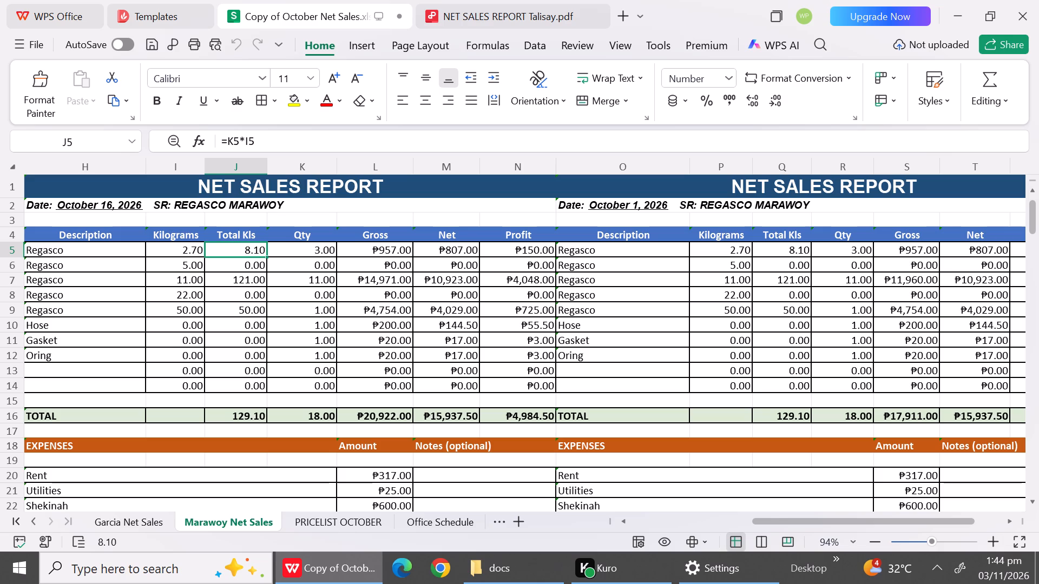
{"action": "left_click", "coordinate": [359, 249]}
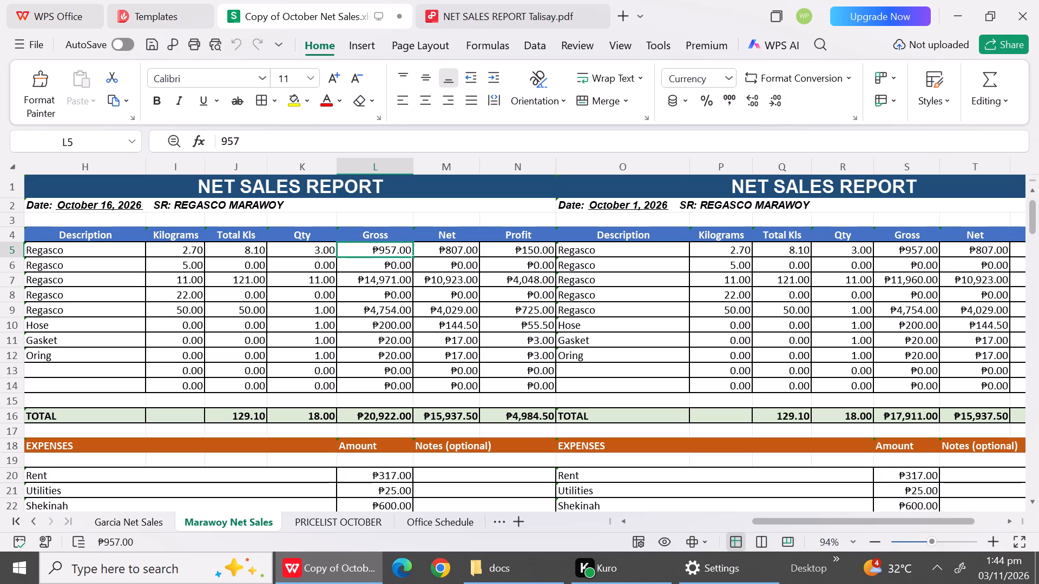
{"action": "left_click", "coordinate": [297, 246]}
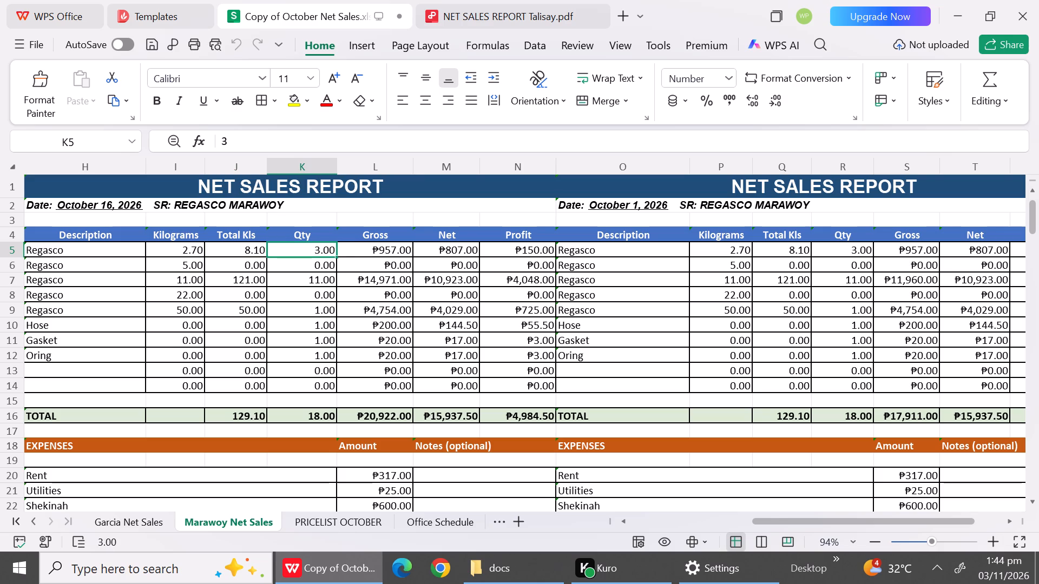
{"action": "left_click", "coordinate": [153, 253]}
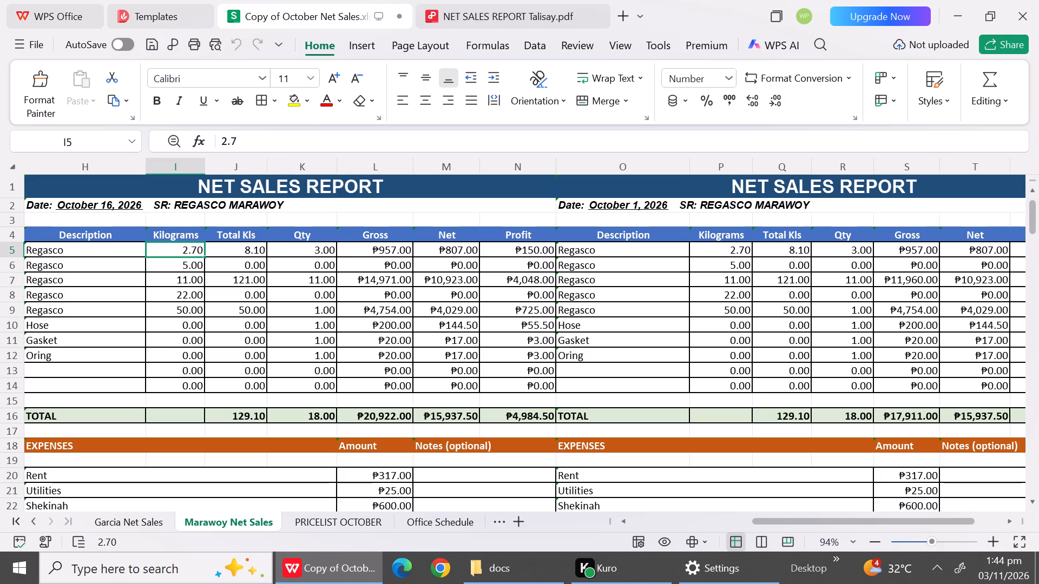
{"action": "left_click", "coordinate": [244, 253]}
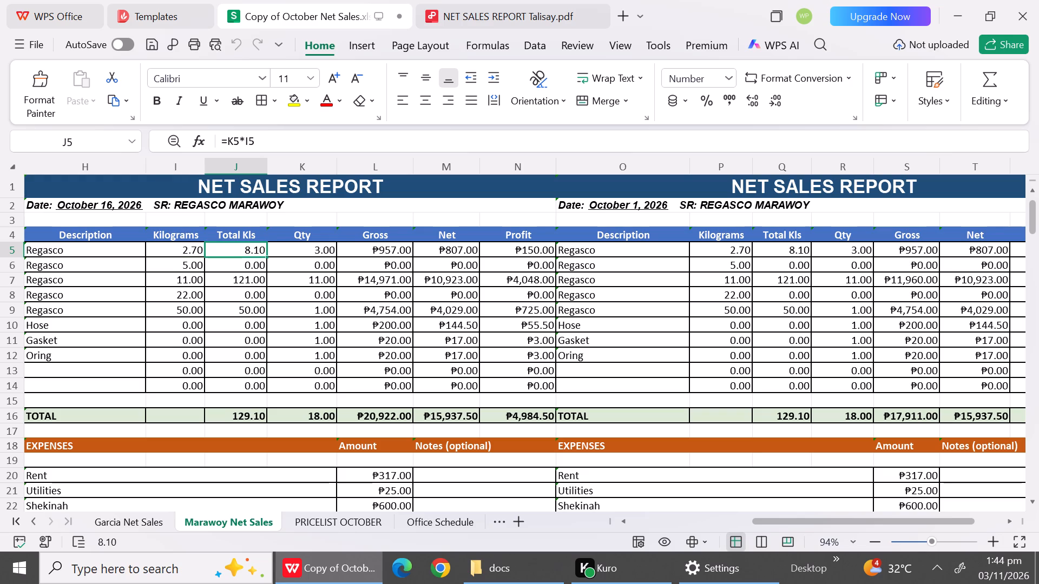
Set both the Qty and the Kilograms of the first Regasco row in the Marawoy October 16 report to 11.
{"action": "left_click", "coordinate": [287, 254]}
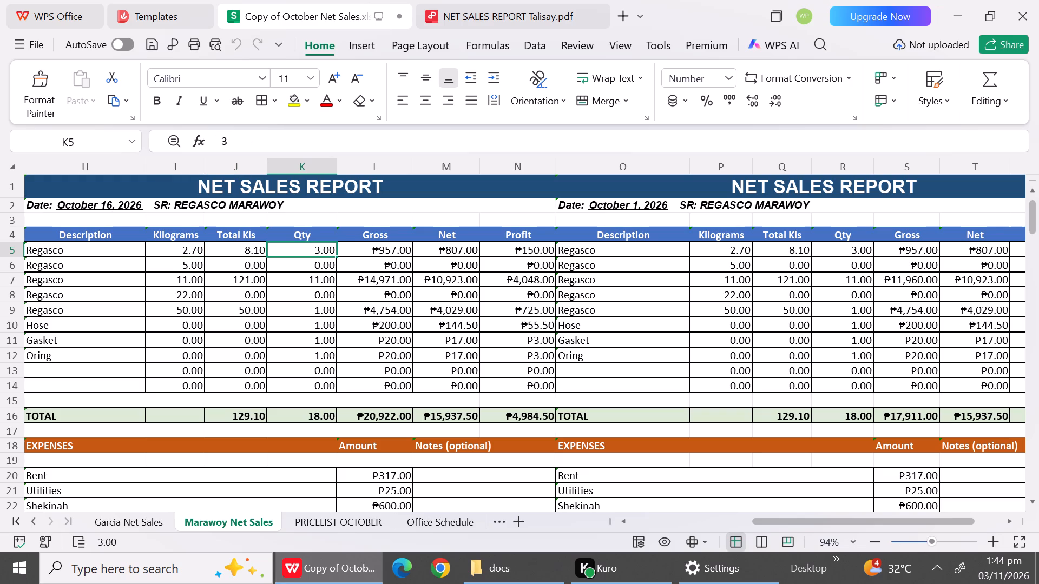
{"action": "type", "text": "11"}
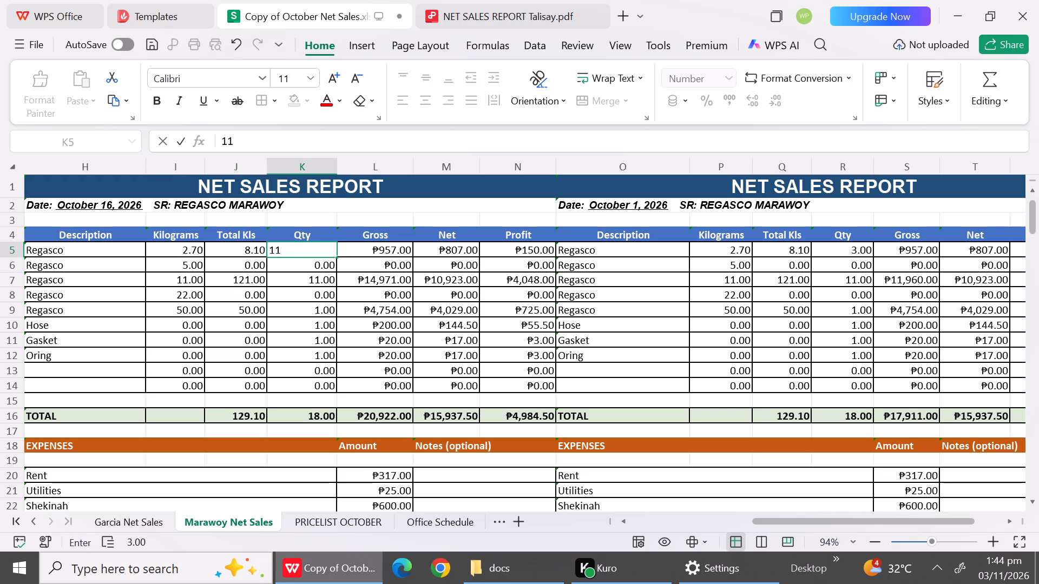
{"action": "left_click", "coordinate": [309, 275]}
{"action": "left_click", "coordinate": [364, 248]}
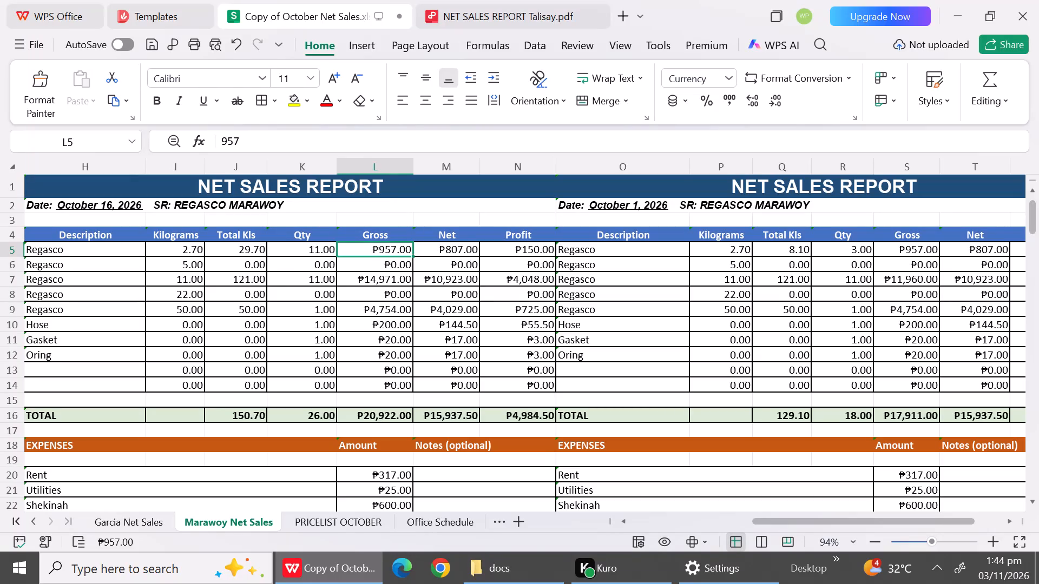
{"action": "left_click", "coordinate": [177, 250]}
{"action": "type", "text": "11"}
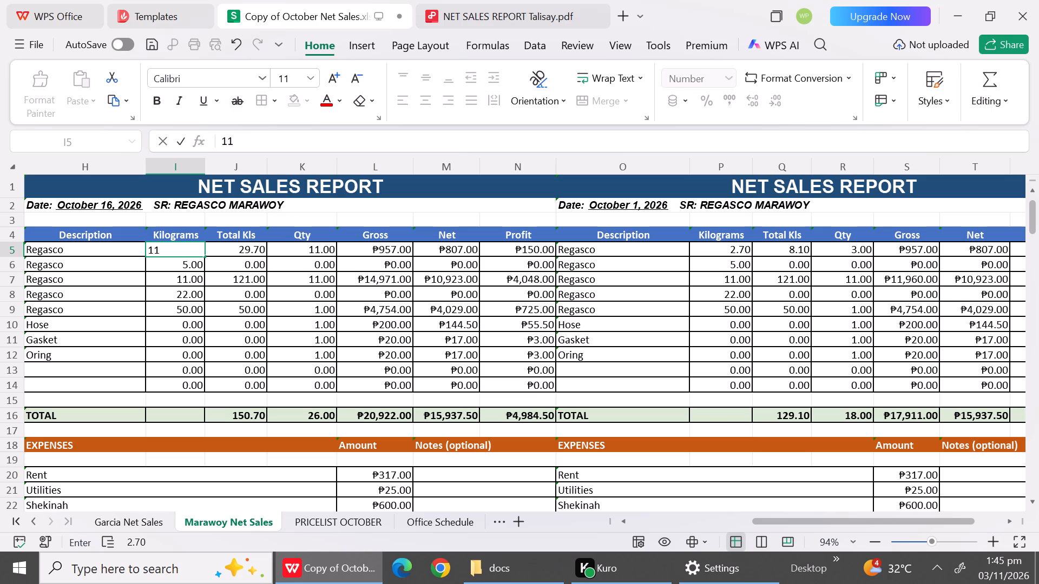
{"action": "left_click", "coordinate": [207, 282]}
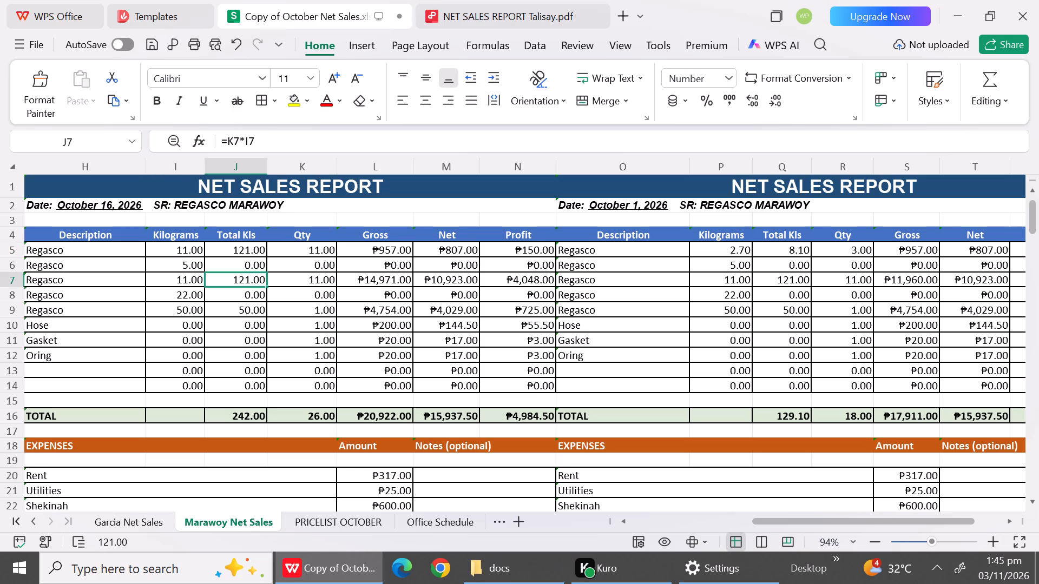
Set the Gross of the first Regasco row in the Marawoy October 16 report to 14971.
{"action": "left_click", "coordinate": [376, 248]}
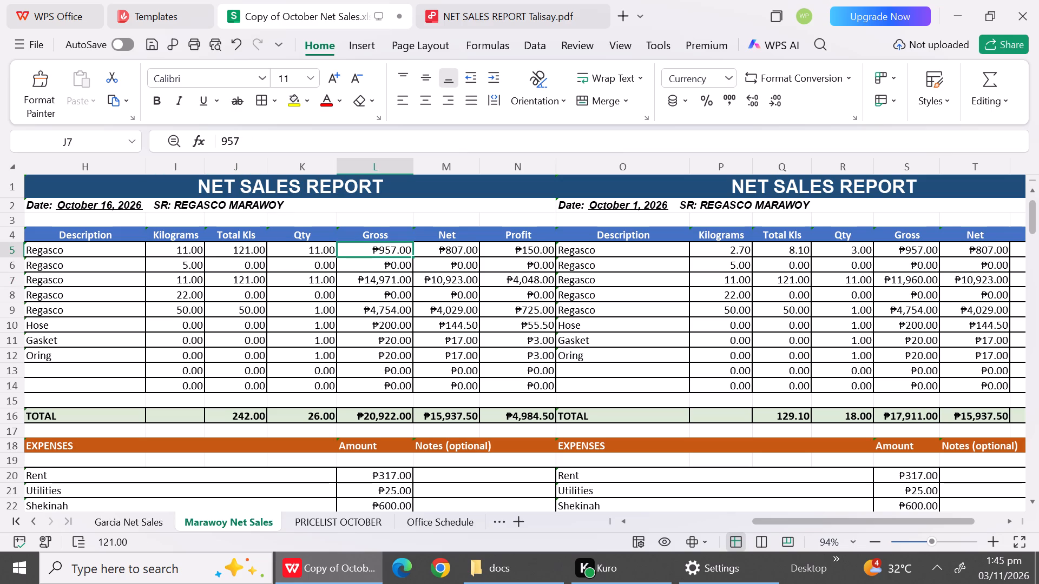
{"action": "key", "text": "1"}
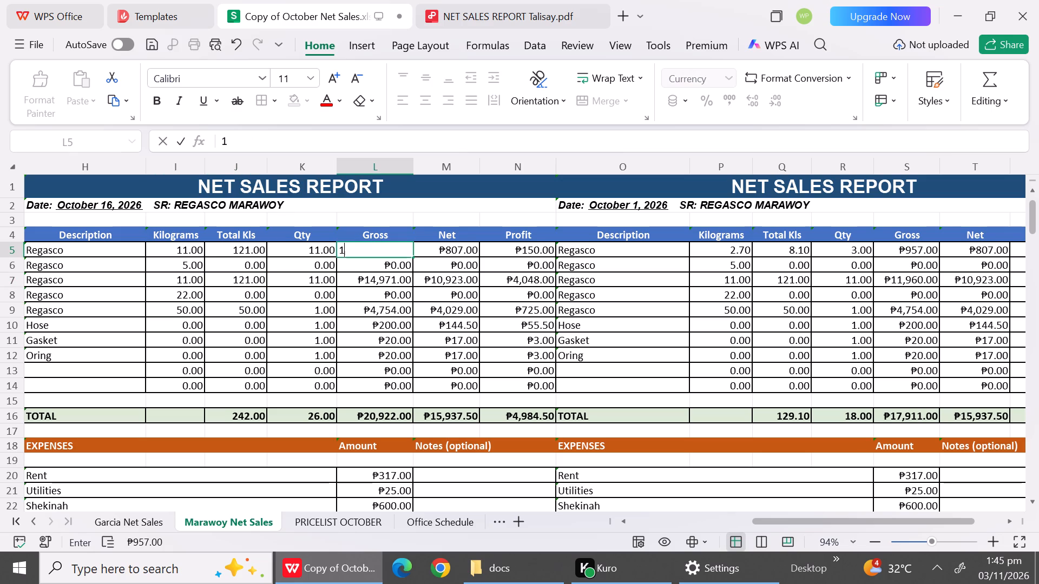
{"action": "key", "text": "4"}
{"action": "key", "text": "9"}
{"action": "type", "text": "71"}
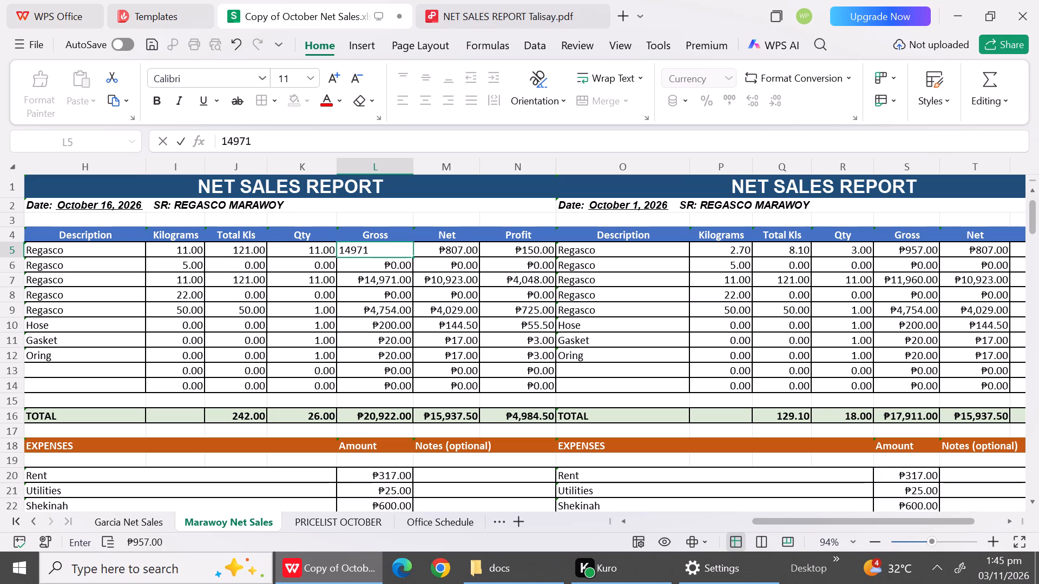
{"action": "left_click", "coordinate": [380, 316]}
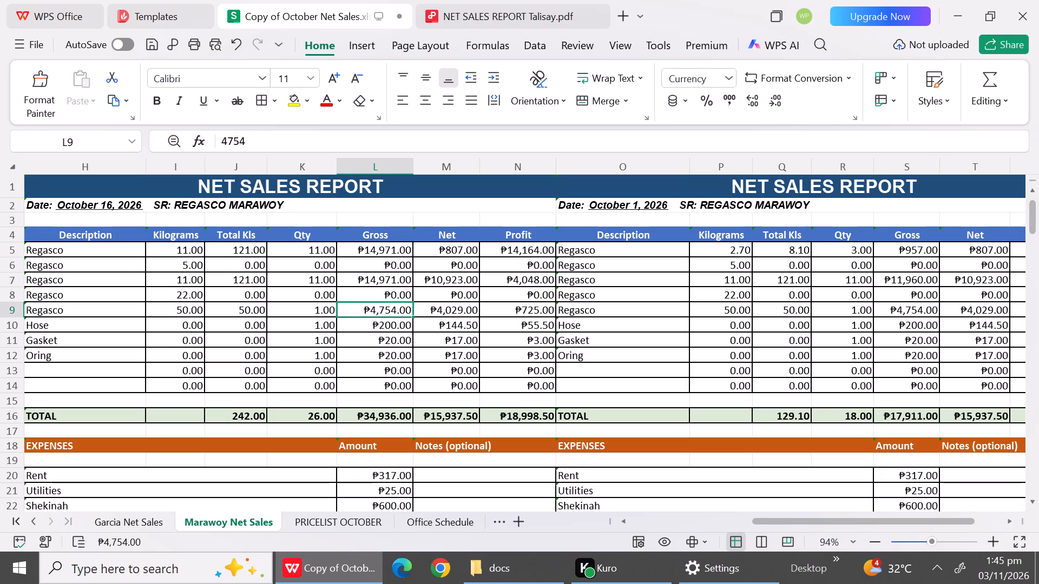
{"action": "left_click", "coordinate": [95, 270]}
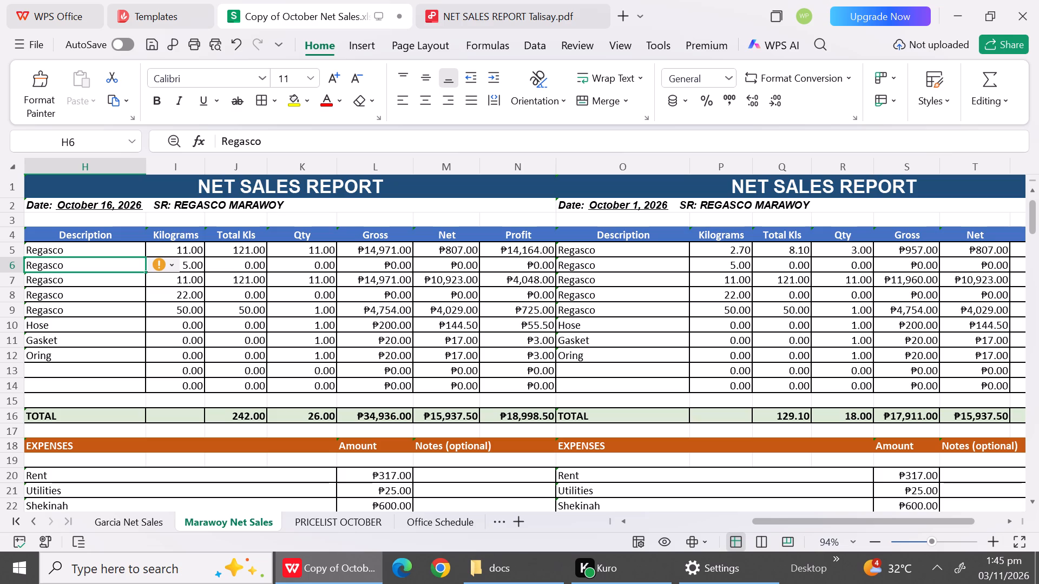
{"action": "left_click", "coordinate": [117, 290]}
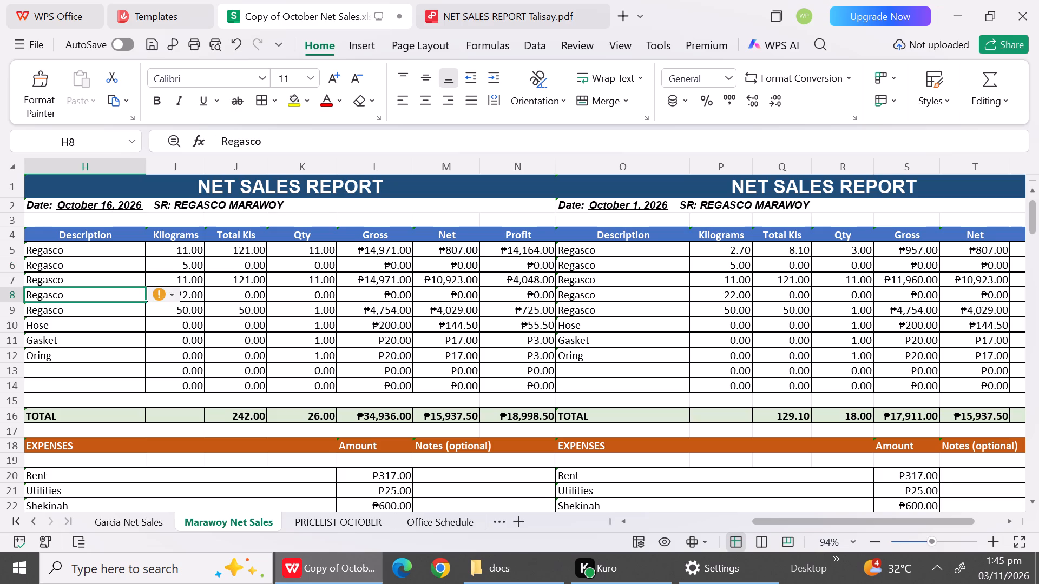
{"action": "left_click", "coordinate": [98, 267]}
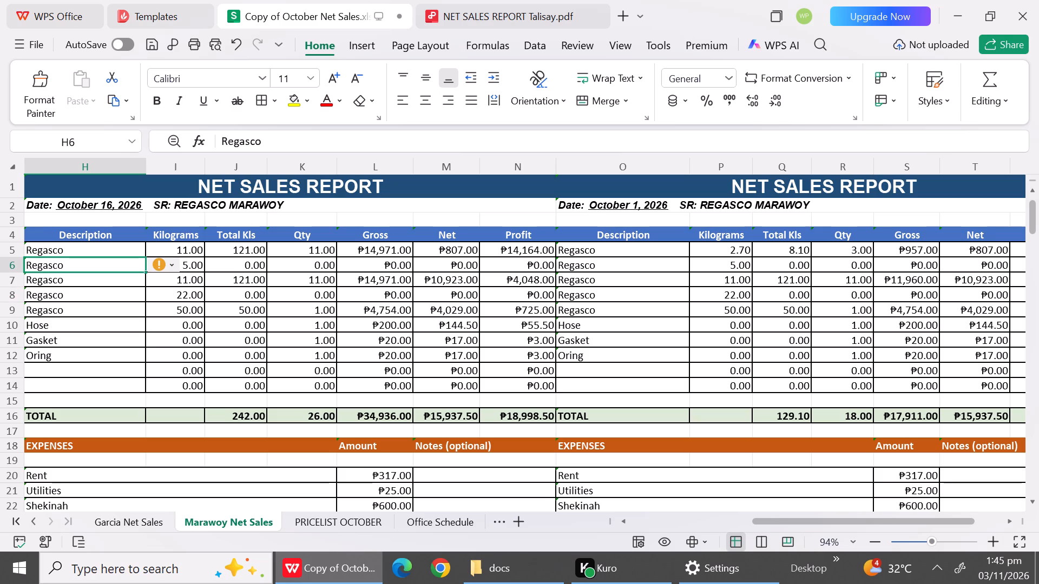
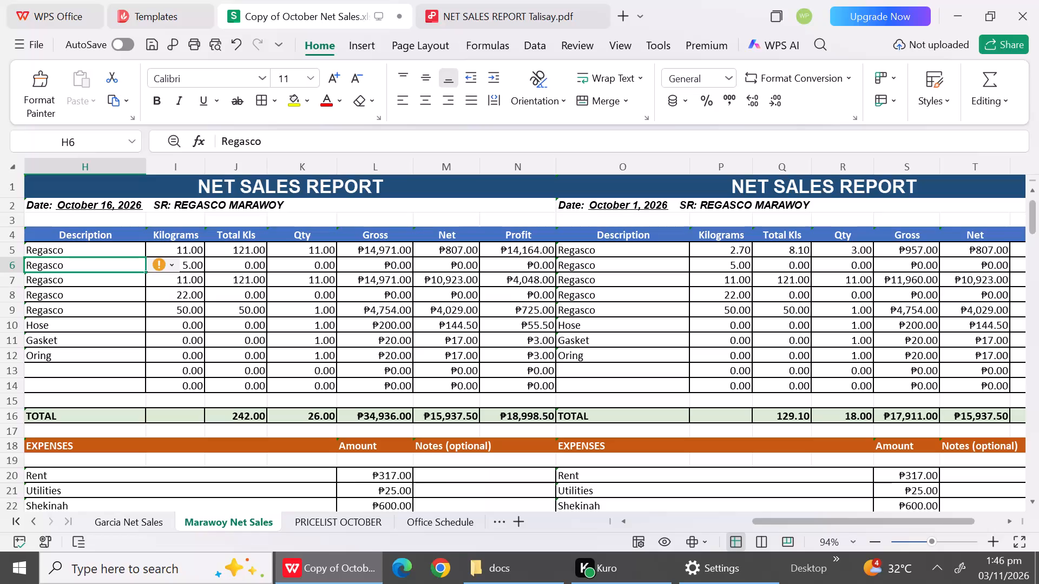
Set the Kilograms to 22 and the Qty to 1 in the second Regasco row of the Marawoy October 16 report.
{"action": "left_click", "coordinate": [95, 312]}
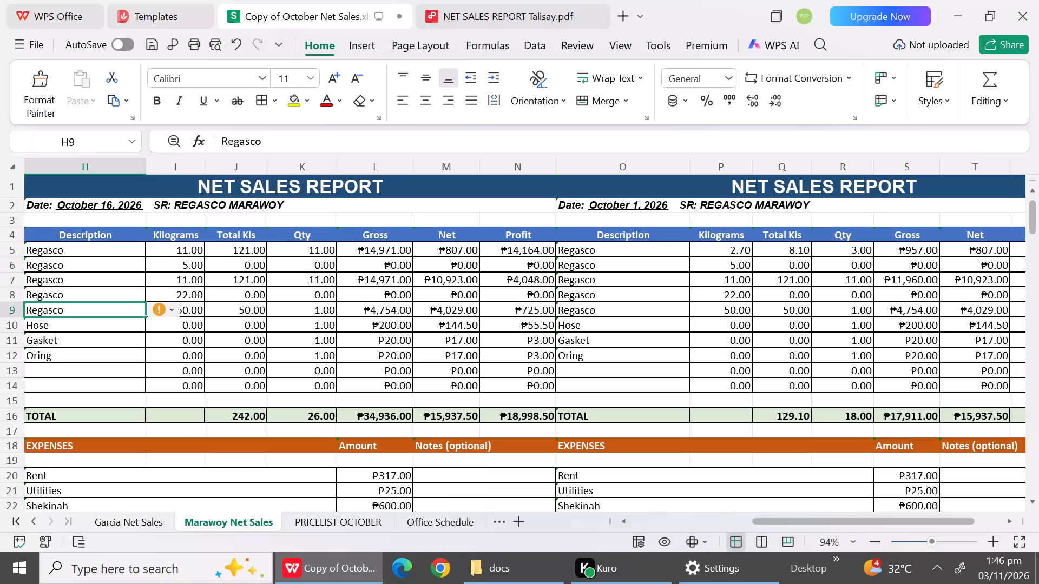
{"action": "left_click", "coordinate": [82, 268]}
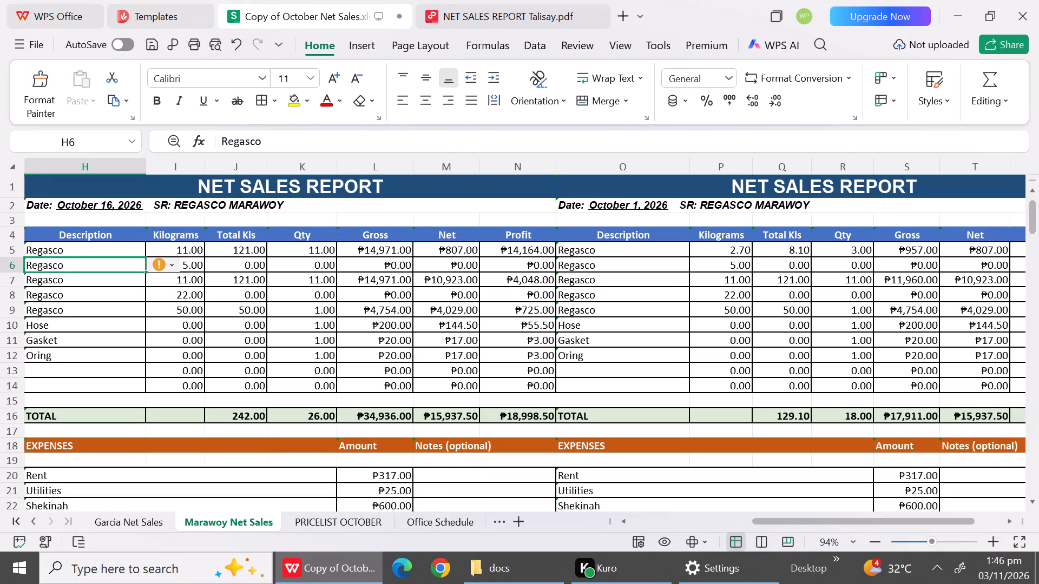
{"action": "left_click", "coordinate": [186, 262]}
{"action": "type", "text": "22"}
{"action": "left_click", "coordinate": [228, 279]}
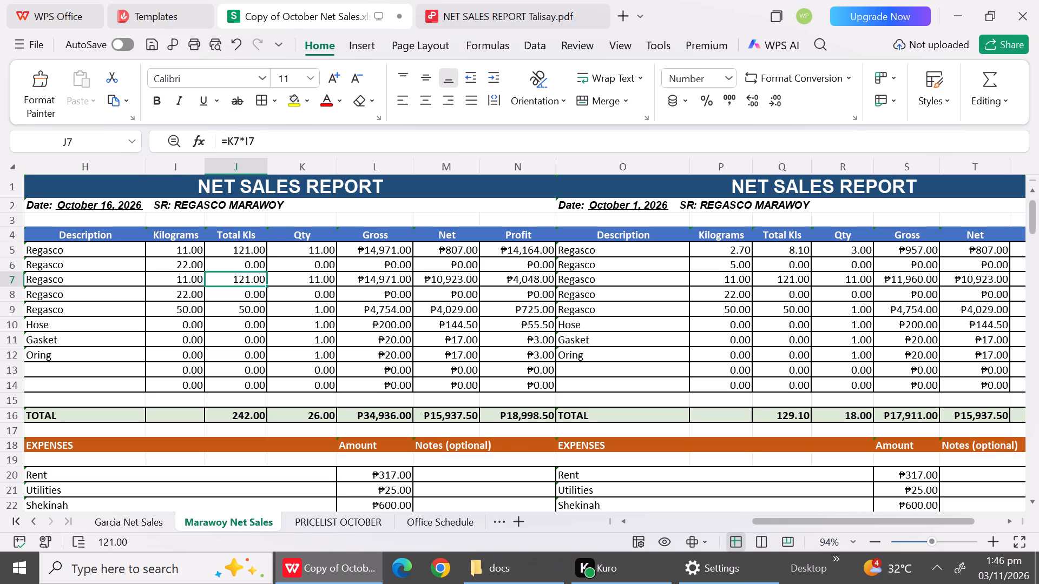
{"action": "left_click", "coordinate": [234, 257]}
{"action": "left_click", "coordinate": [234, 262]}
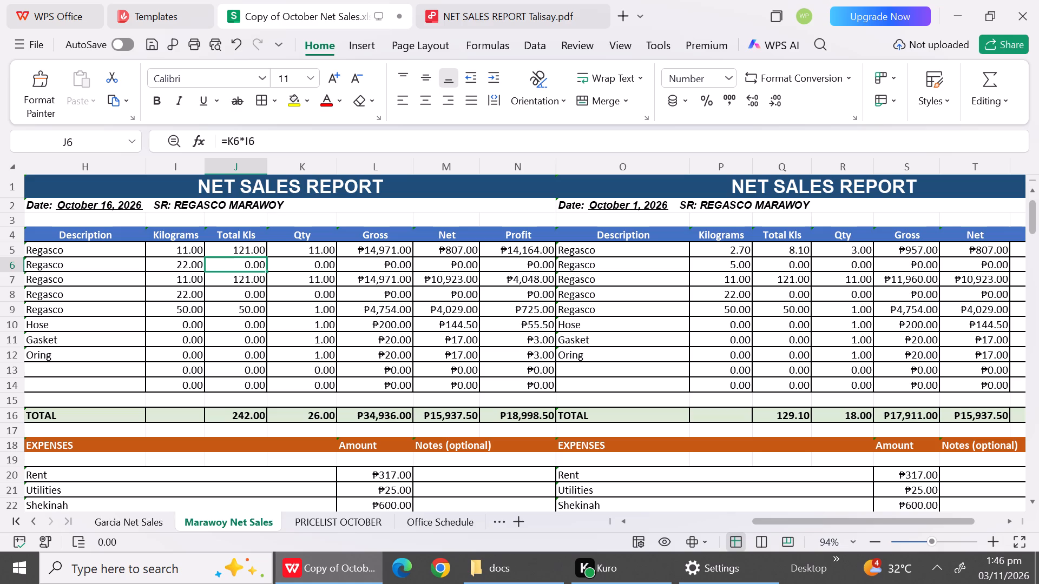
{"action": "left_click", "coordinate": [303, 262]}
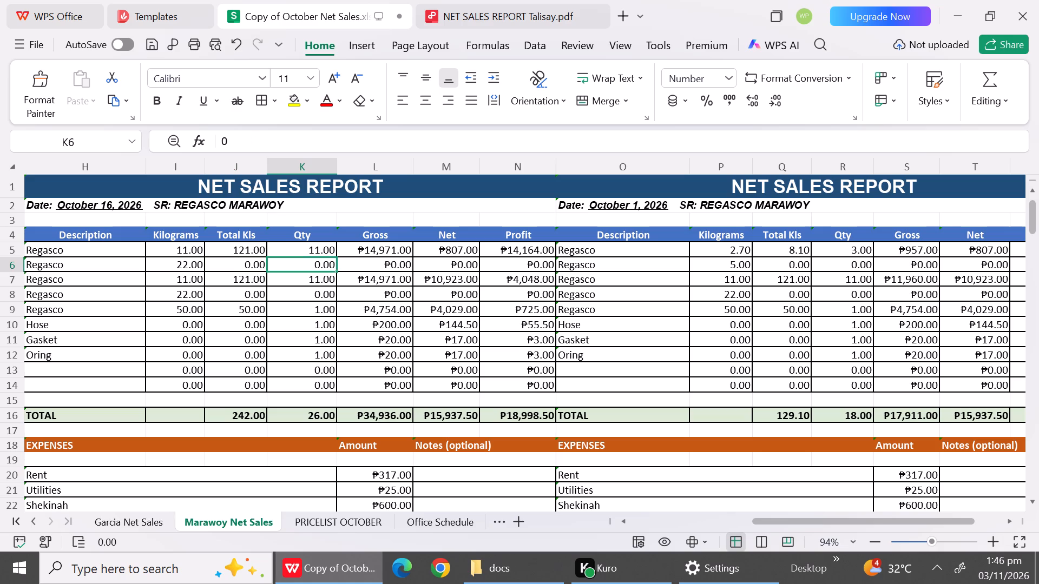
{"action": "key", "text": "1"}
{"action": "left_click", "coordinate": [292, 344]}
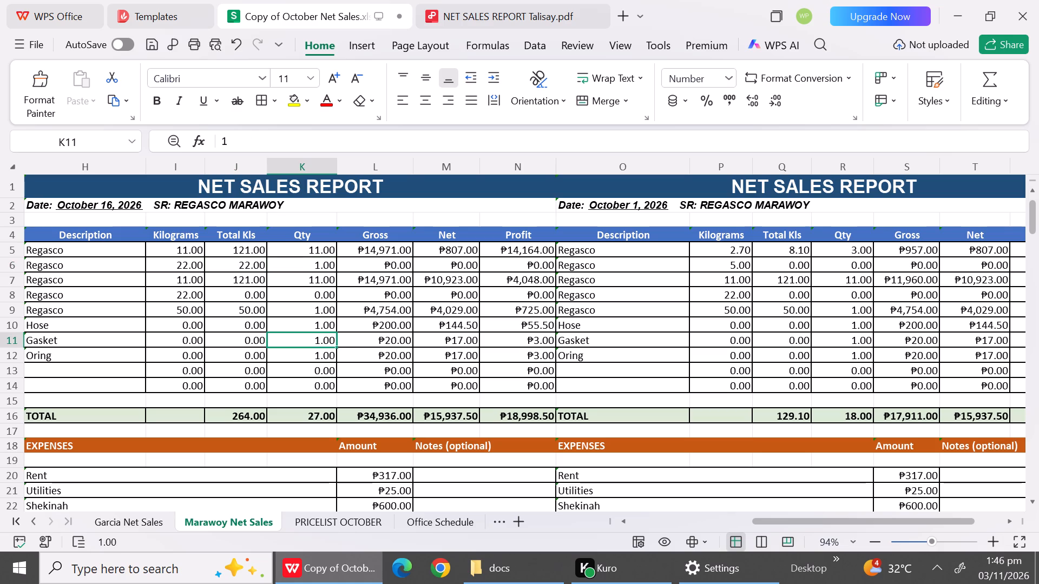
Set the Gross of the second Regasco row in the Marawoy October 16 report to 2514.
{"action": "left_click", "coordinate": [382, 268]}
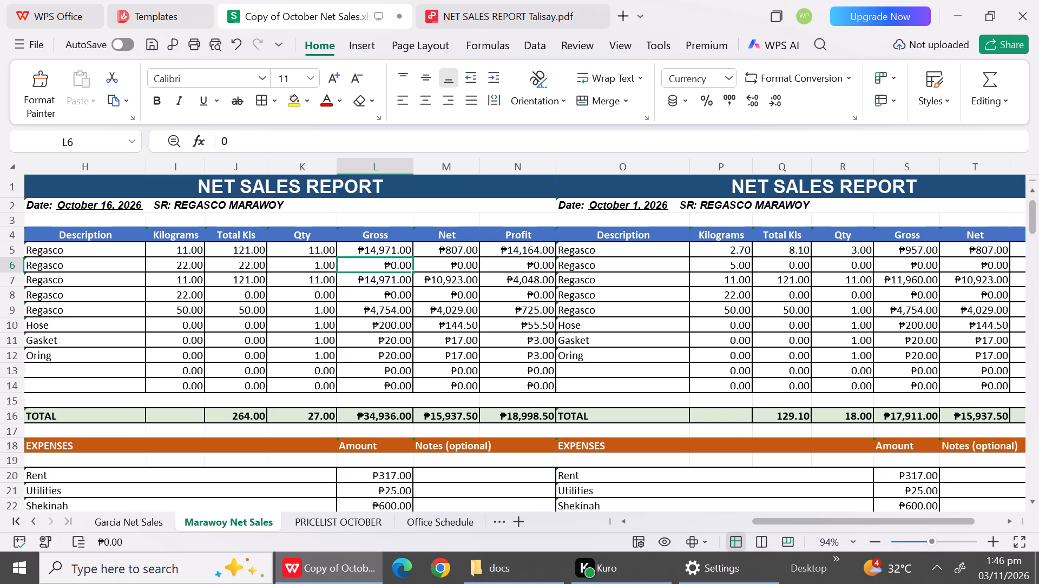
{"action": "type", "text": "25"}
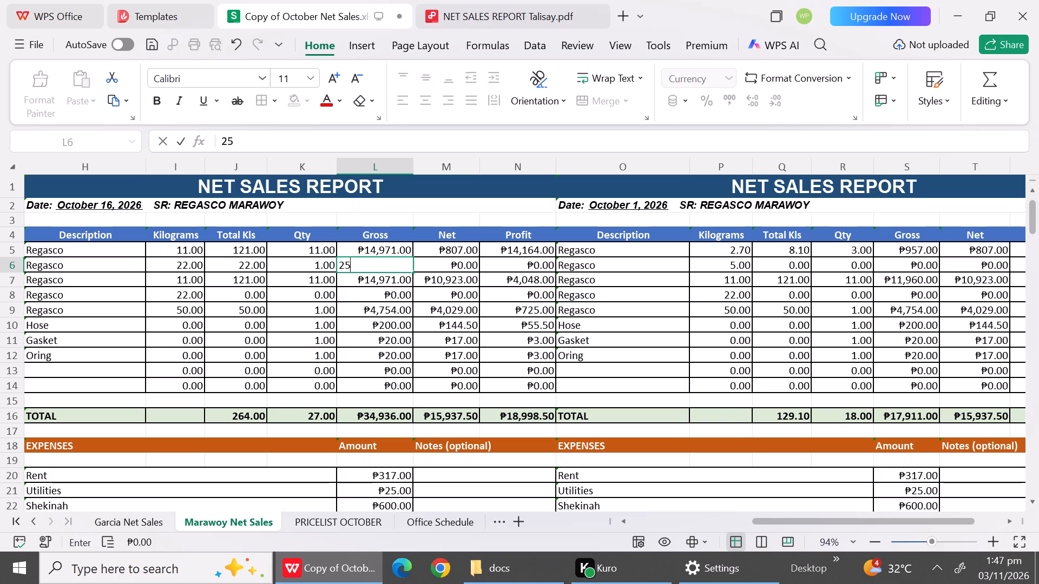
{"action": "key", "text": "1"}
{"action": "key", "text": "4"}
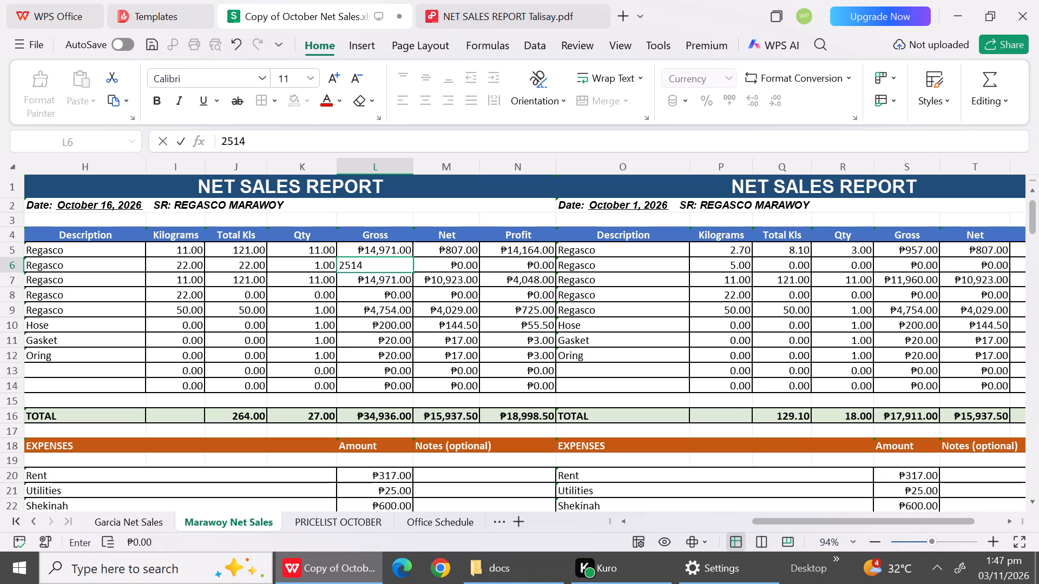
{"action": "left_click", "coordinate": [406, 283]}
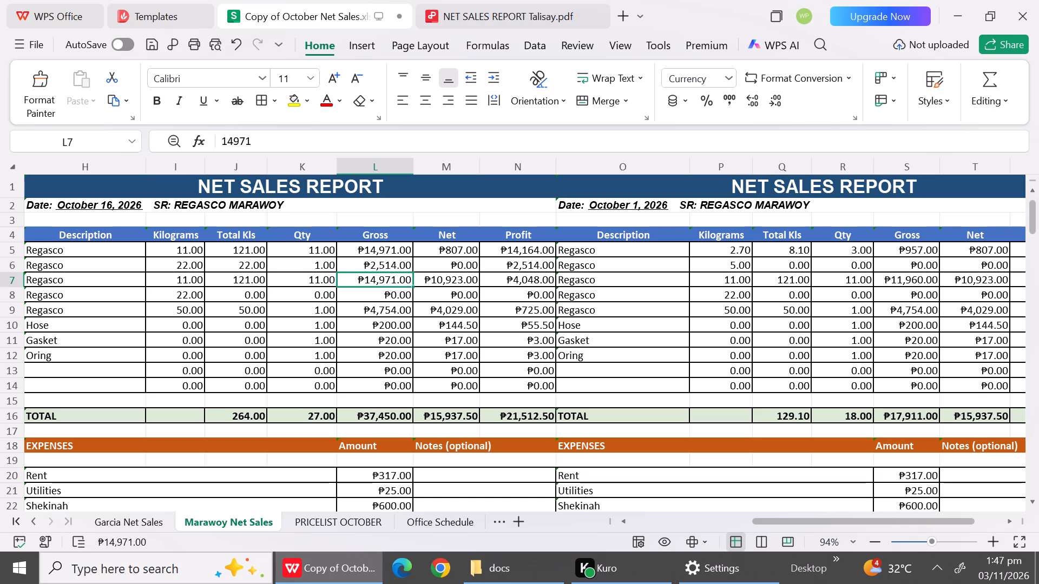
Set the Kilograms to 50 and the Gross to 38528 in the third Regasco row of the Marawoy October 16 report.
{"action": "left_click", "coordinate": [89, 283]}
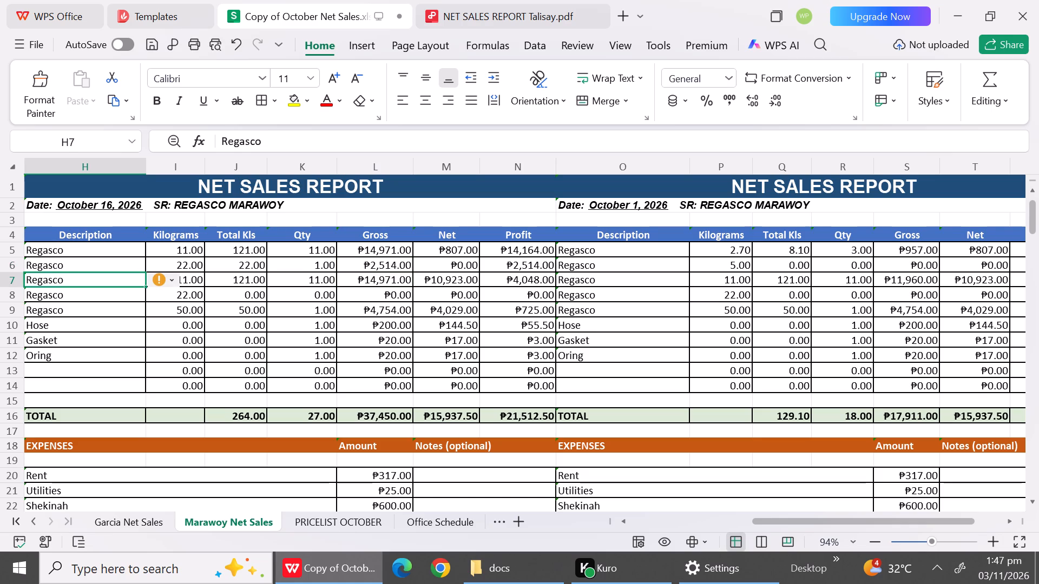
{"action": "left_click", "coordinate": [189, 278]}
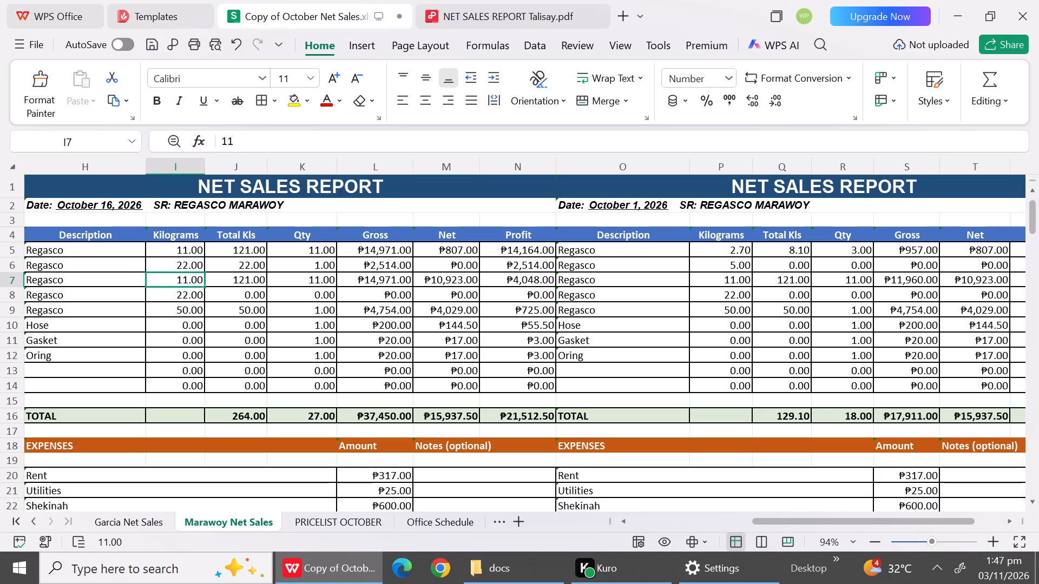
{"action": "type", "text": "50"}
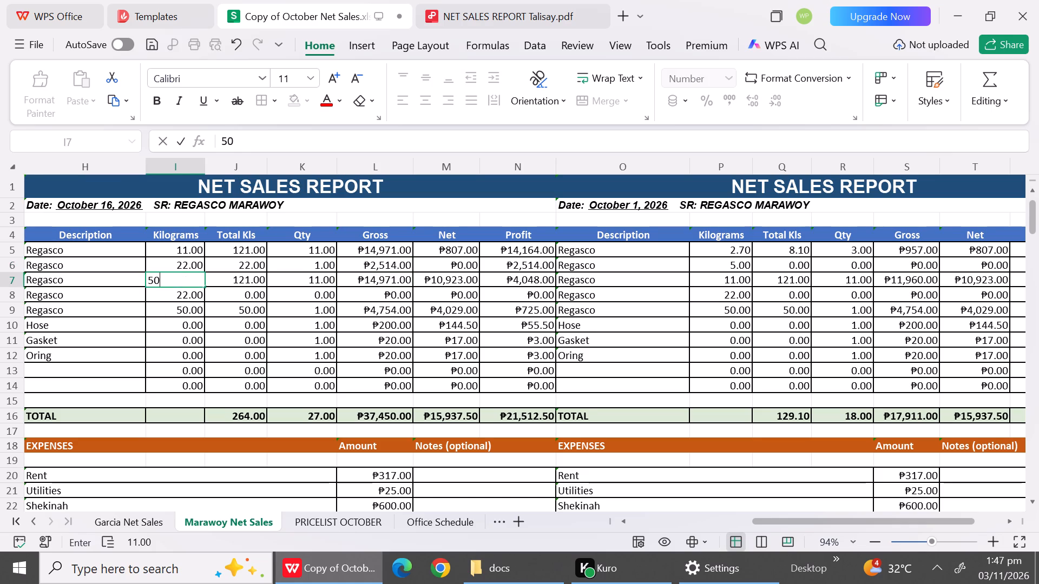
{"action": "left_click", "coordinate": [218, 302]}
{"action": "left_click", "coordinate": [357, 282]}
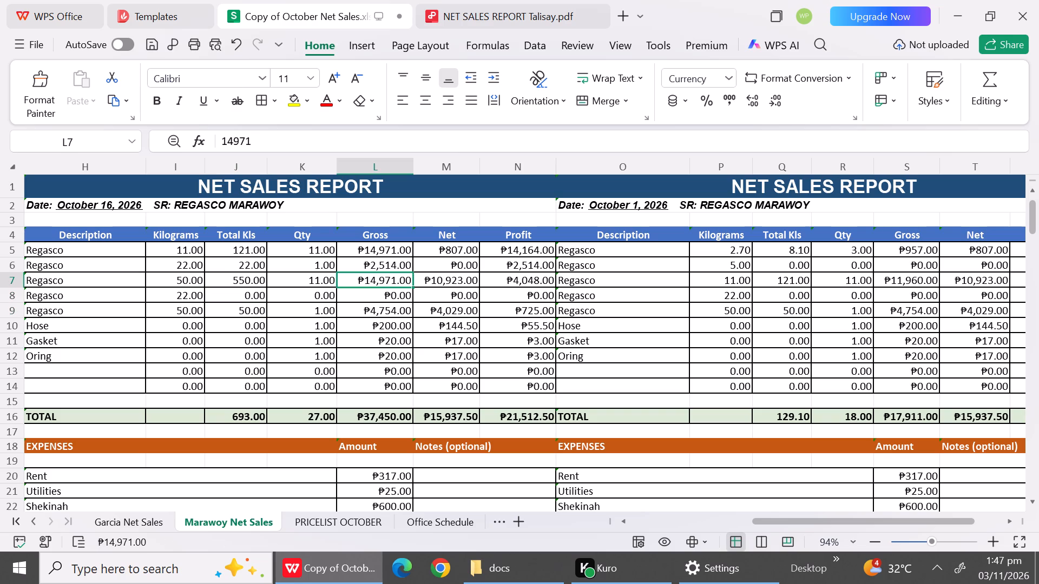
{"action": "type", "text": "38"}
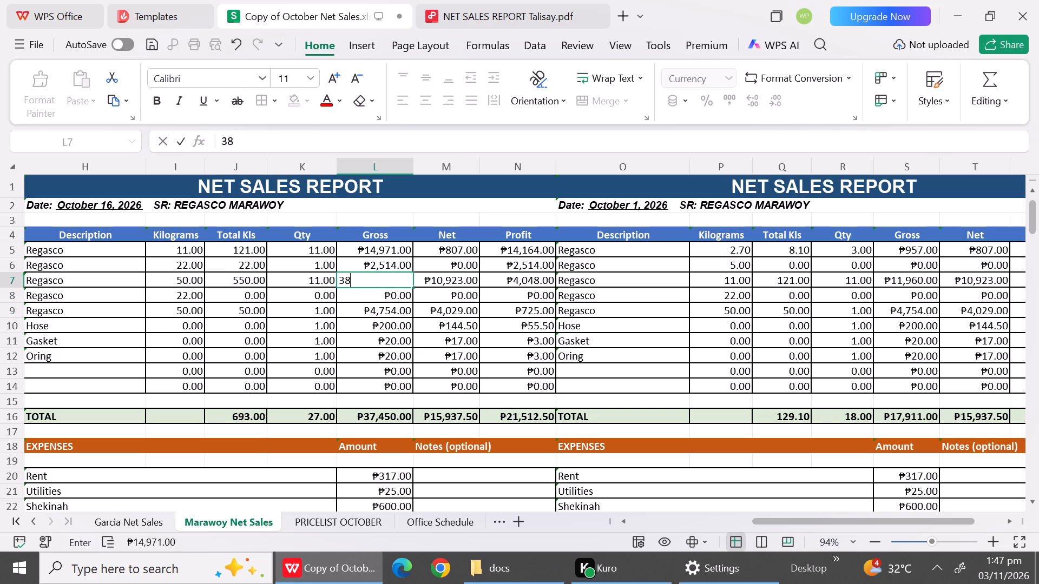
{"action": "type", "text": "528"}
{"action": "left_click", "coordinate": [394, 306]}
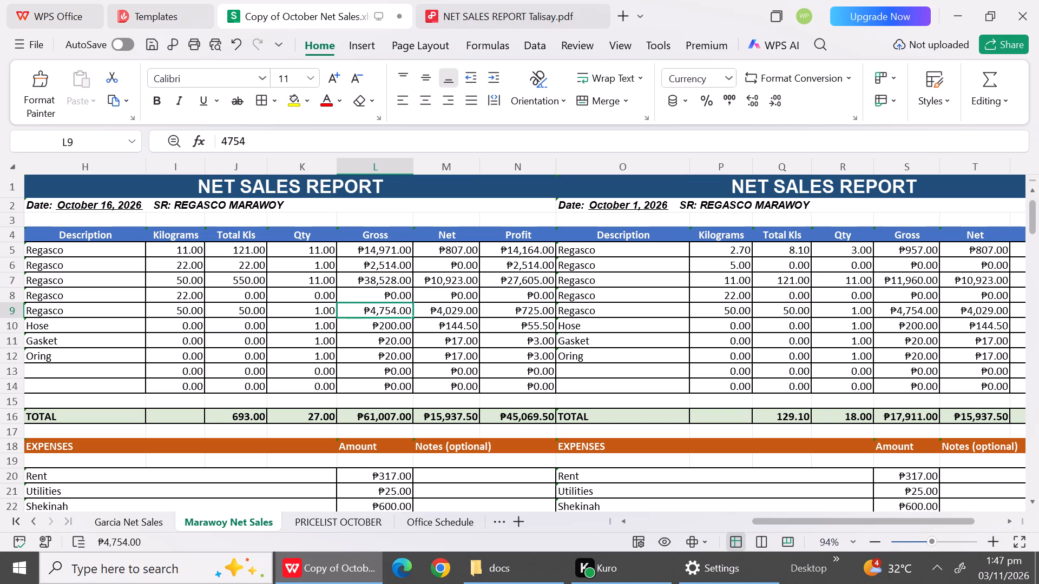
Check the Net cells of the Marawoy October 16 report against the REGASCO prices on the PRICELIST OCTOBER sheet.
{"action": "left_click", "coordinate": [439, 282]}
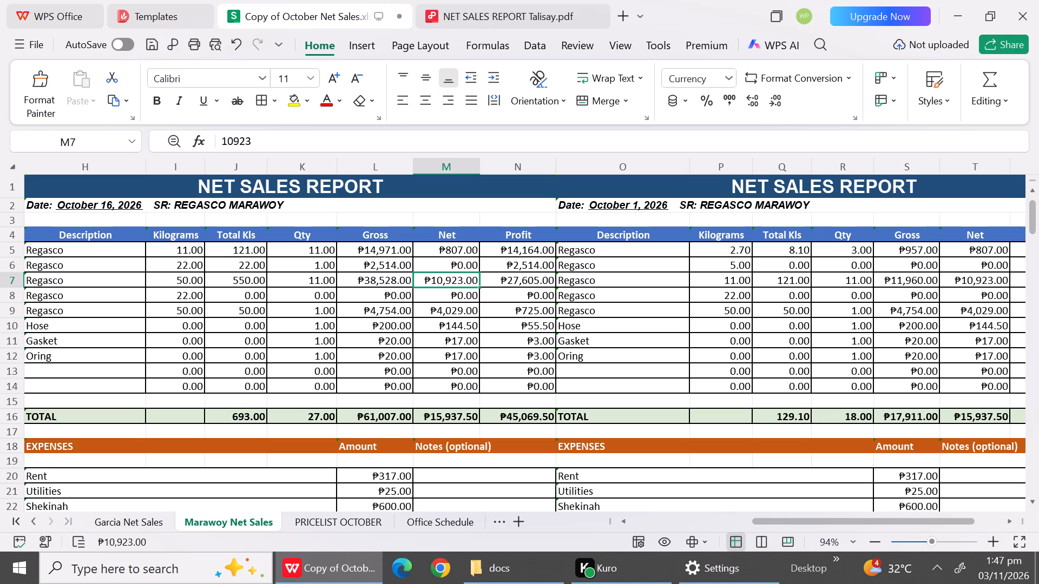
{"action": "left_click", "coordinate": [456, 249]}
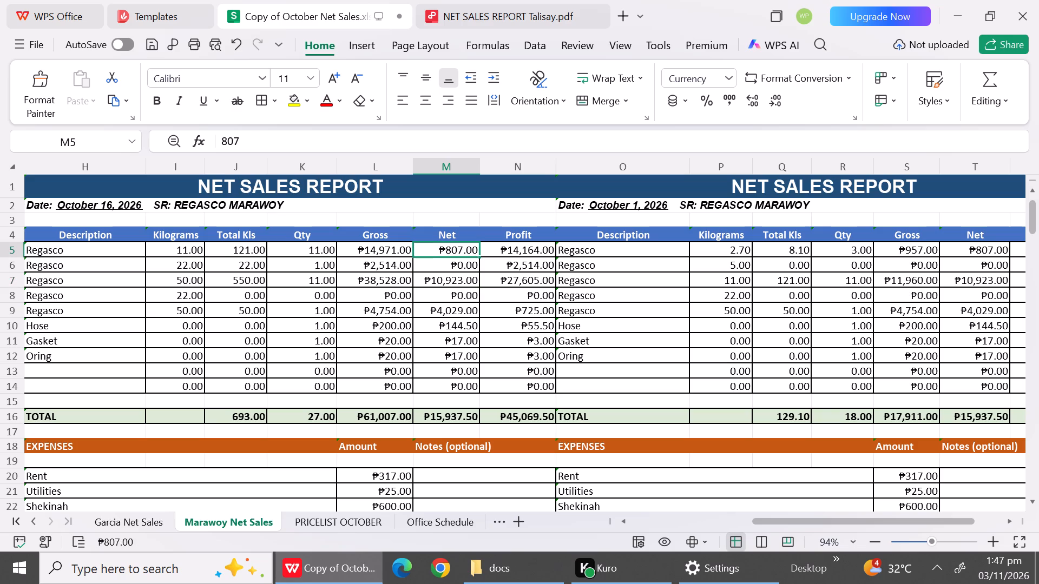
{"action": "left_click", "coordinate": [353, 514]}
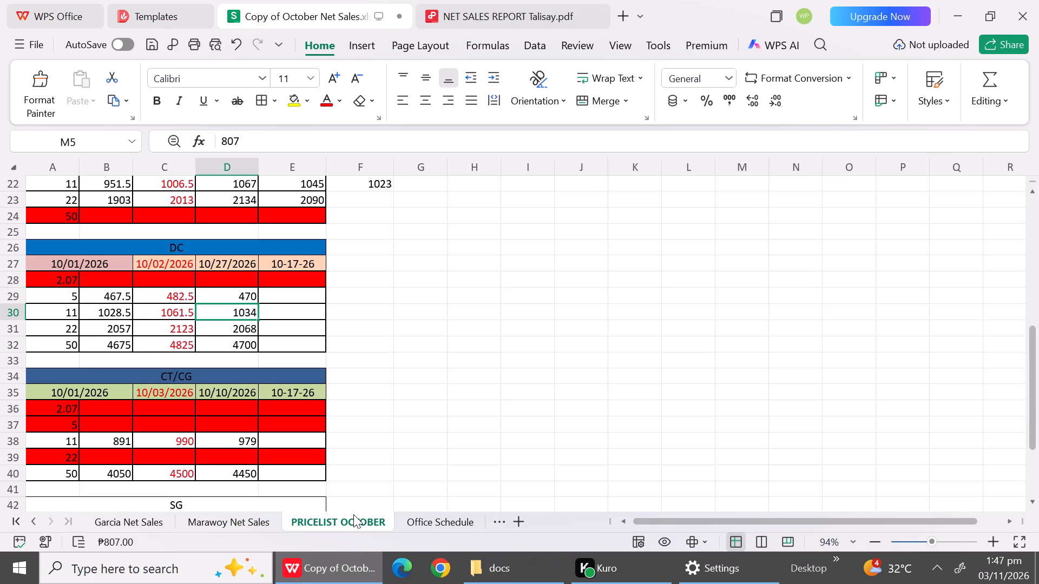
{"action": "triple_click", "coordinate": [1031, 240]}
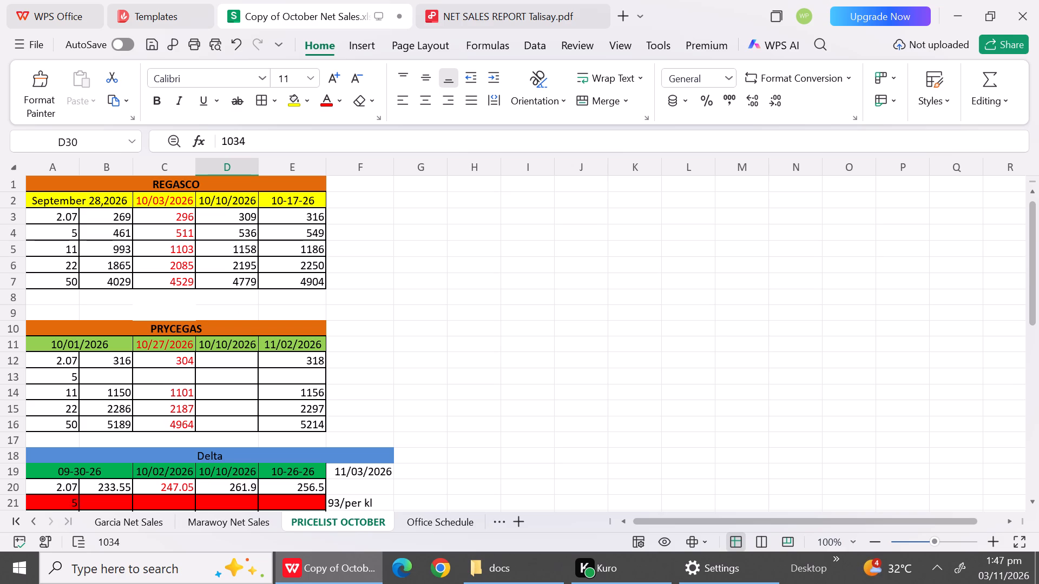
{"action": "left_click", "coordinate": [231, 522]}
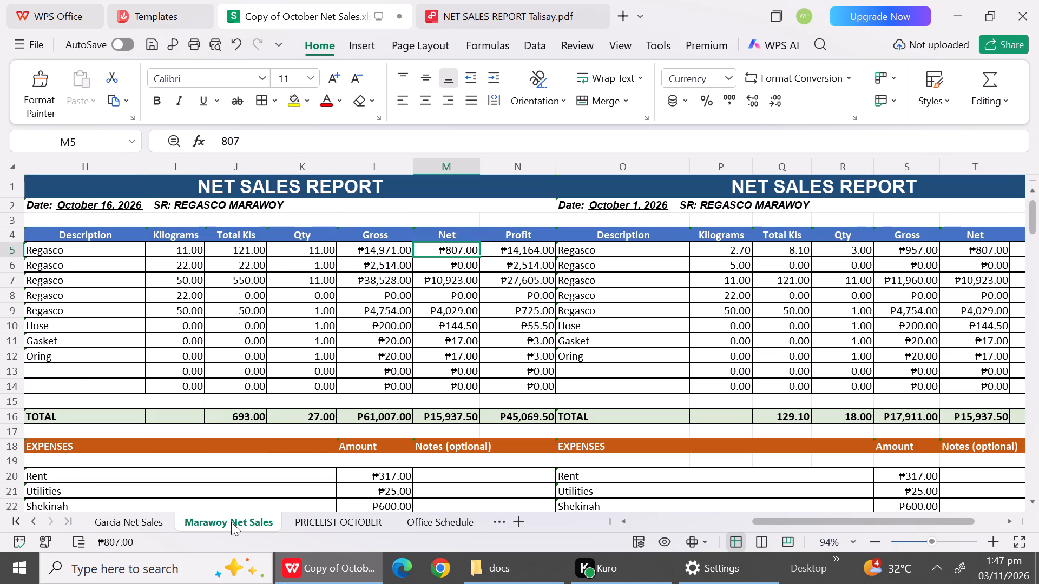
{"action": "left_click", "coordinate": [336, 523]}
{"action": "left_click", "coordinate": [396, 287]}
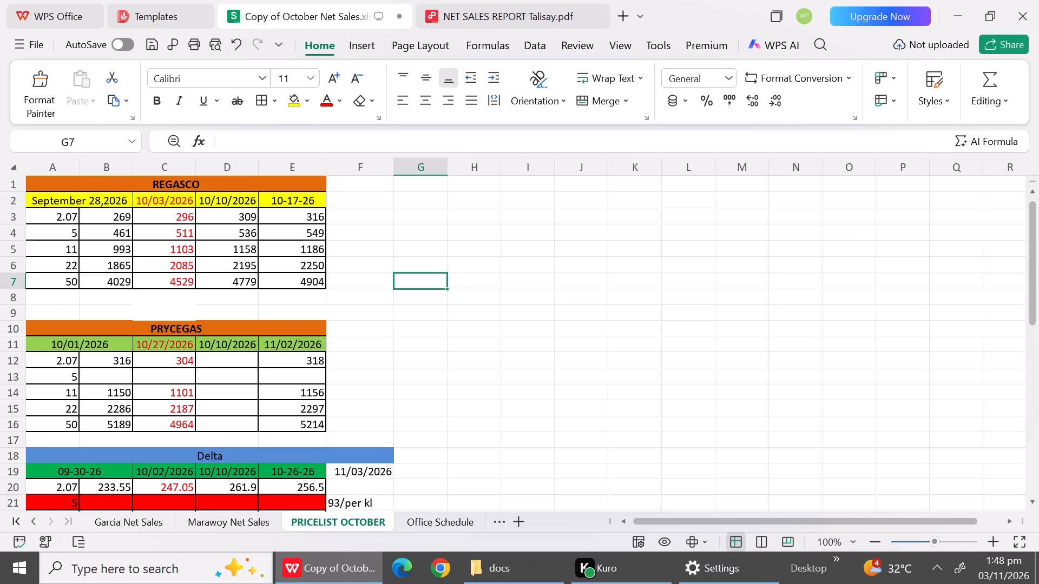
{"action": "left_click", "coordinate": [210, 529]}
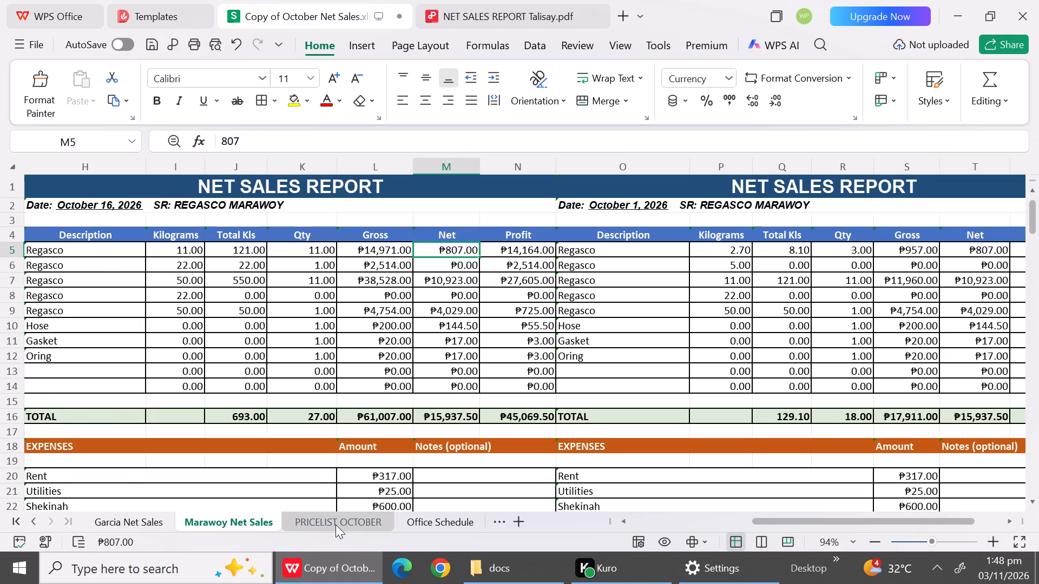
{"action": "left_click", "coordinate": [336, 525]}
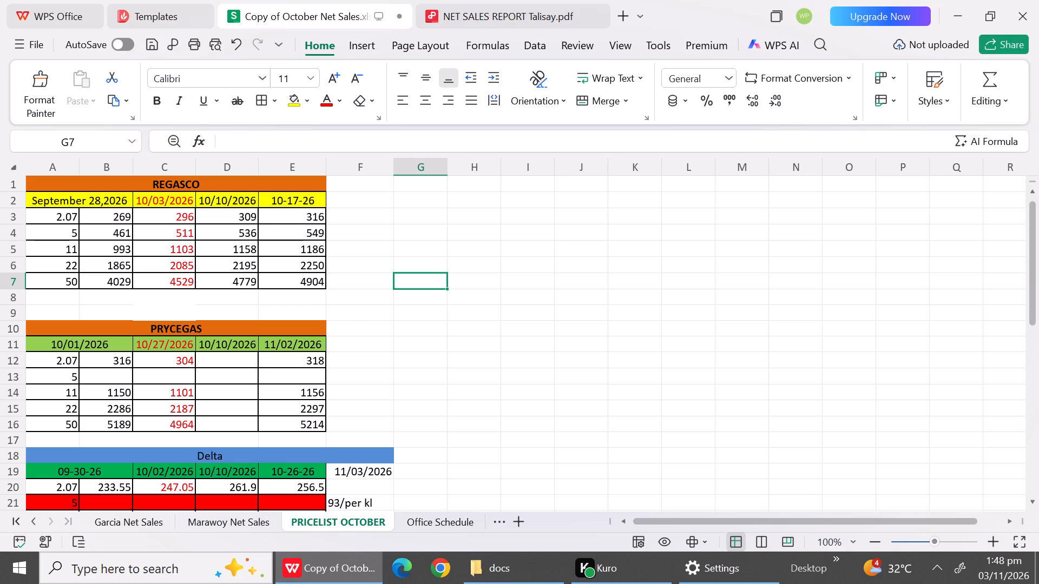
{"action": "left_click", "coordinate": [166, 530]}
{"action": "left_click", "coordinate": [225, 532]}
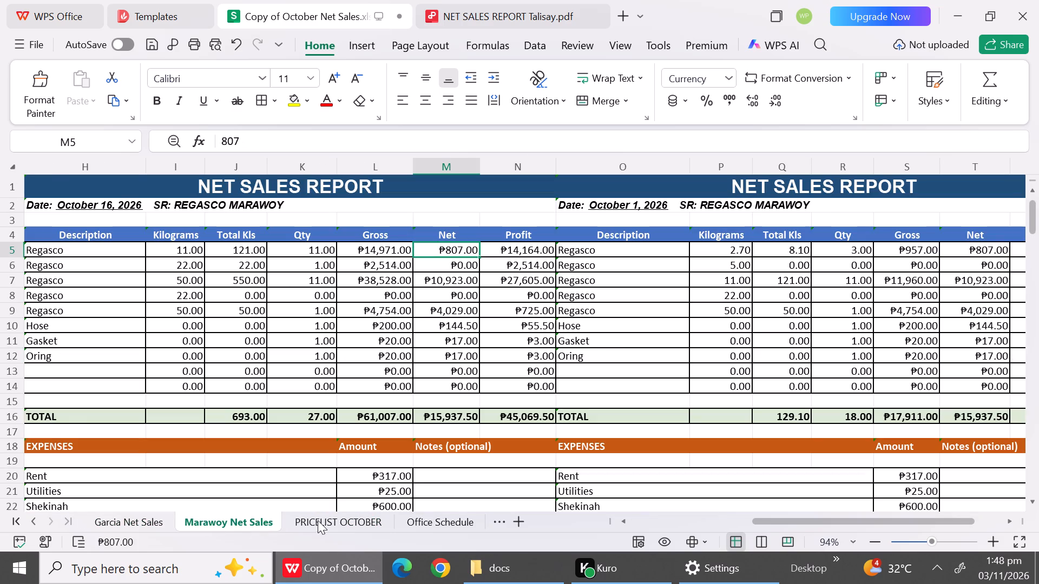
{"action": "left_click", "coordinate": [319, 521]}
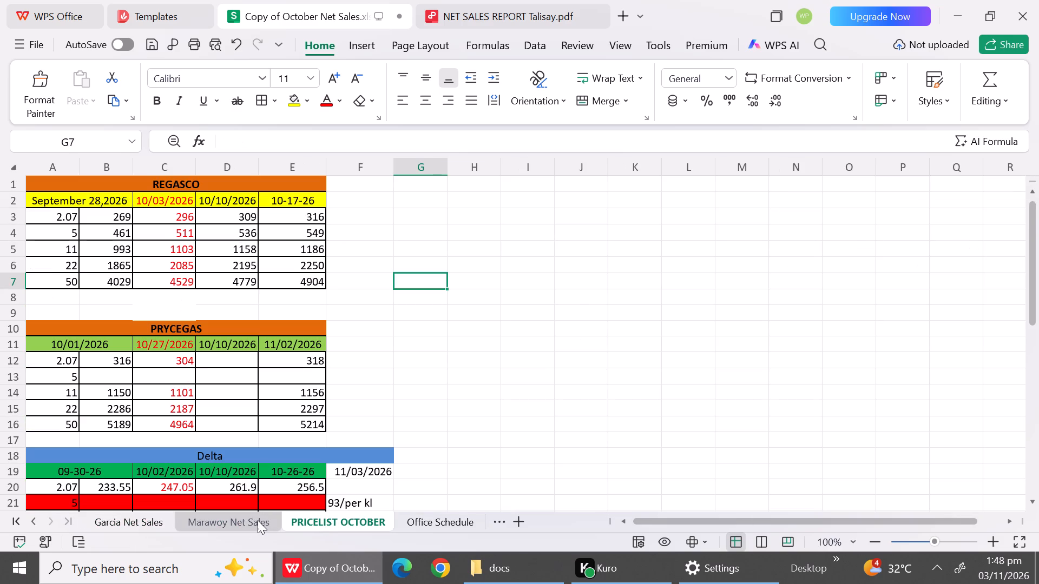
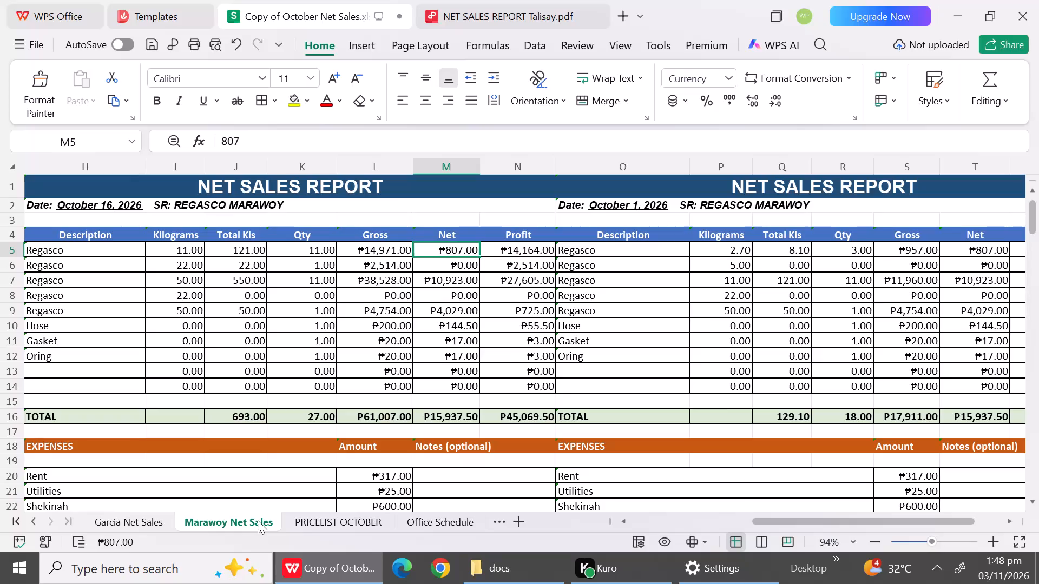
Look up the 10/10/2026 REGASCO prices on the PRICELIST OCTOBER sheet, and return to the Marawoy Net Sales sheet.
{"action": "left_click", "coordinate": [313, 527]}
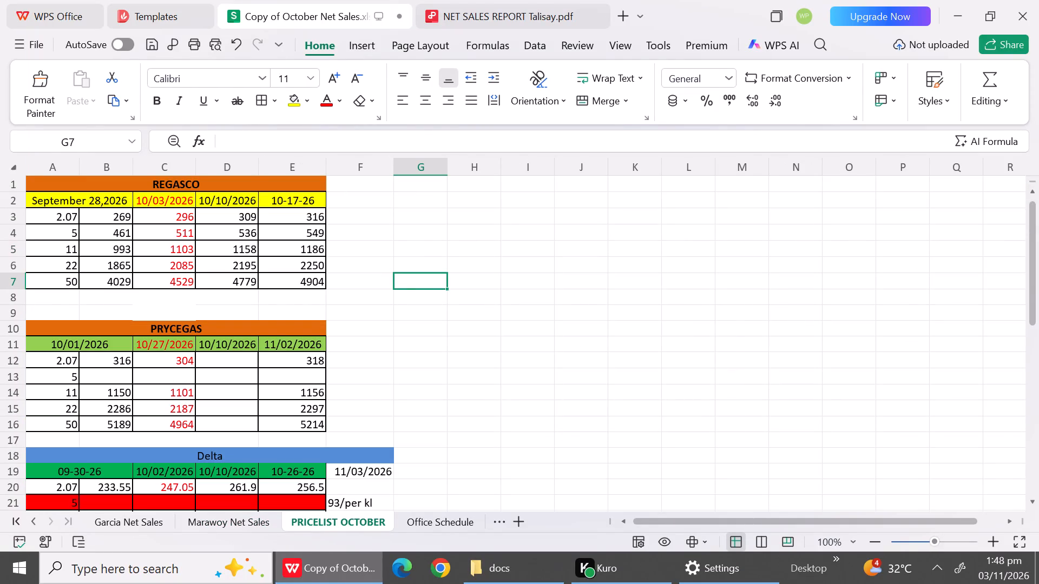
{"action": "left_click", "coordinate": [241, 309]}
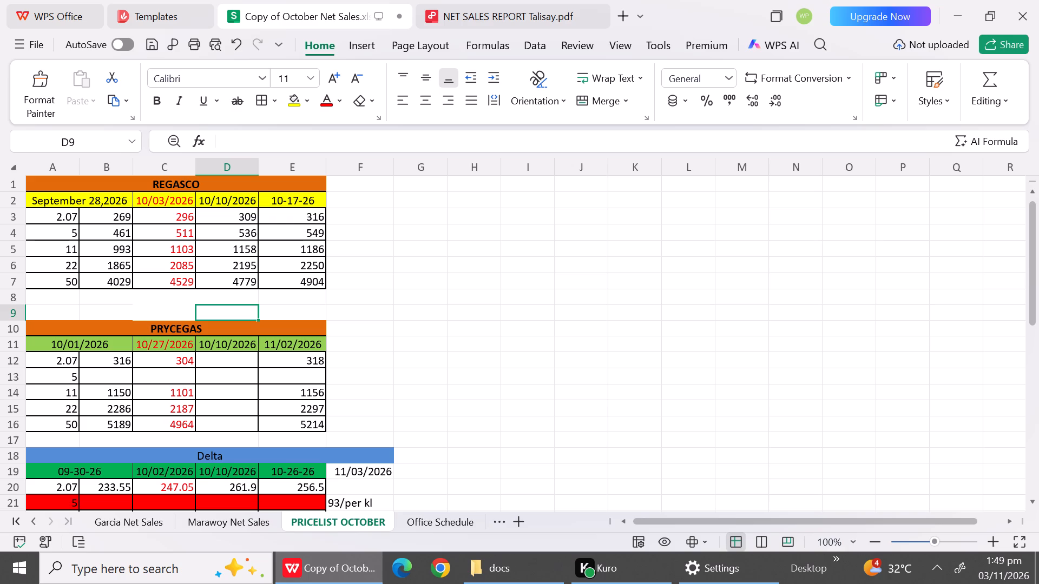
{"action": "left_click", "coordinate": [224, 238]}
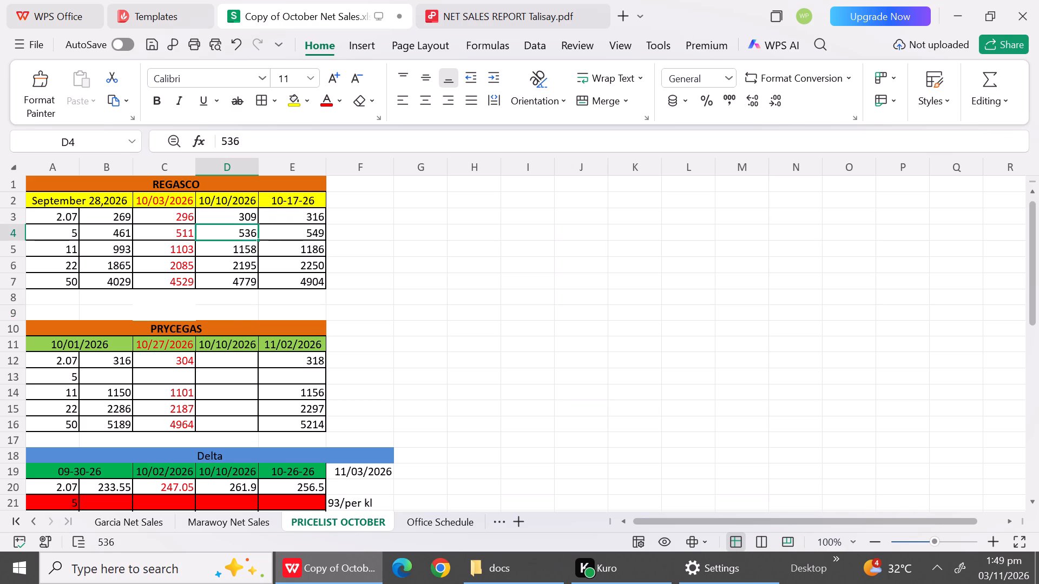
{"action": "left_click", "coordinate": [213, 219]}
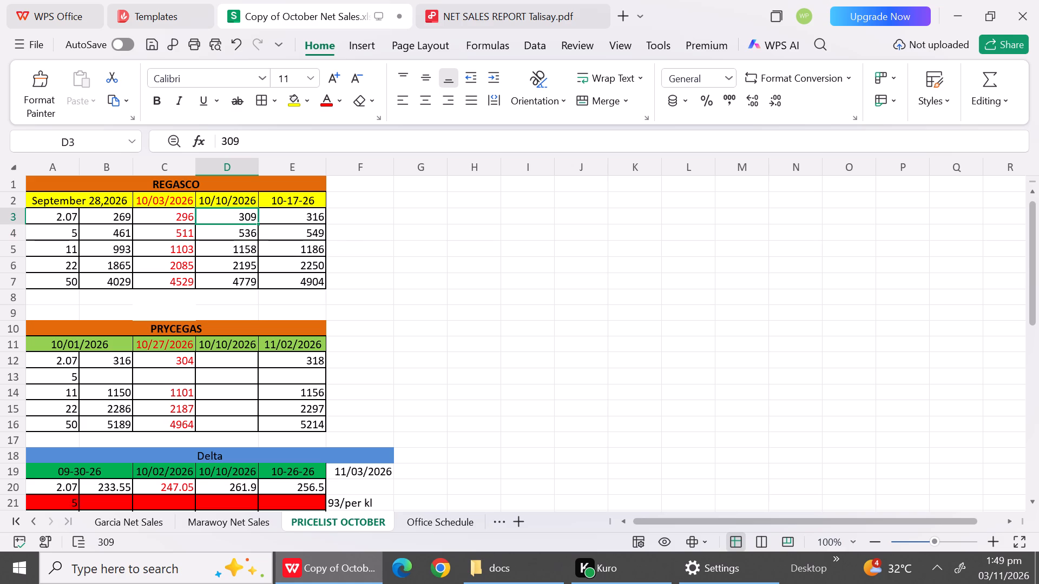
{"action": "left_click", "coordinate": [210, 522]}
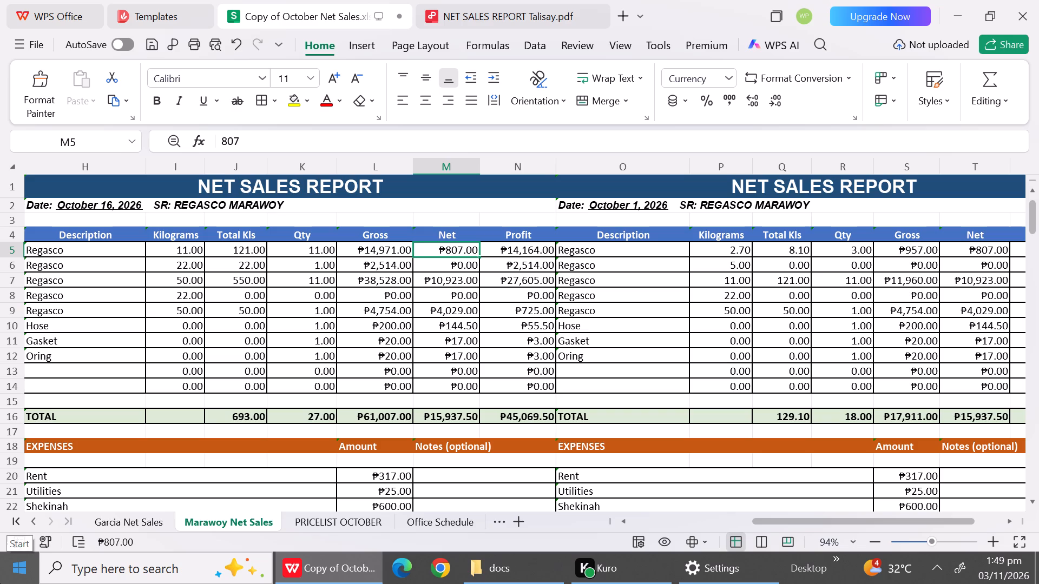
Save the October net sales workbook.
{"action": "key", "text": "ctrl+s"}
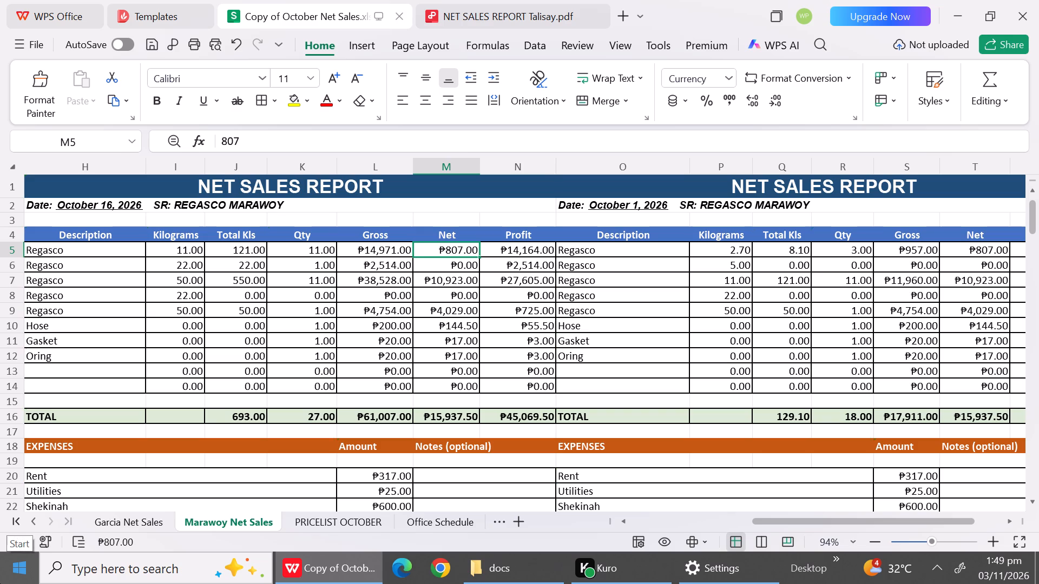
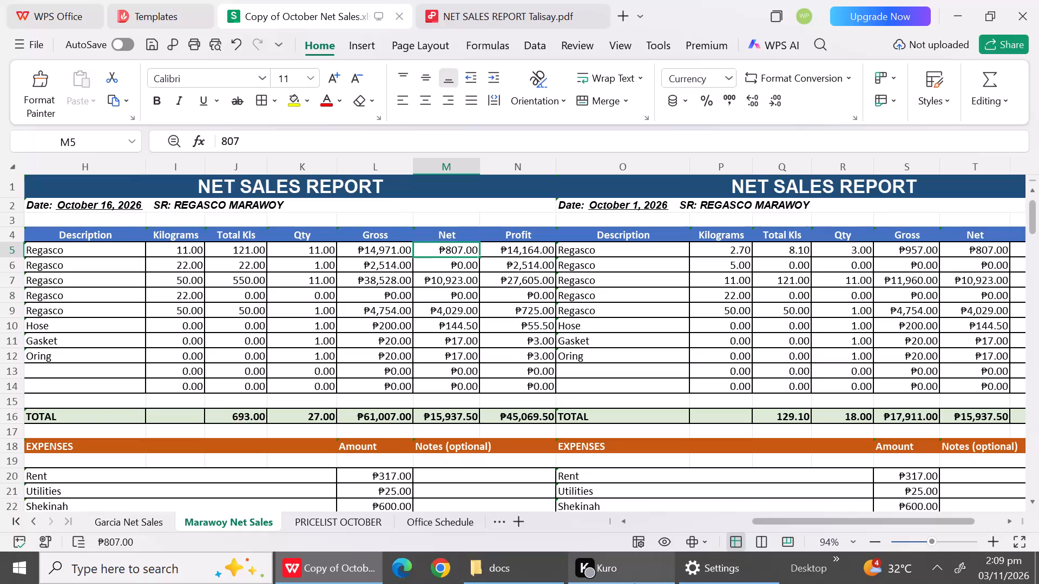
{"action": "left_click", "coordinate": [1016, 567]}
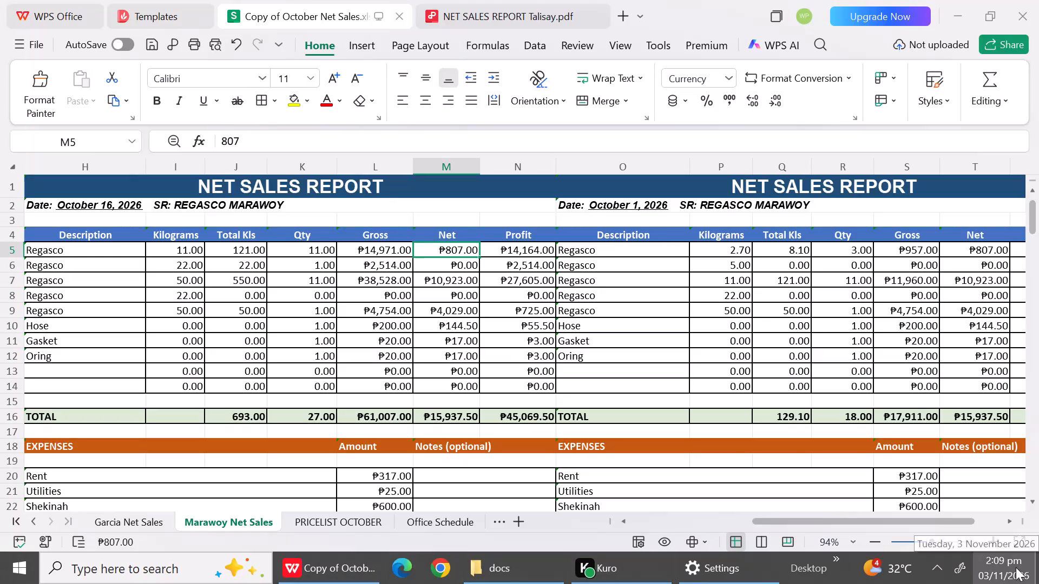
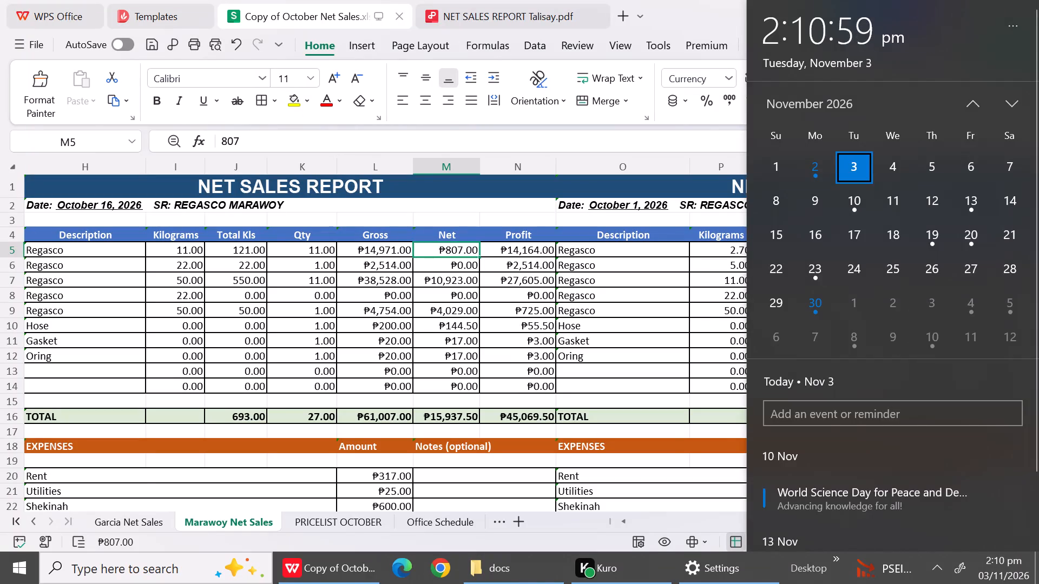
Return to the Marawoy net sales sheet from the calendar flyout and save the workbook.
{"action": "left_click", "coordinate": [378, 211]}
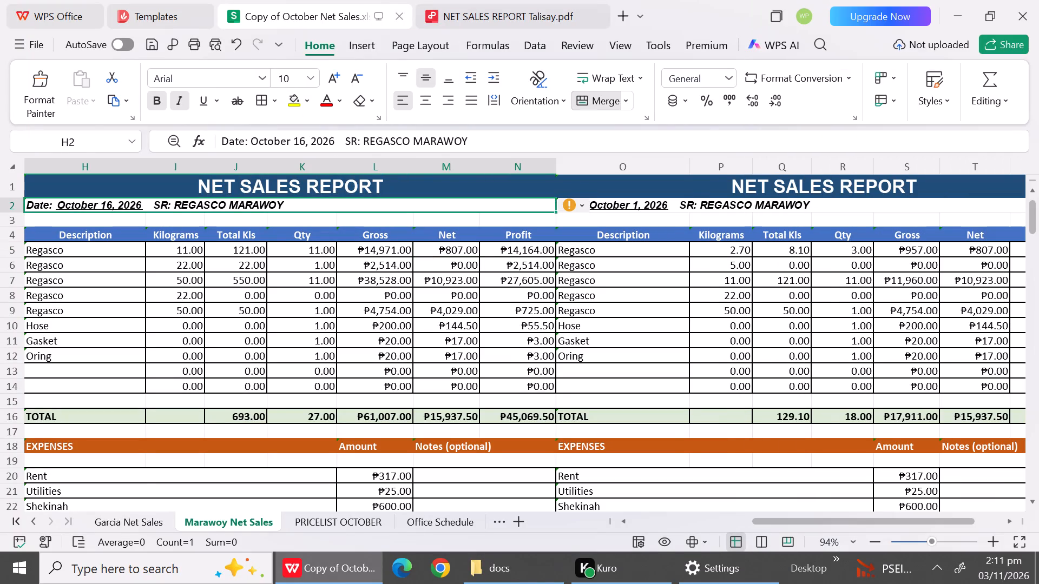
{"action": "left_click", "coordinate": [147, 311]}
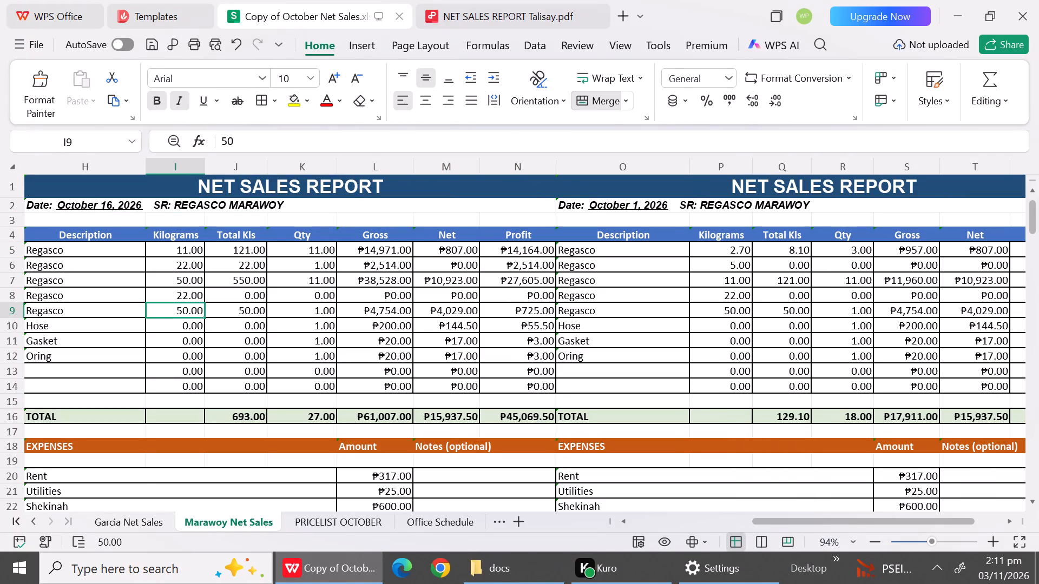
{"action": "key", "text": "ctrl+s"}
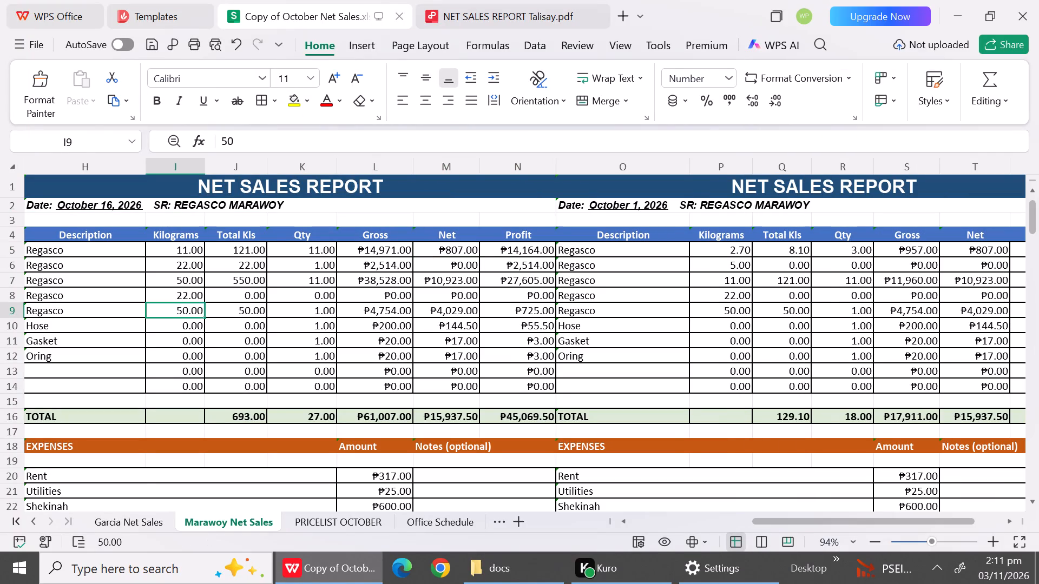